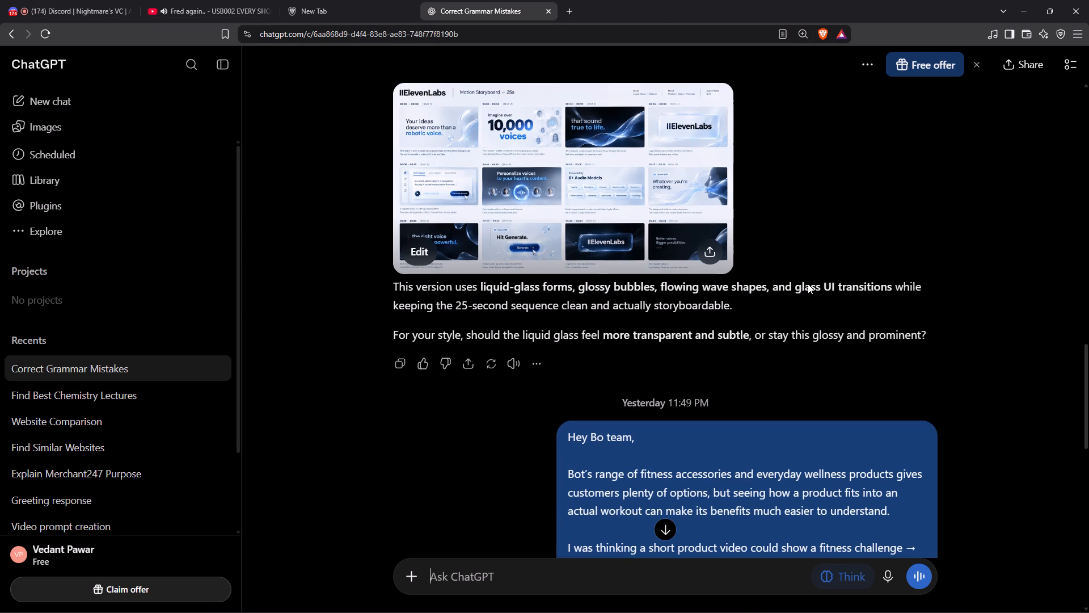
Close the Correct Grammar Mistakes chat tab and minimise the browser to reach the desktop.
scroll(807, 286, down, 1)
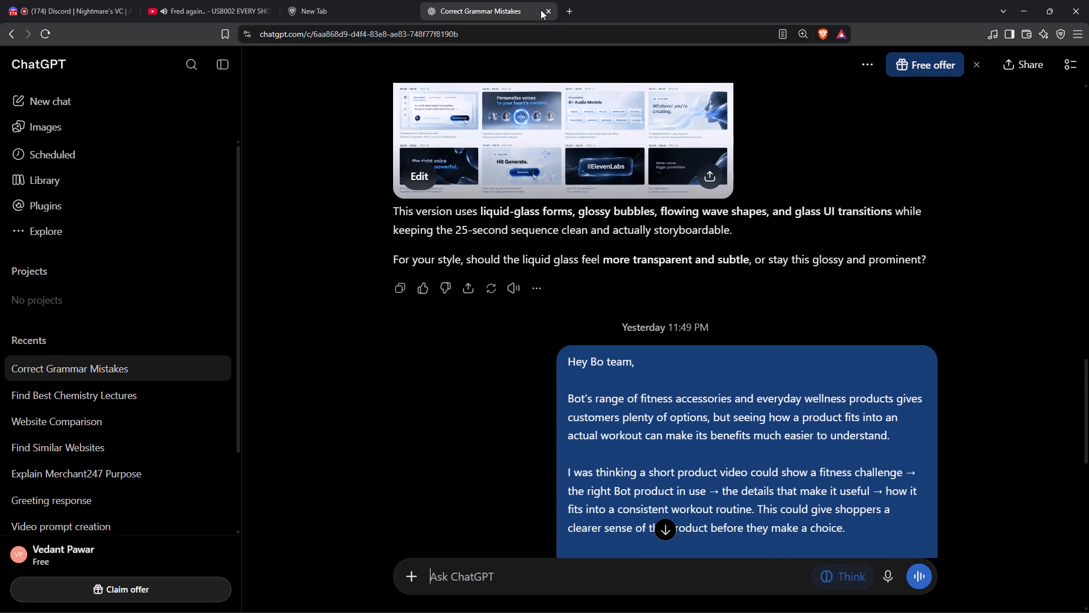
click(551, 12)
click(225, 0)
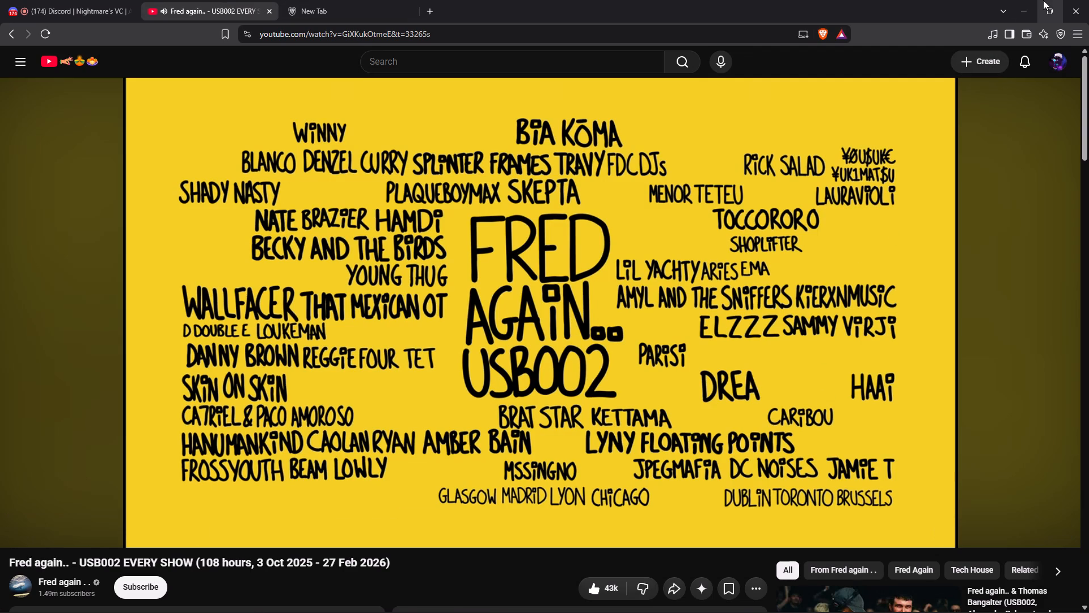
click(1024, 1)
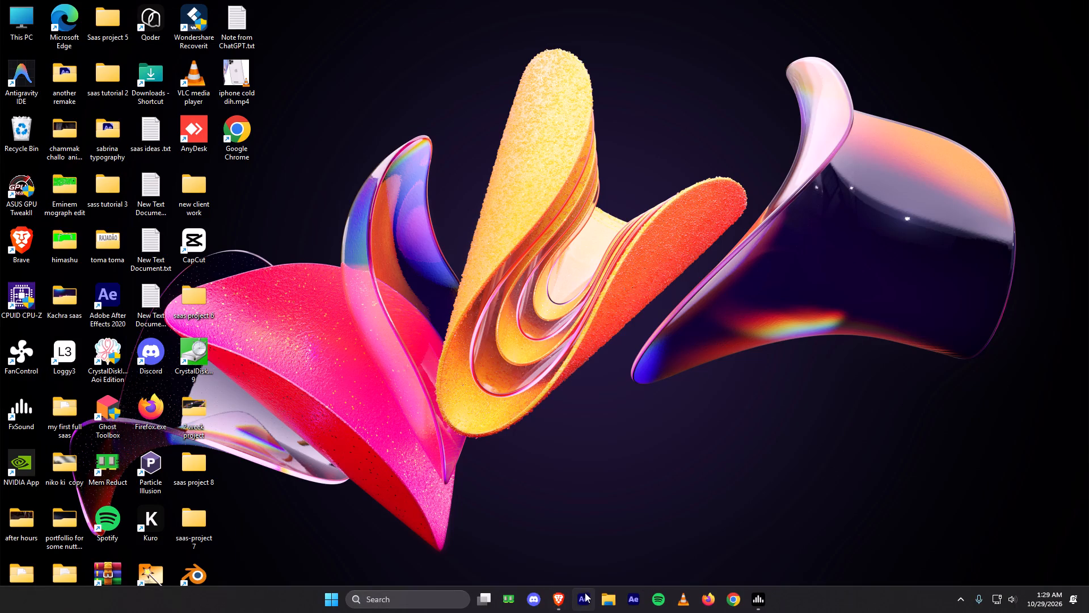
Launch Adobe After Effects 2020.
click(584, 594)
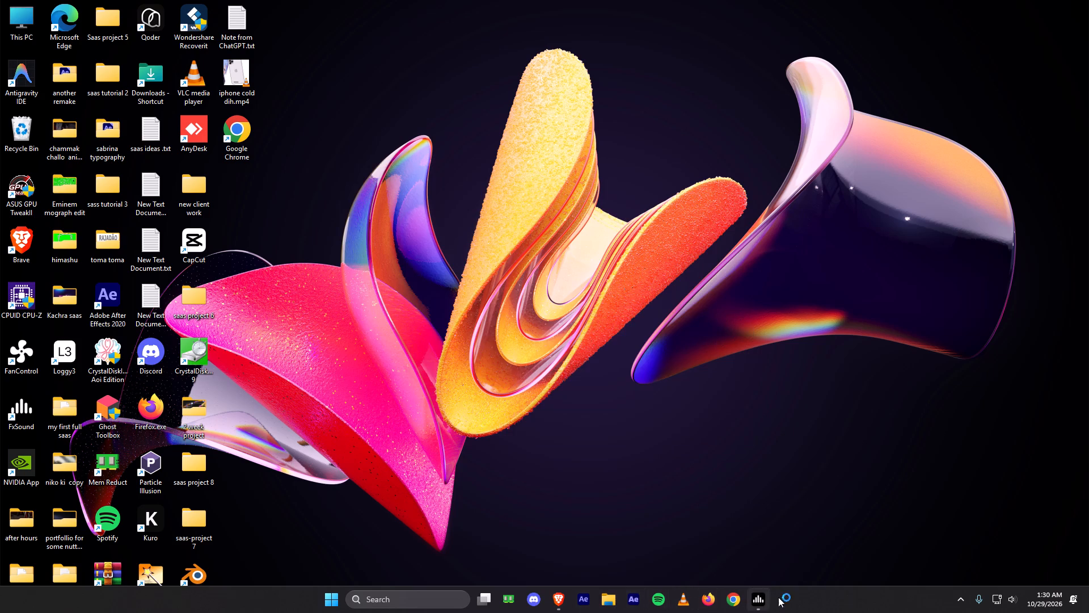
Open Task Manager to check the running processes while After Effects loads.
right_click(805, 595)
click(817, 565)
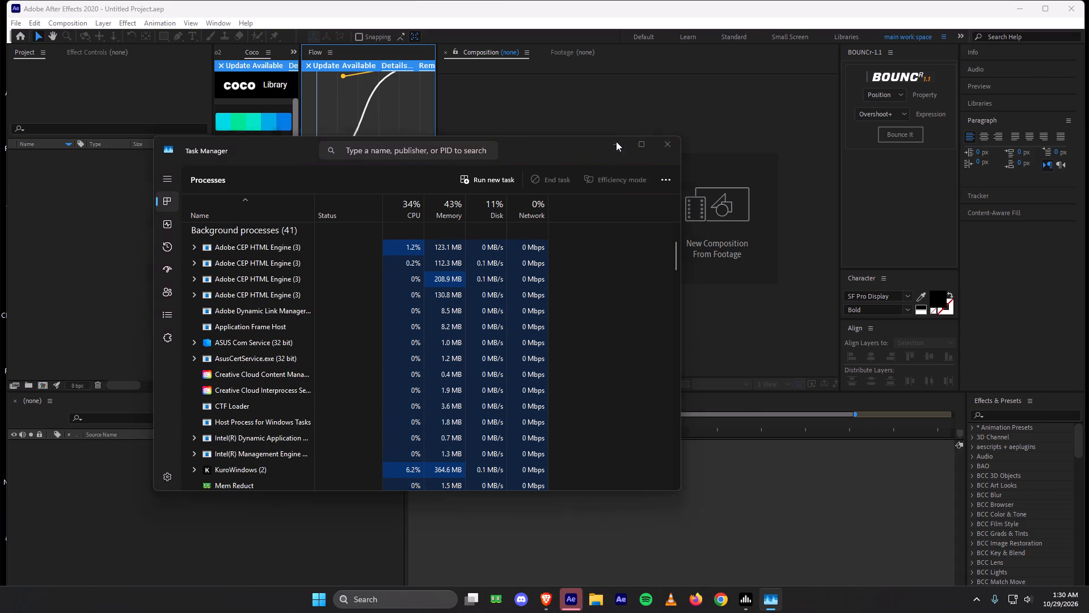
Open the auto-saved project Instantly auto-save 2.aep in After Effects.
click(417, 222)
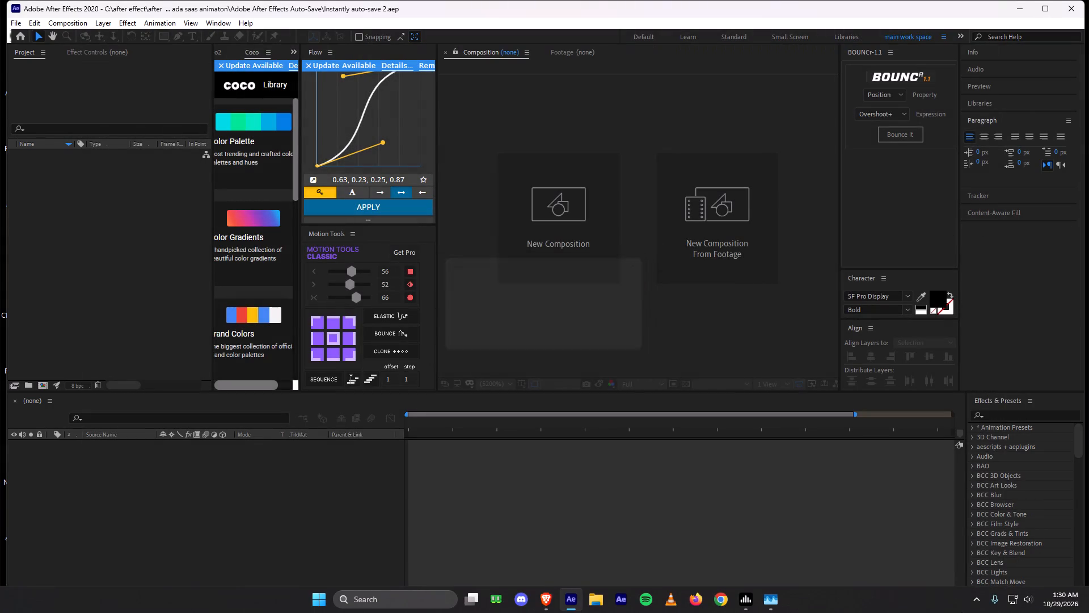
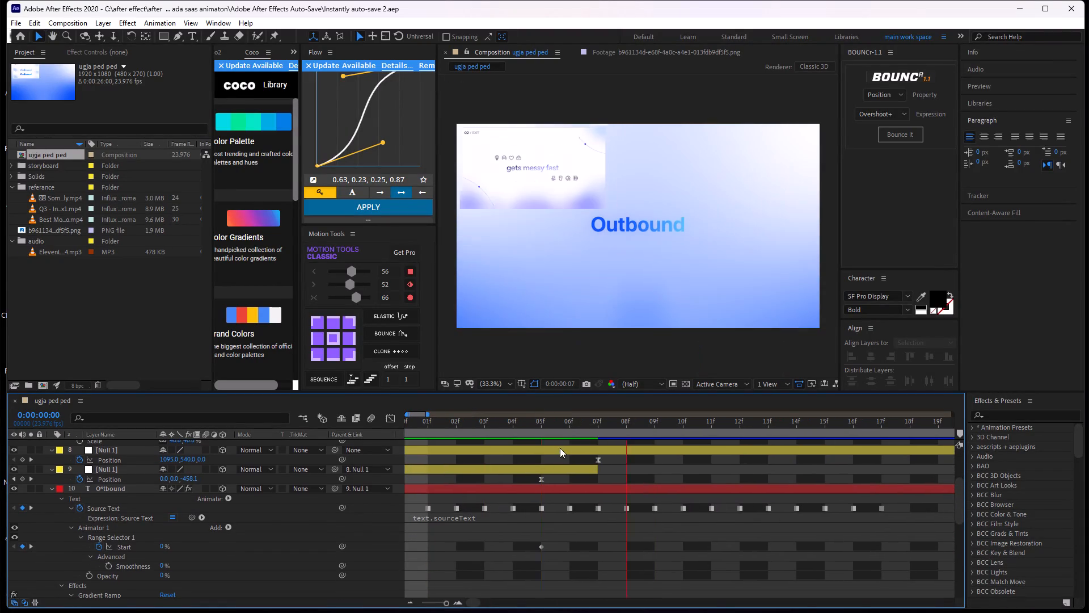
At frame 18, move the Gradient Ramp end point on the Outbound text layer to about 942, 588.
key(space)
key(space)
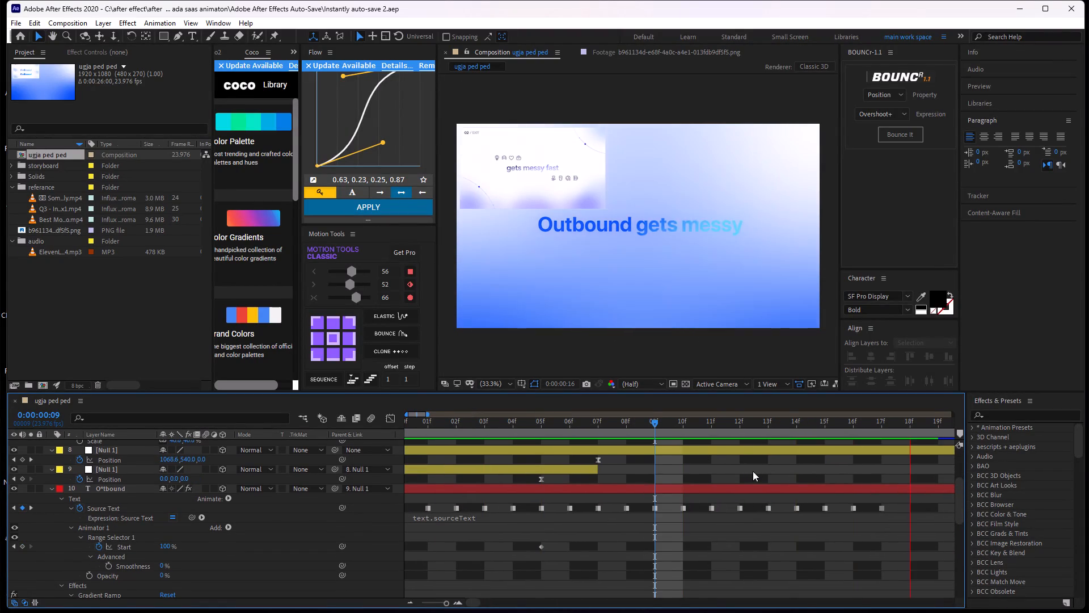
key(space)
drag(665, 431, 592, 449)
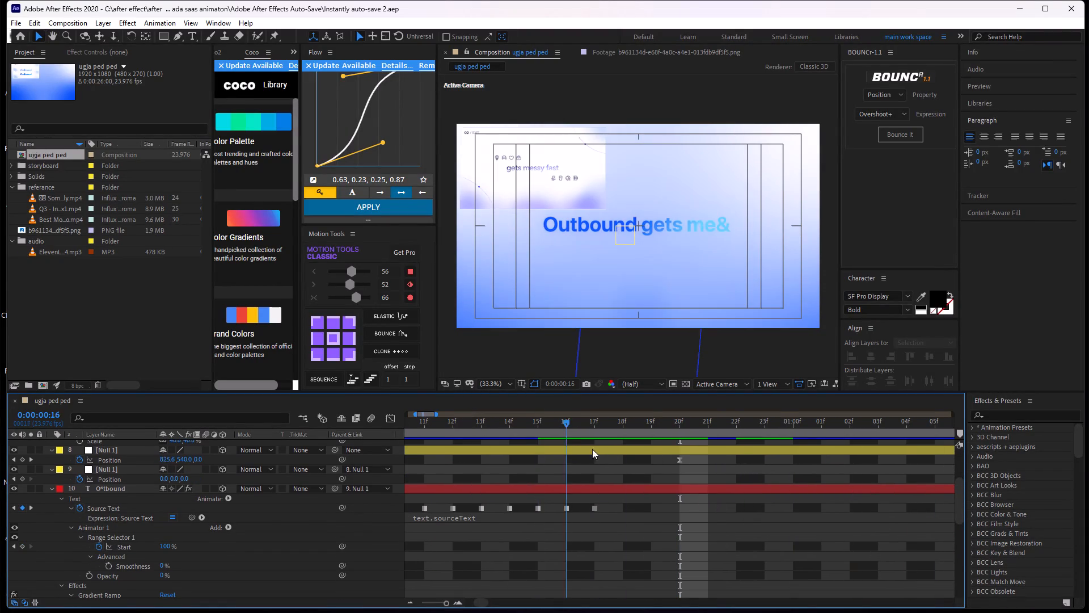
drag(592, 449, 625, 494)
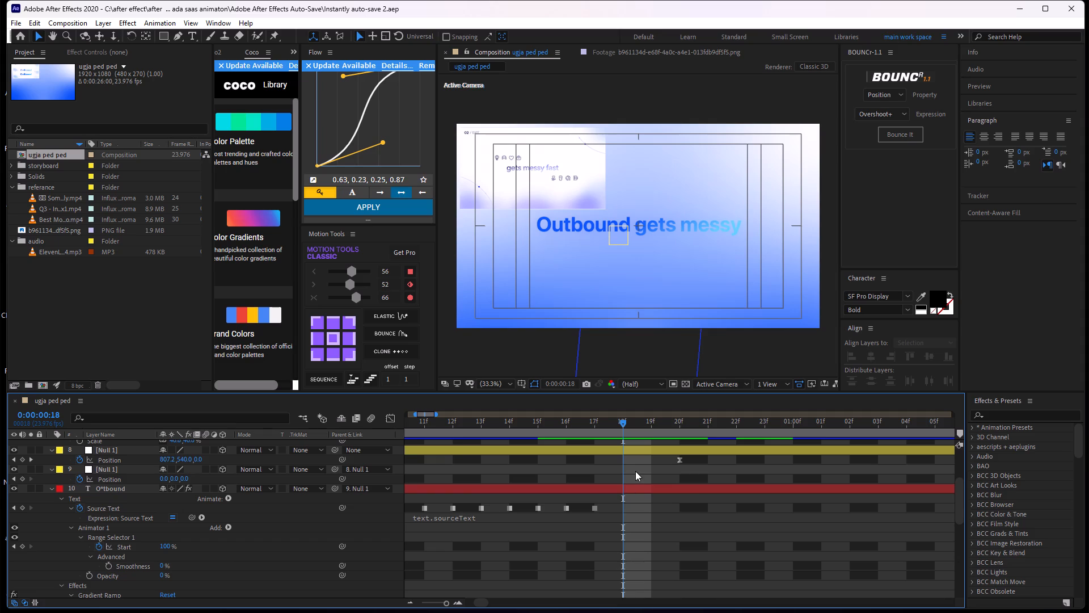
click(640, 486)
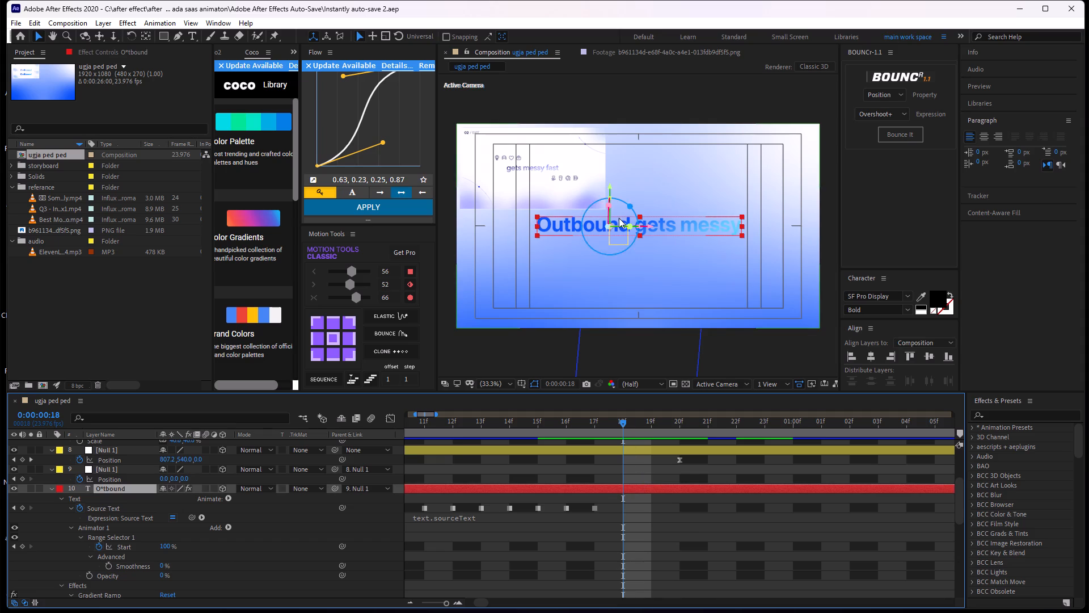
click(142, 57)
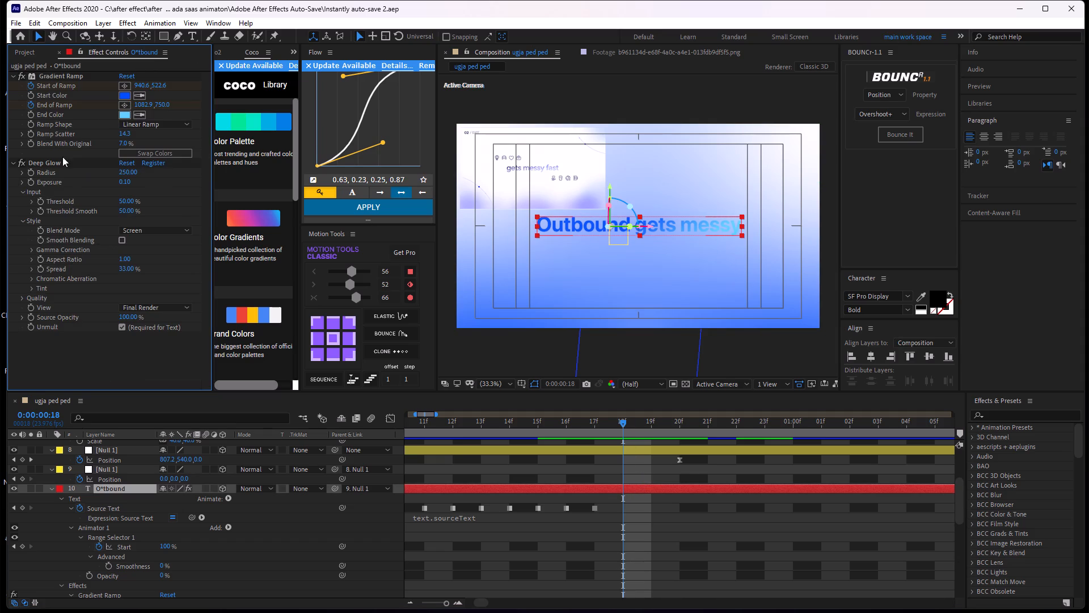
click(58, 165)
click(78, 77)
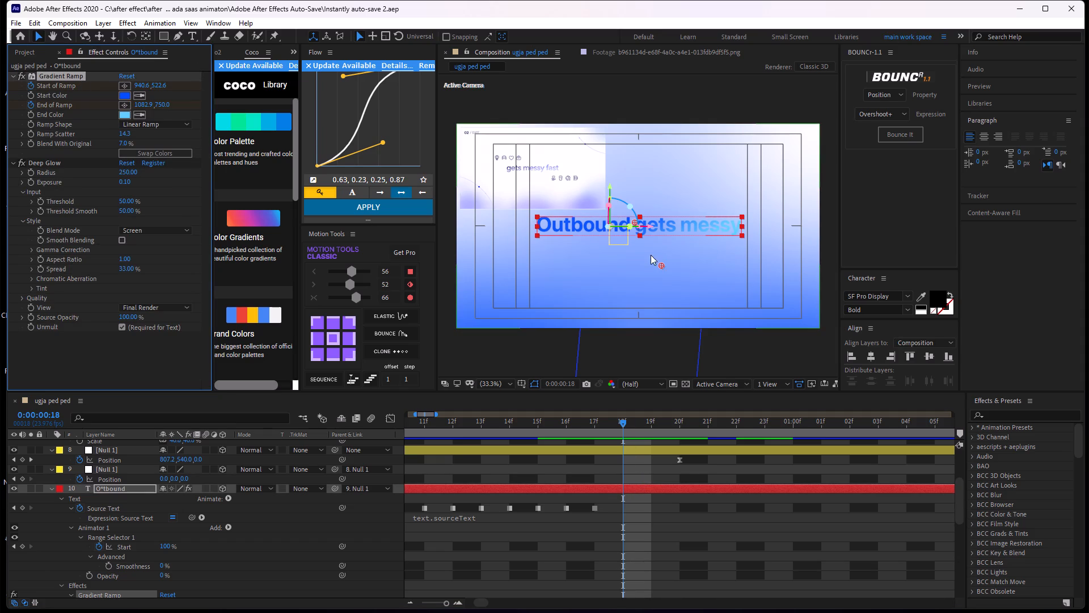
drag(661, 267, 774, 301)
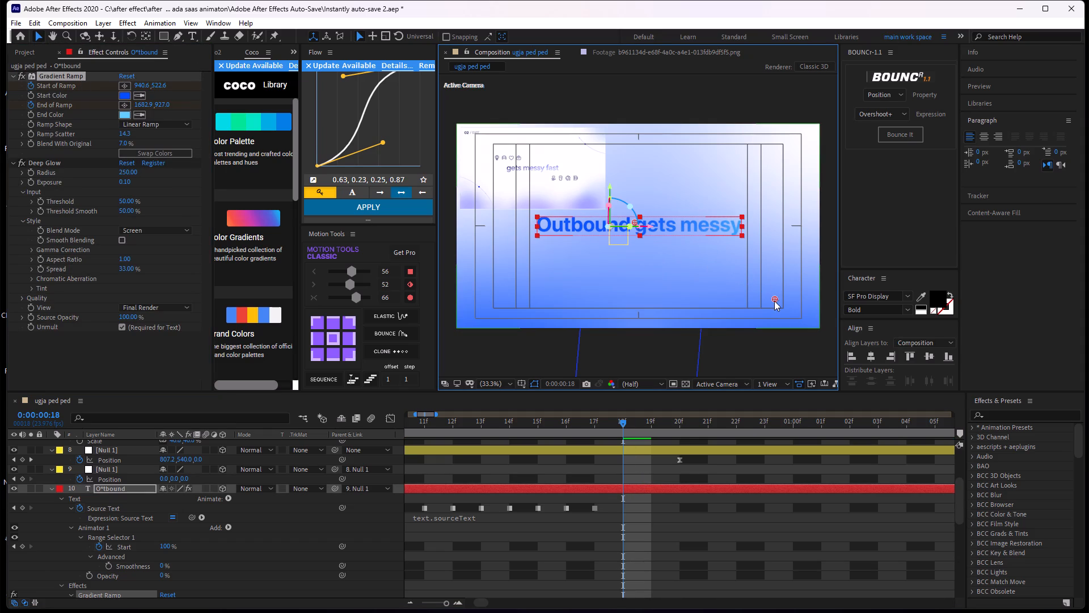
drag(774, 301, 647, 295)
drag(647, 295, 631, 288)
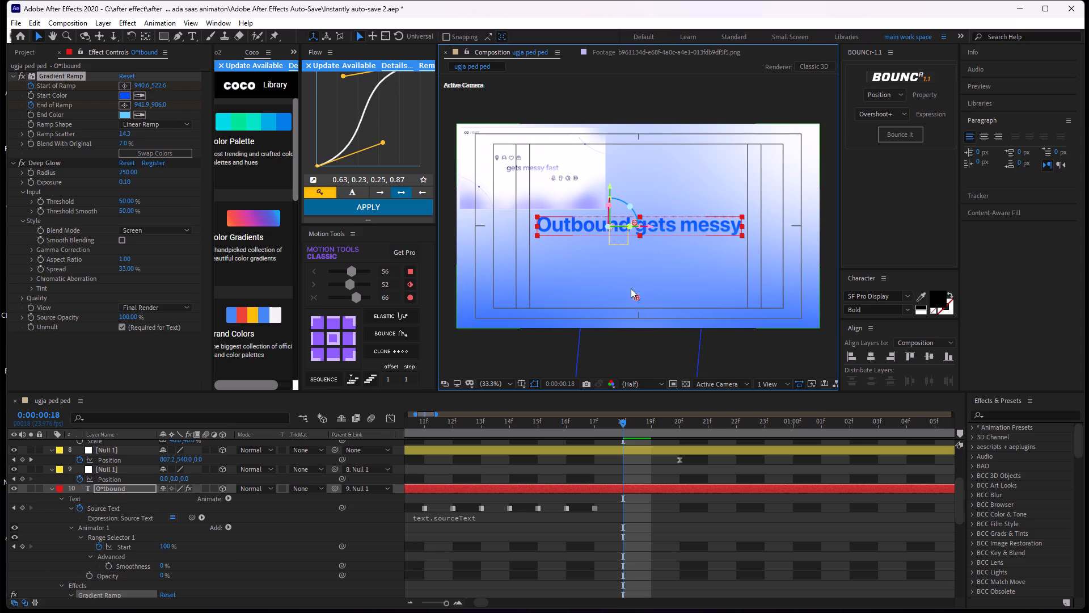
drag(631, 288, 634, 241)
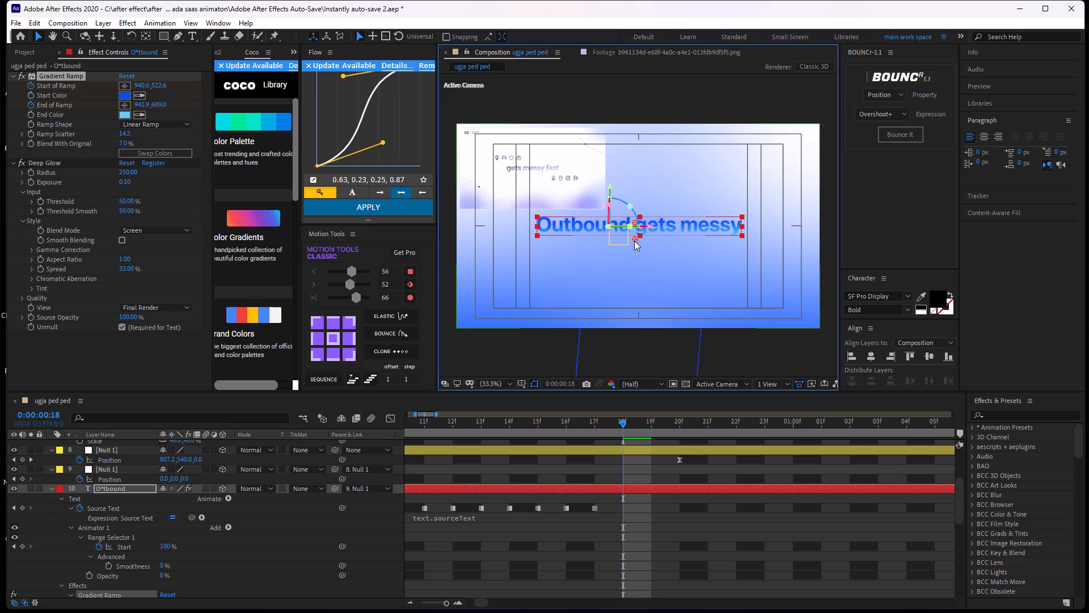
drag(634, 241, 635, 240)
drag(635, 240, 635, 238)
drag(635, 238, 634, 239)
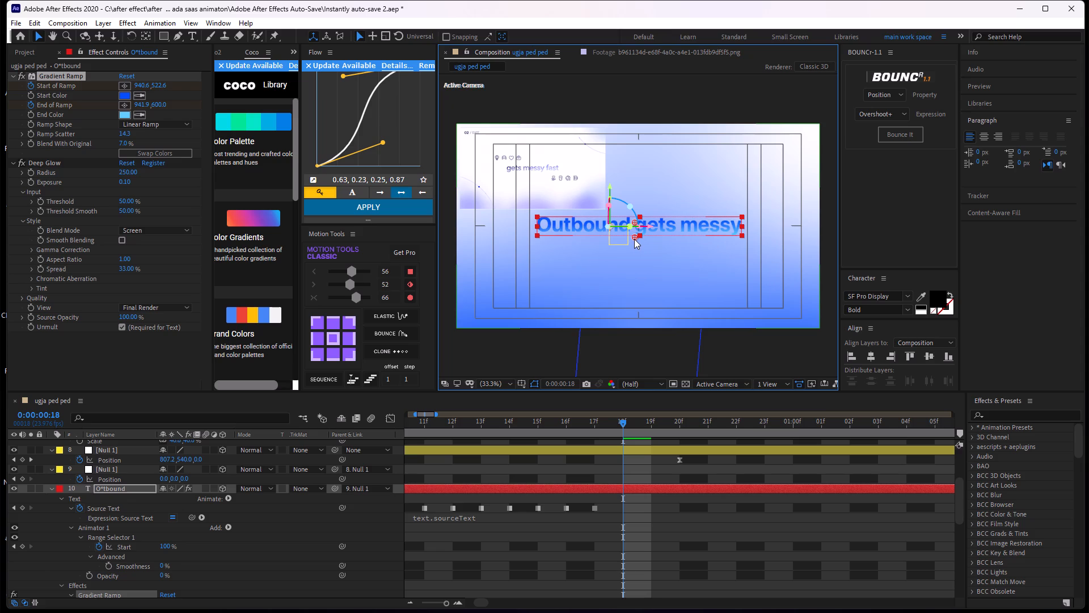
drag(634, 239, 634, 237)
Inspect the gradient on the Outbound text up close and preview its animation from around frame 12 to one second.
scroll(634, 237, up, 1)
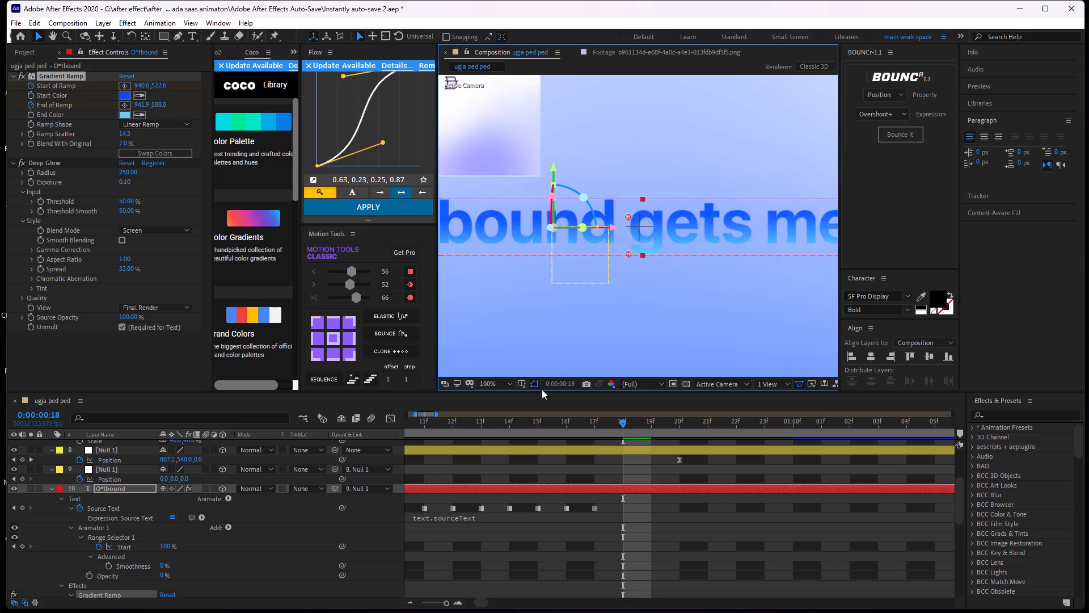
middle_drag(656, 264, 753, 268)
middle_drag(670, 275, 725, 269)
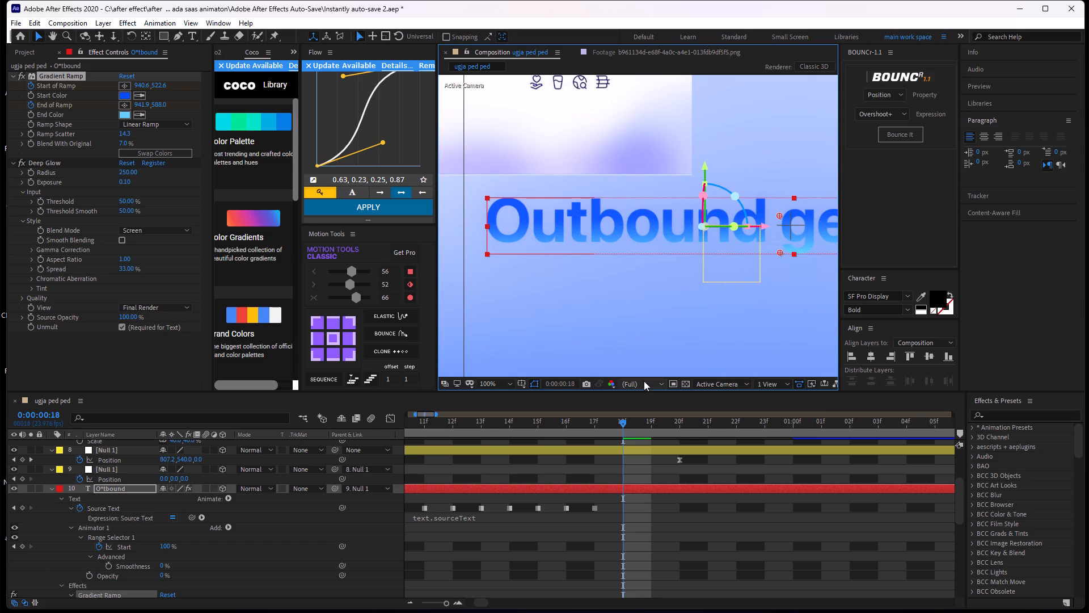
middle_drag(656, 271, 533, 266)
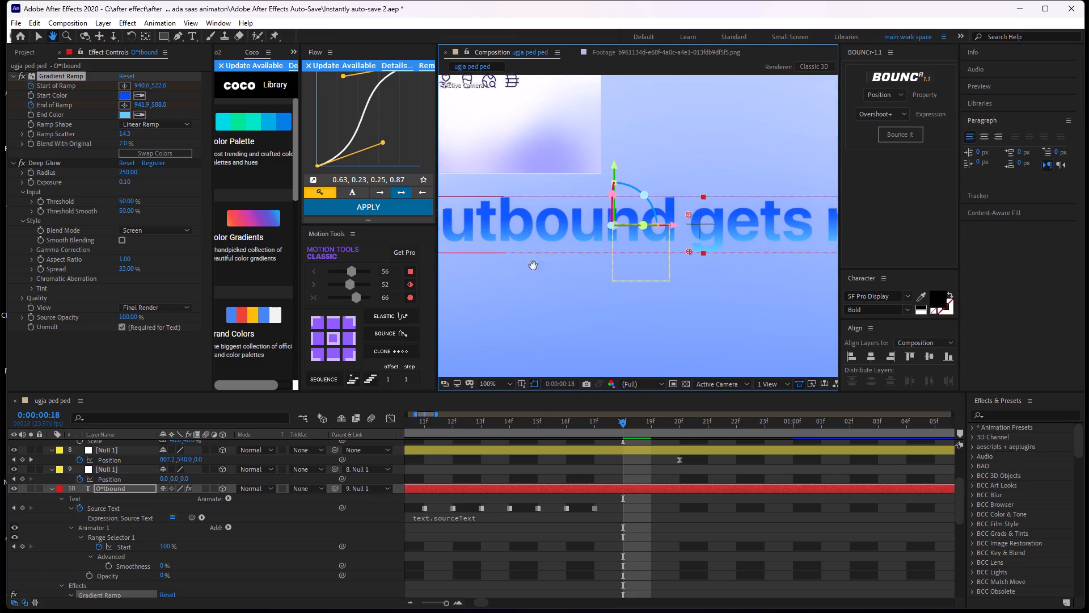
middle_drag(533, 266, 648, 225)
click(646, 458)
drag(621, 431, 617, 435)
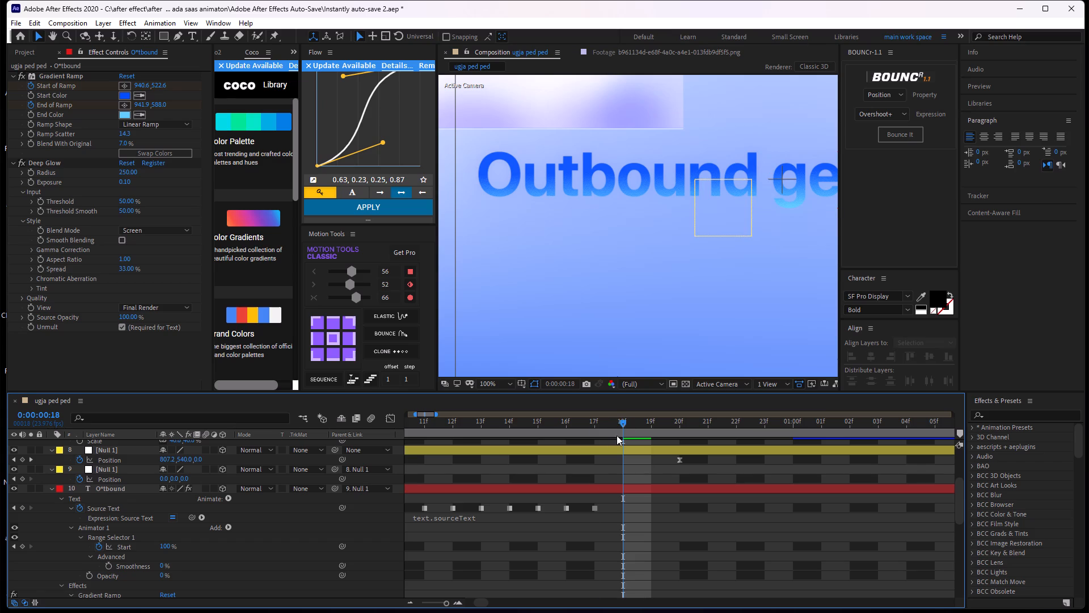
drag(617, 435, 462, 450)
scroll(583, 236, down, 3)
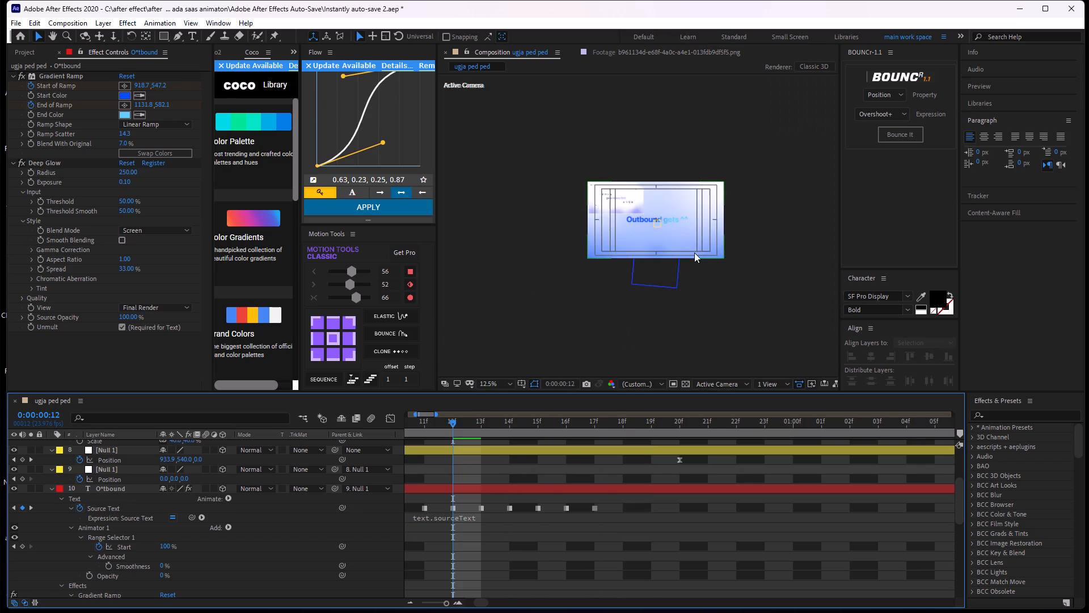
scroll(694, 253, up, 2)
scroll(694, 253, down, 1)
scroll(694, 250, up, 1)
key(space)
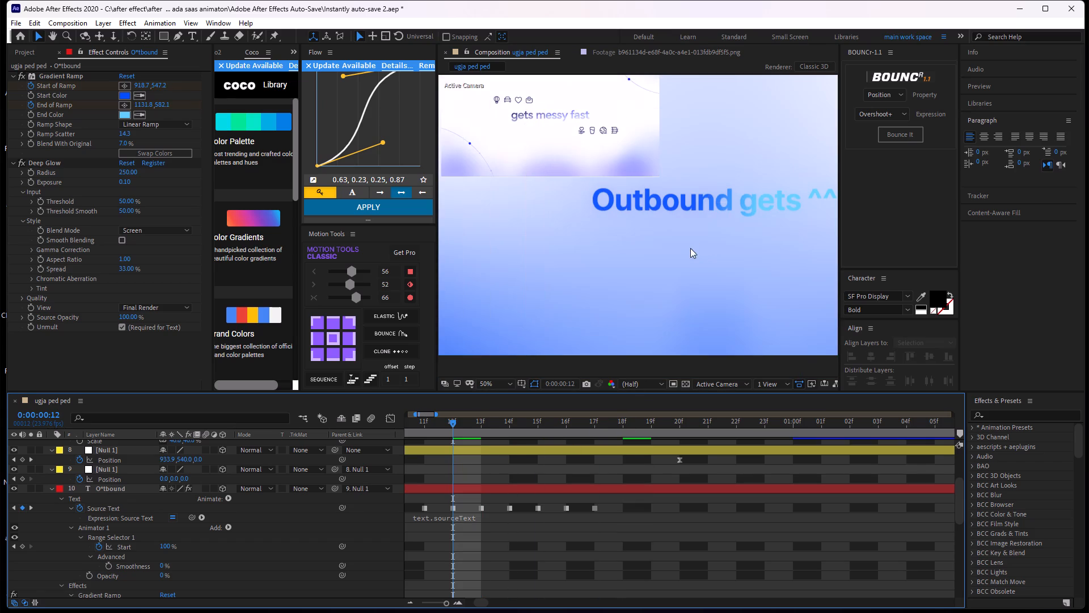
key(space)
scroll(726, 240, down, 1)
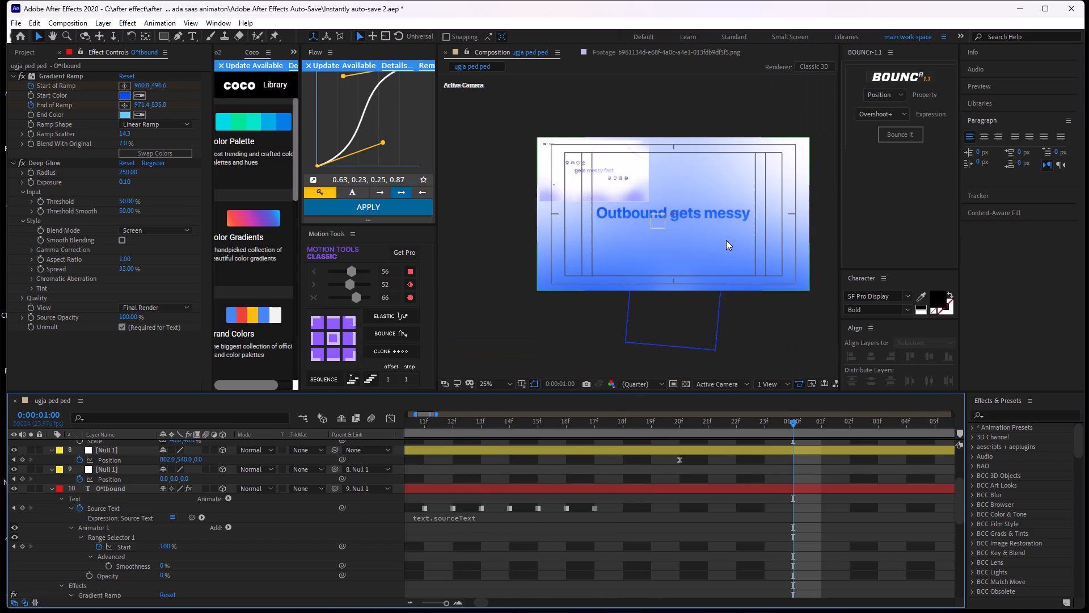
drag(800, 422, 684, 447)
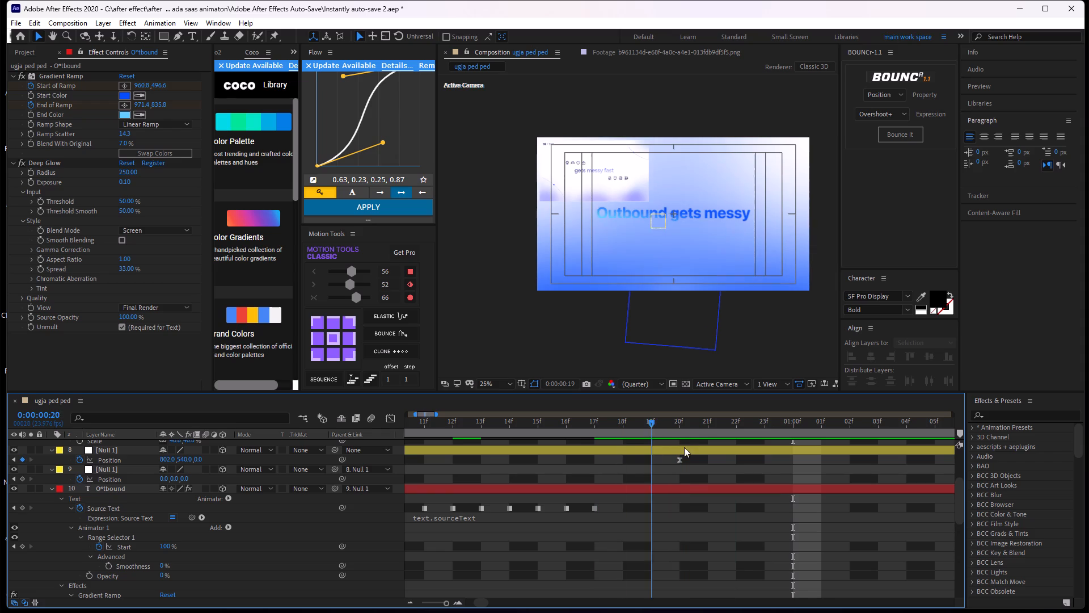
drag(684, 447, 746, 445)
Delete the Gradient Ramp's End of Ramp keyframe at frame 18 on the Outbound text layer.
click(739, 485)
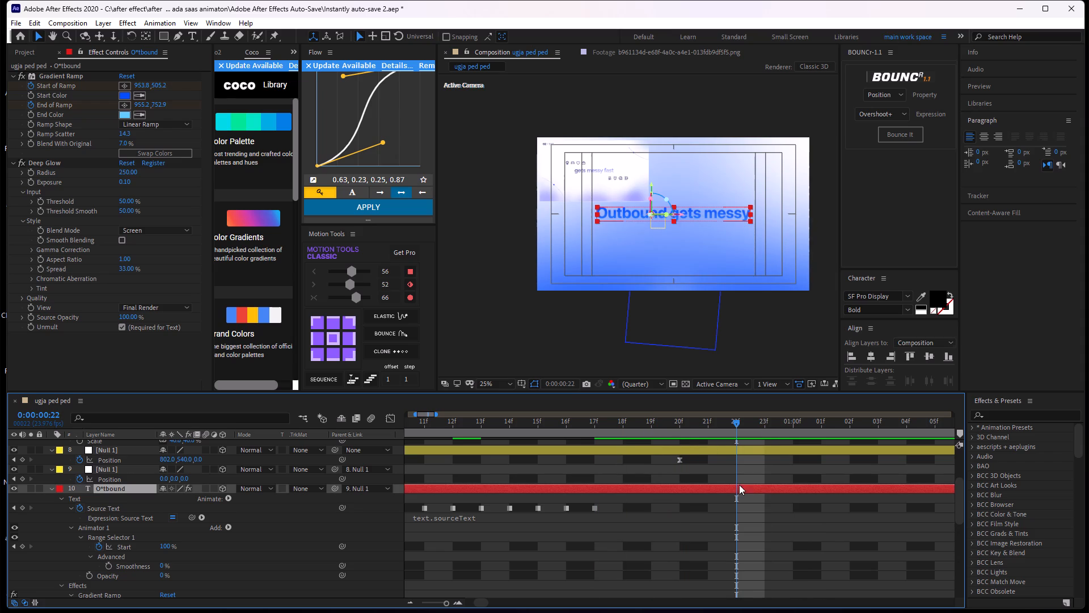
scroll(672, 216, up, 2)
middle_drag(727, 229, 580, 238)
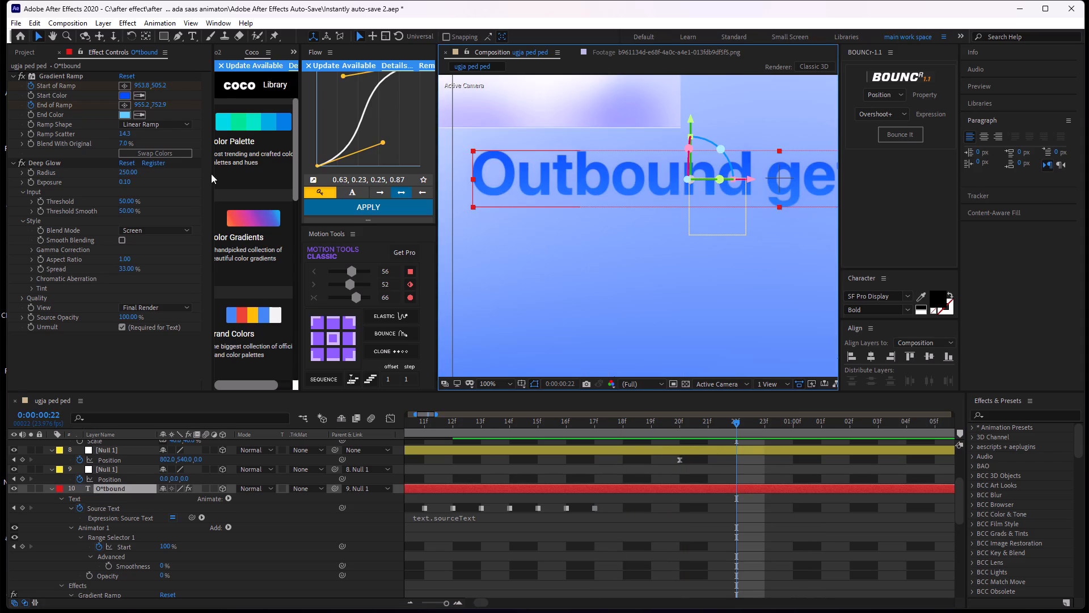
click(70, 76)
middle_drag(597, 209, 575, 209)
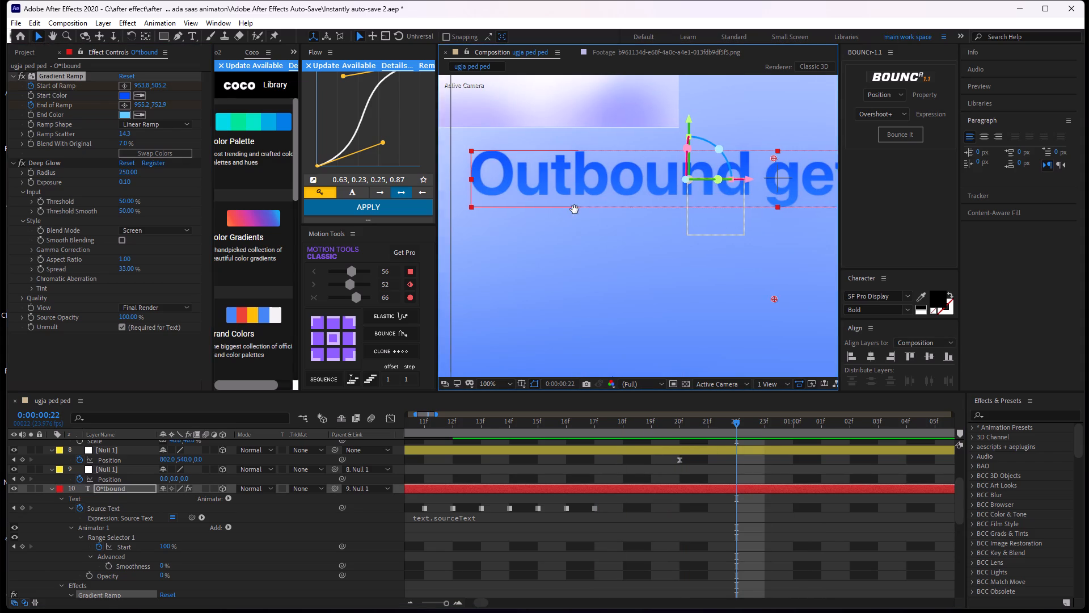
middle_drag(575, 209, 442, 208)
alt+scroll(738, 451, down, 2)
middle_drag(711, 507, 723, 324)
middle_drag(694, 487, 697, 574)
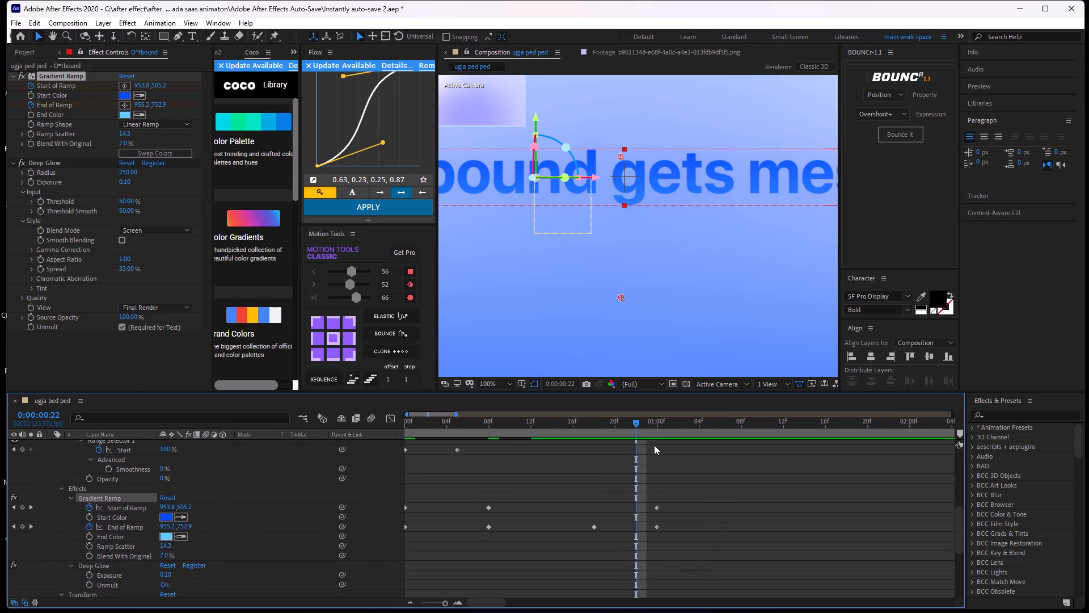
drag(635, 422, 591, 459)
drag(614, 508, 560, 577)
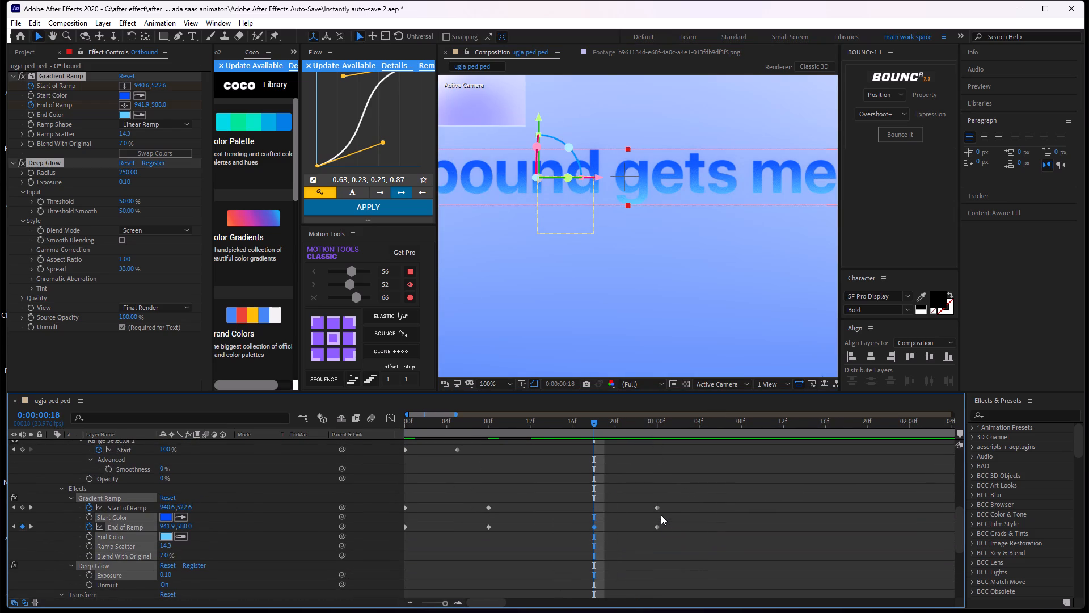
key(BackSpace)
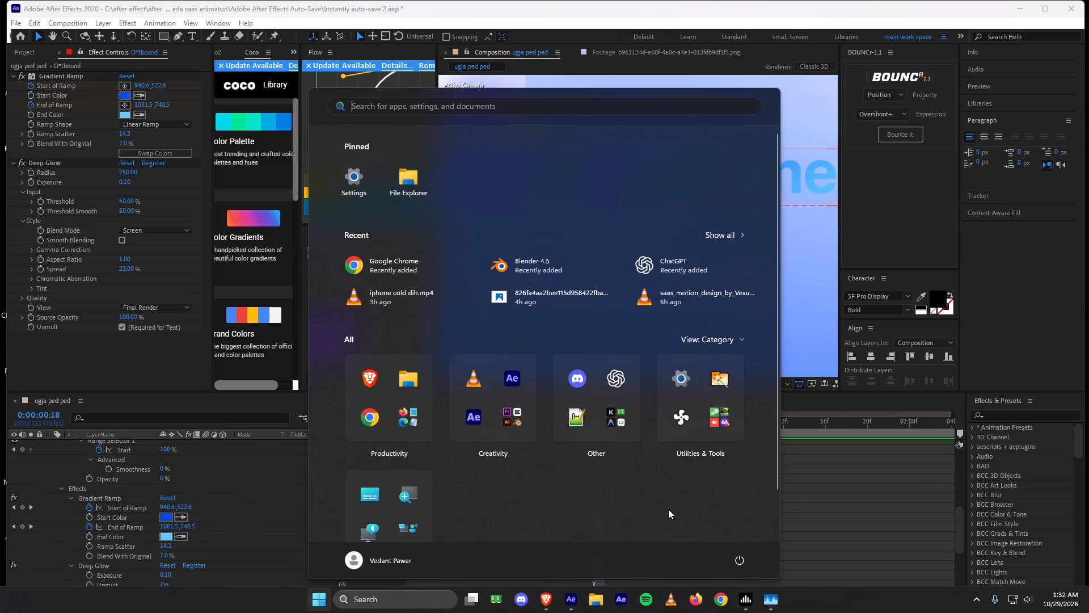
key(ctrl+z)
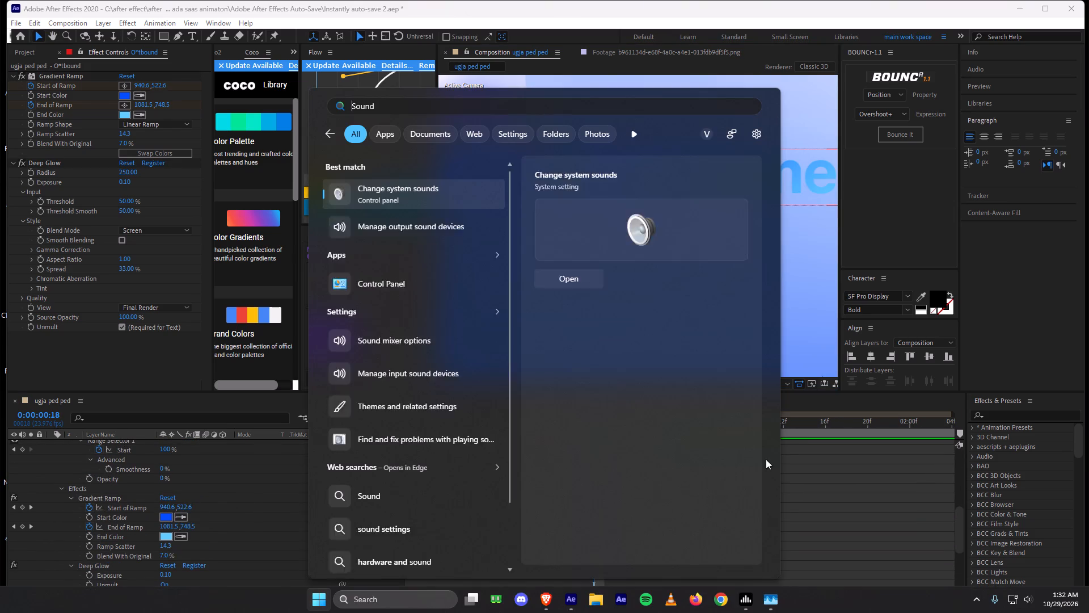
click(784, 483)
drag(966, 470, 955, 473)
Move the Start of Ramp and End of Ramp keyframes from the one-second mark to frame 18.
drag(728, 477, 593, 576)
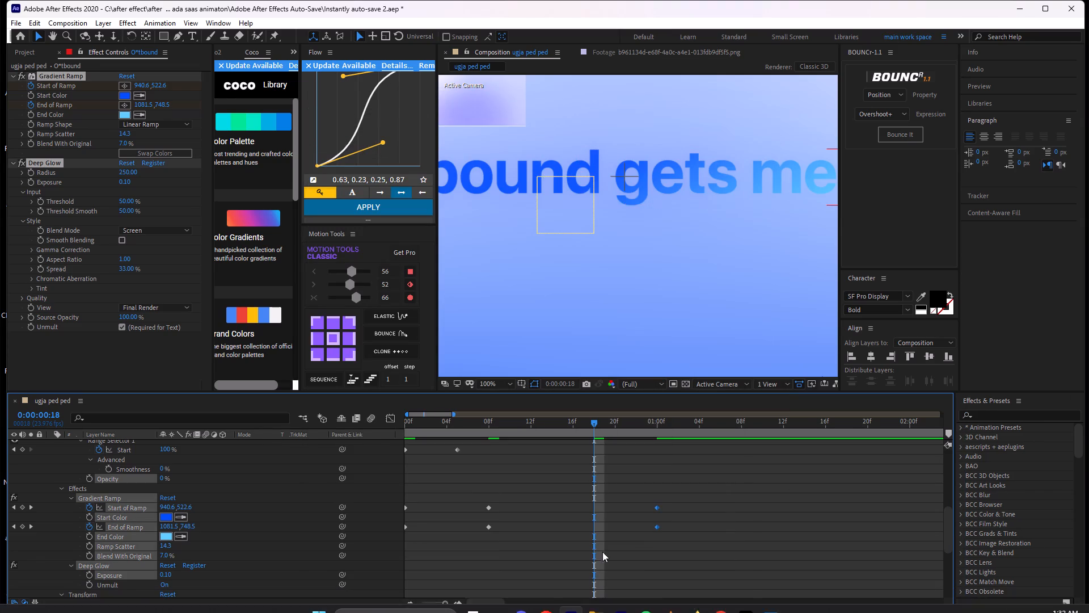
drag(656, 507, 592, 526)
click(614, 494)
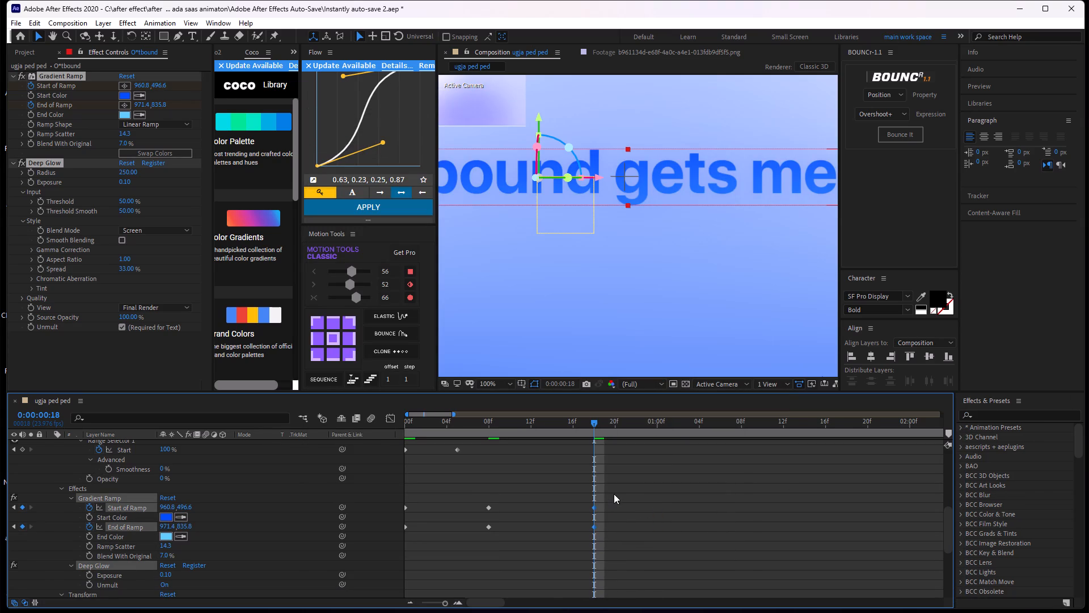
At frame 18, reposition the Gradient Ramp's end point to about 966, 604 and its start point to about 969, 513.
drag(613, 496, 578, 554)
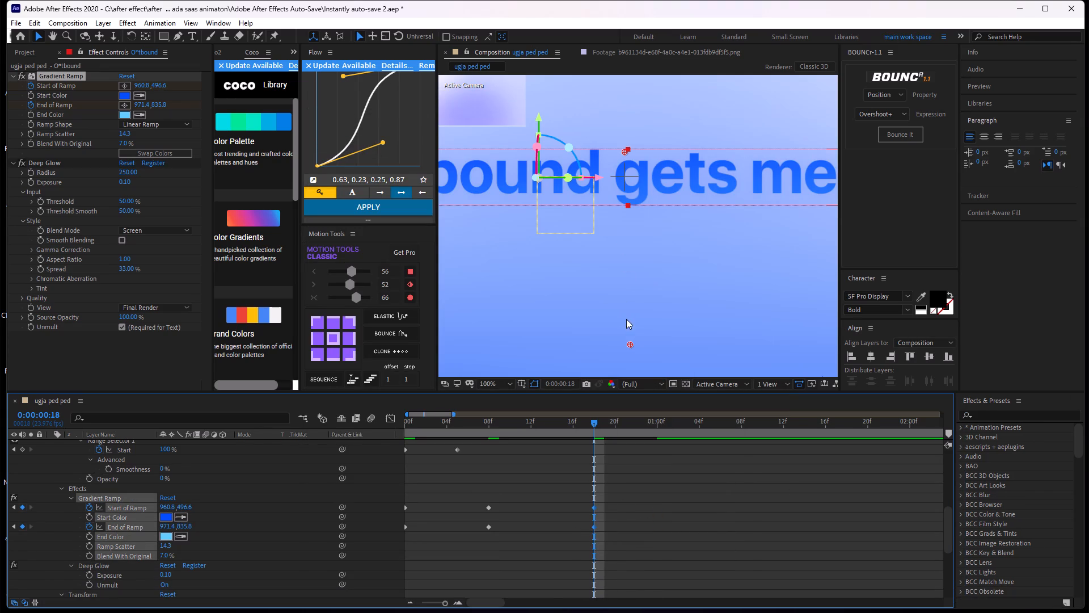
drag(628, 343, 626, 212)
middle_drag(651, 259, 659, 267)
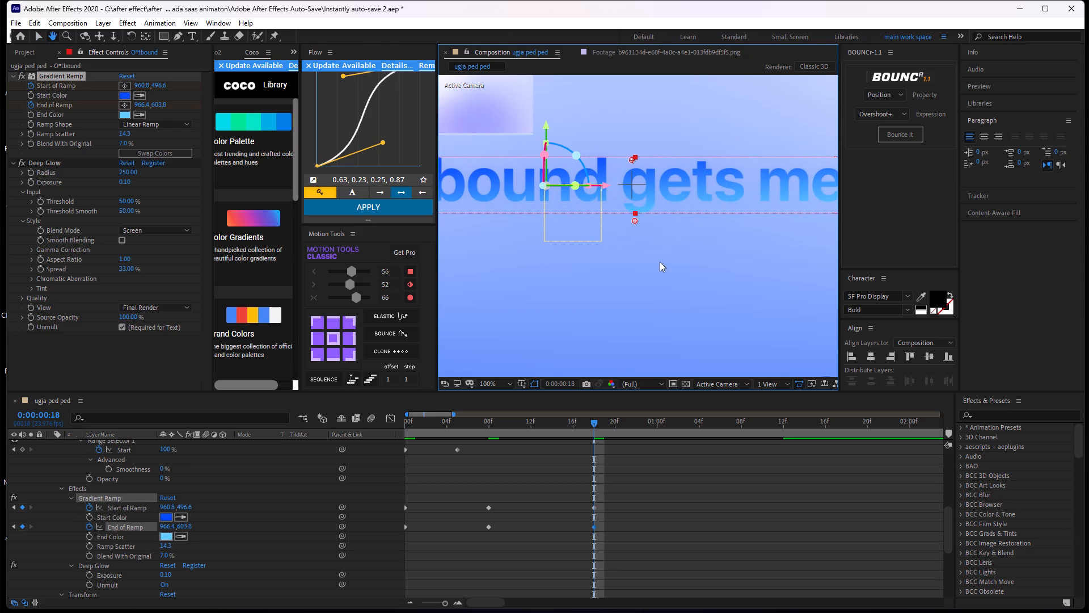
drag(631, 161, 631, 162)
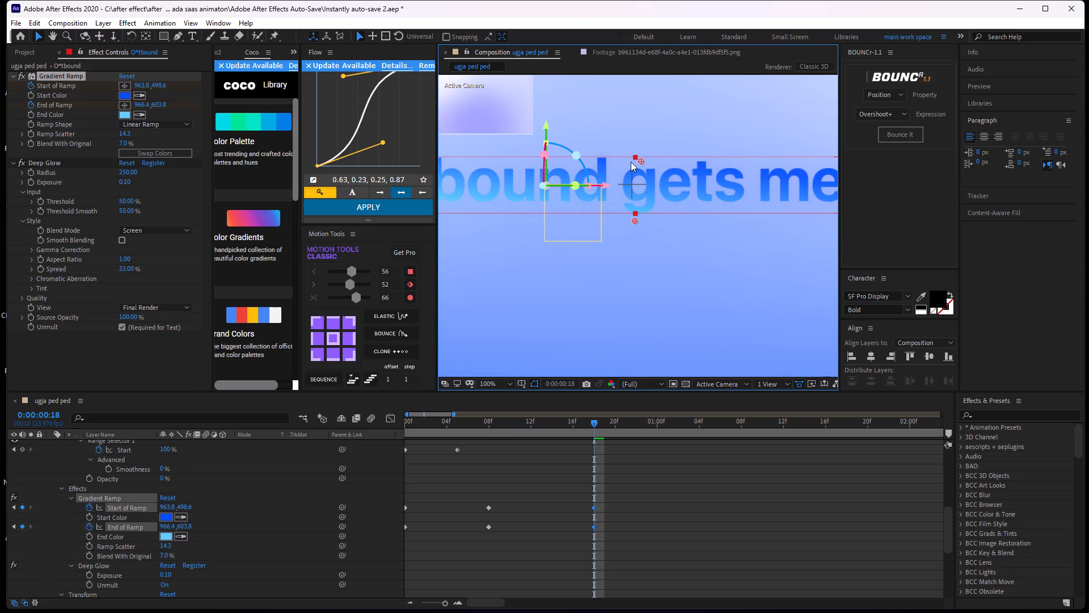
drag(631, 162, 635, 171)
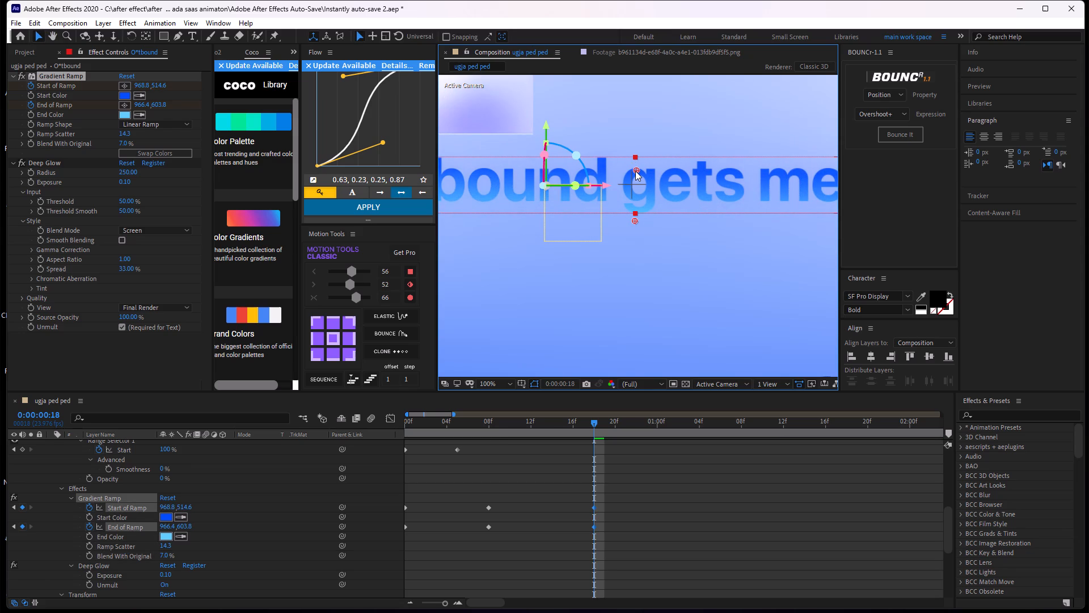
drag(635, 171, 635, 170)
scroll(650, 196, down, 1)
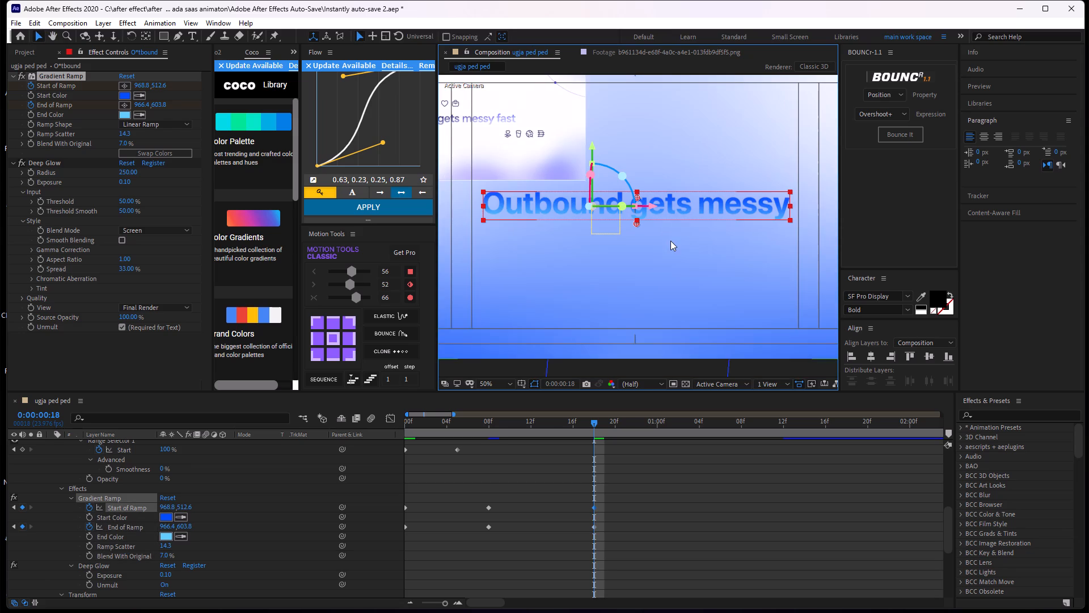
At frame 18, reposition the Gradient Ramp's start point to about 952, 492, along the top edge of the text.
scroll(638, 199, up, 2)
middle_drag(641, 184, 641, 195)
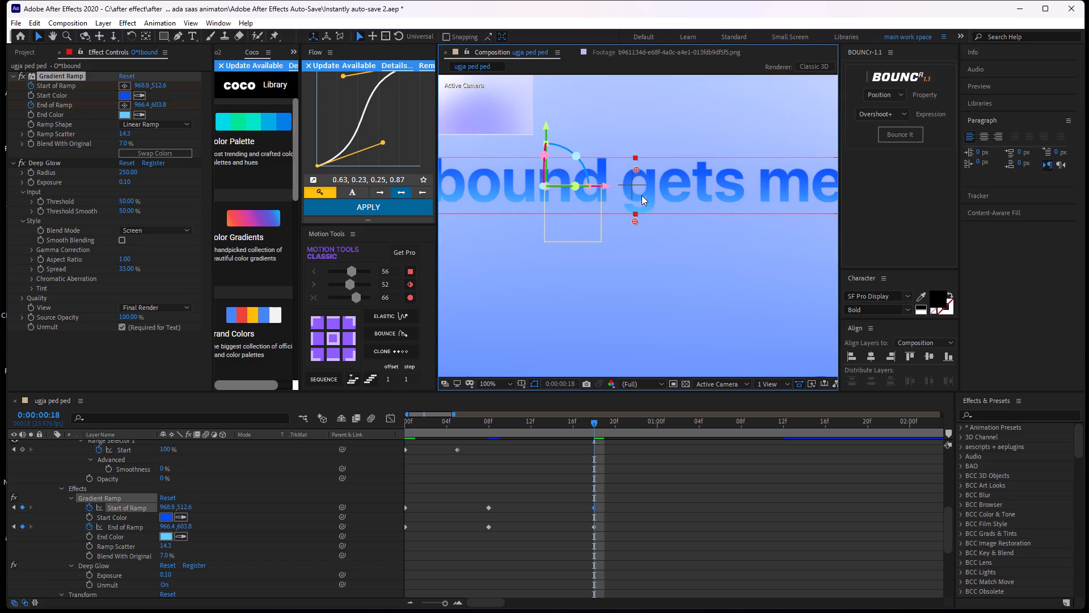
middle_drag(641, 195, 656, 202)
drag(651, 129, 647, 131)
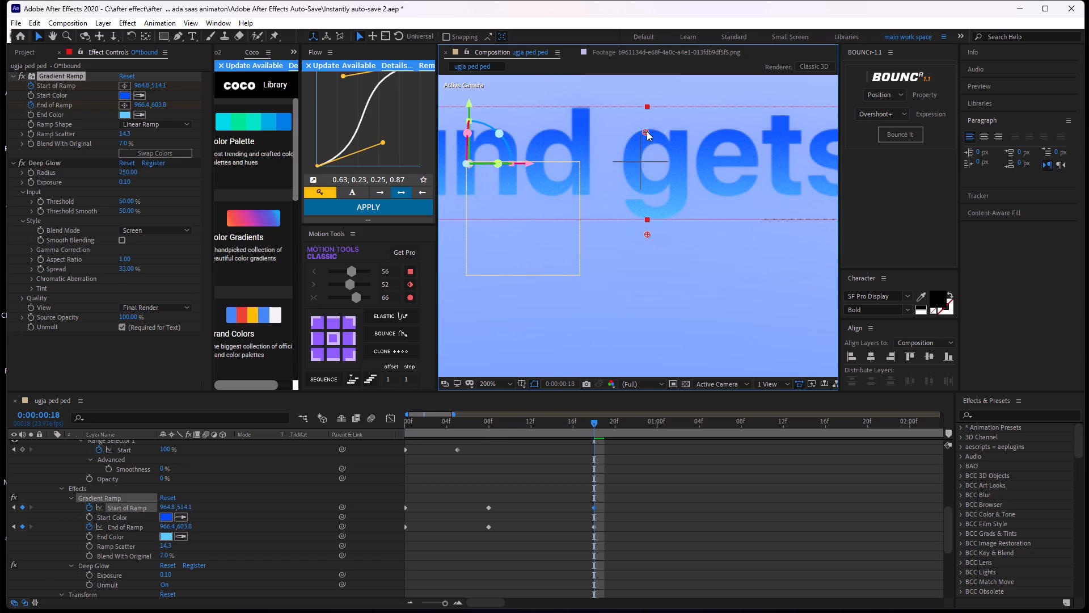
drag(647, 131, 648, 112)
drag(648, 112, 631, 108)
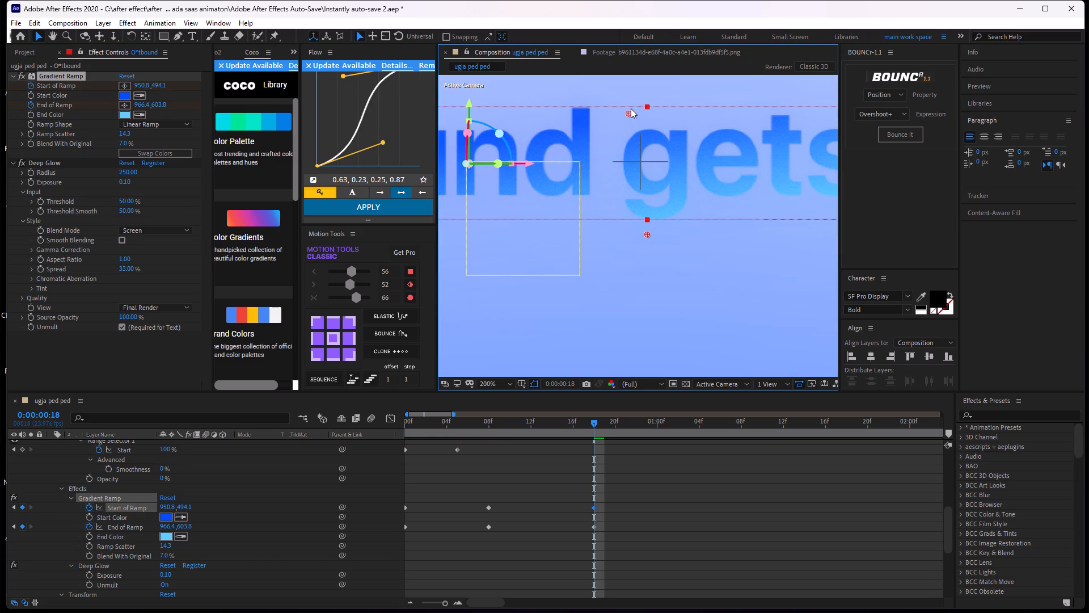
drag(631, 108, 632, 106)
Move the Gradient Ramp's end point at frame 18 to about 952, 591, directly below the start point.
drag(649, 234, 637, 221)
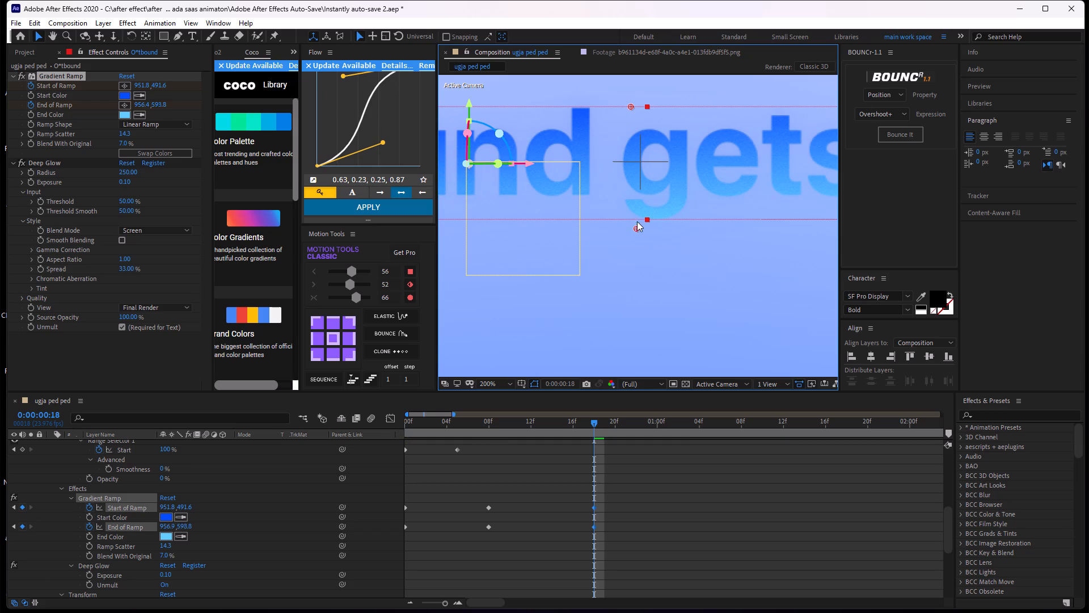
drag(637, 221, 637, 220)
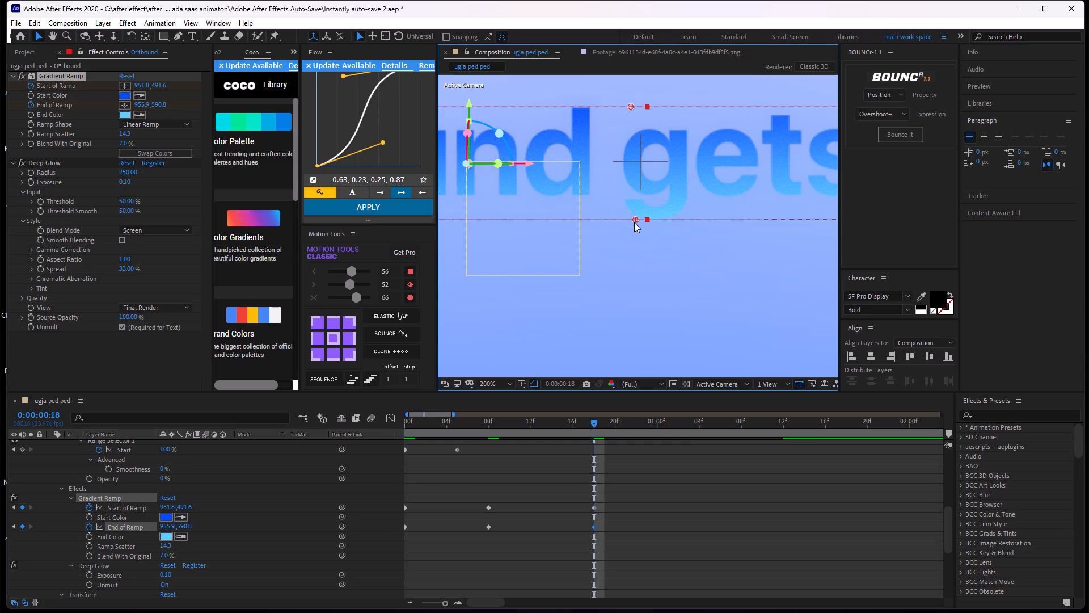
click(635, 222)
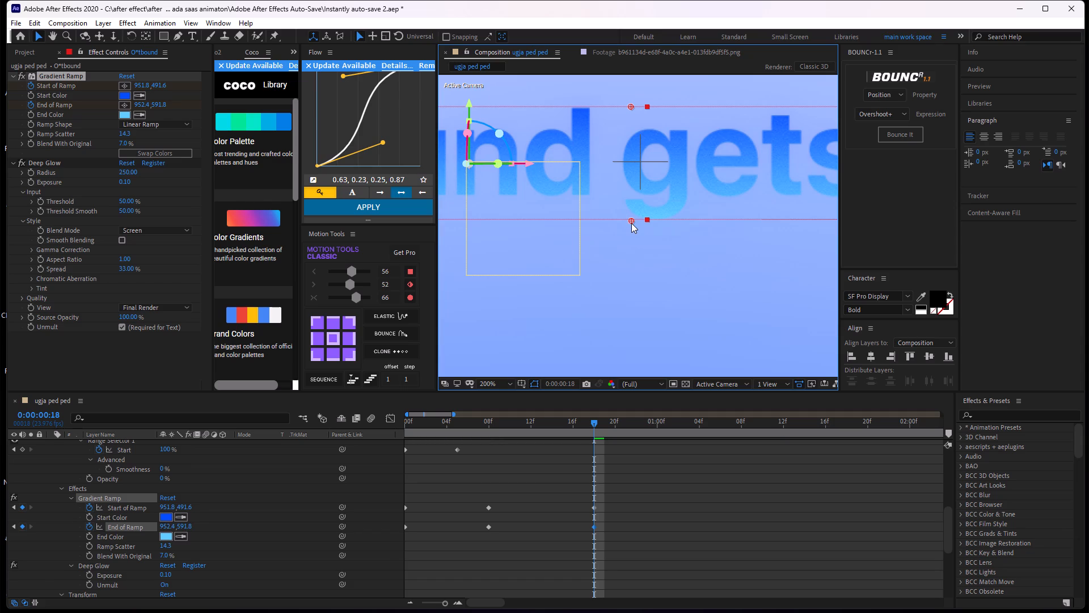
scroll(643, 216, down, 1)
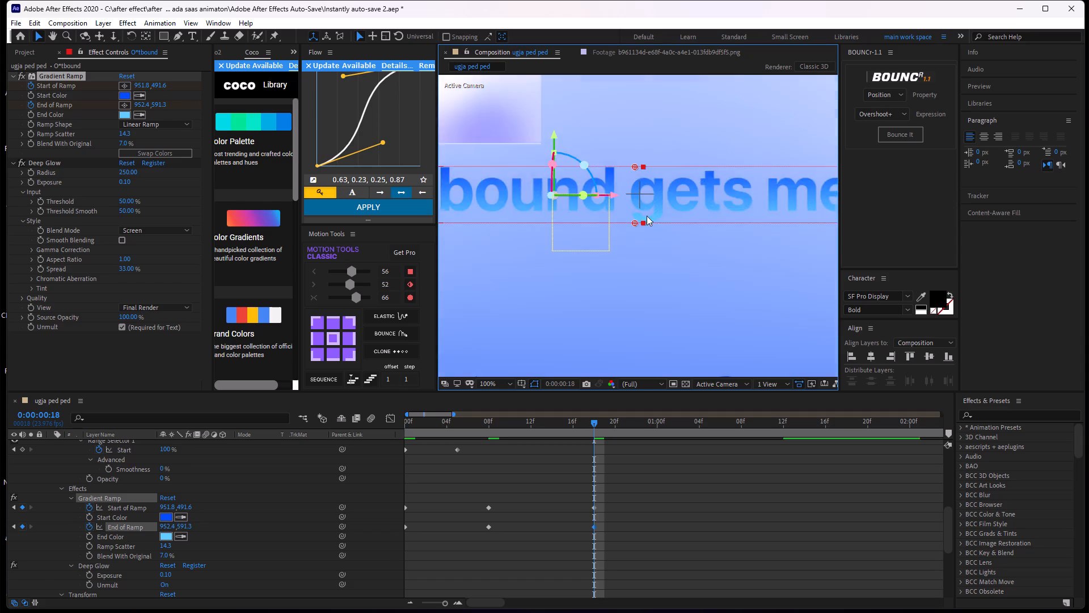
scroll(647, 216, down, 1)
click(593, 485)
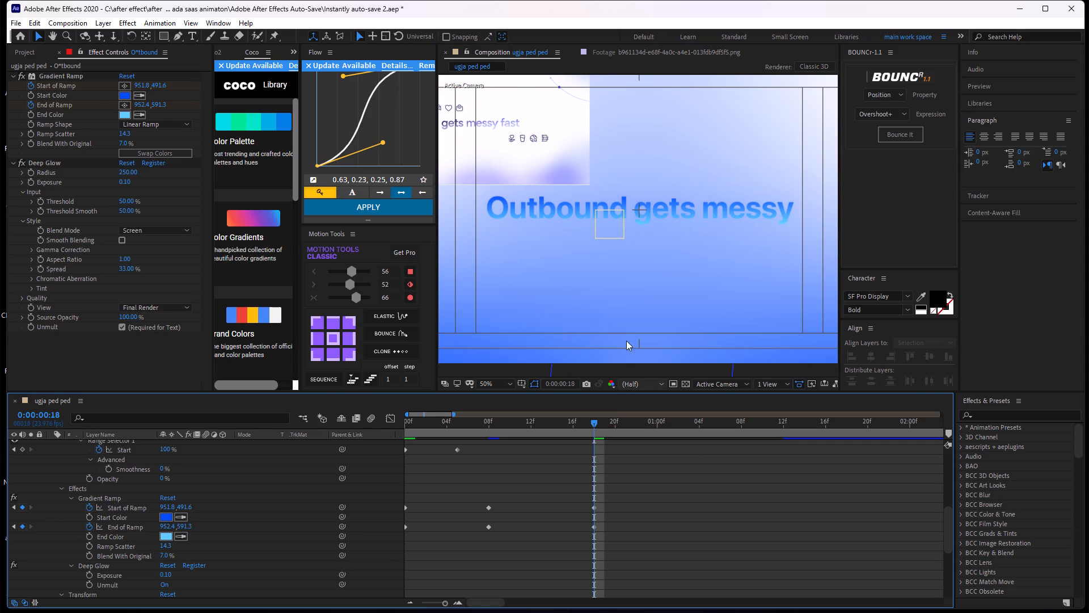
Preview the gradient's change of direction by playing from frame 3 and again from frame 13, checking past one second.
drag(593, 420, 542, 449)
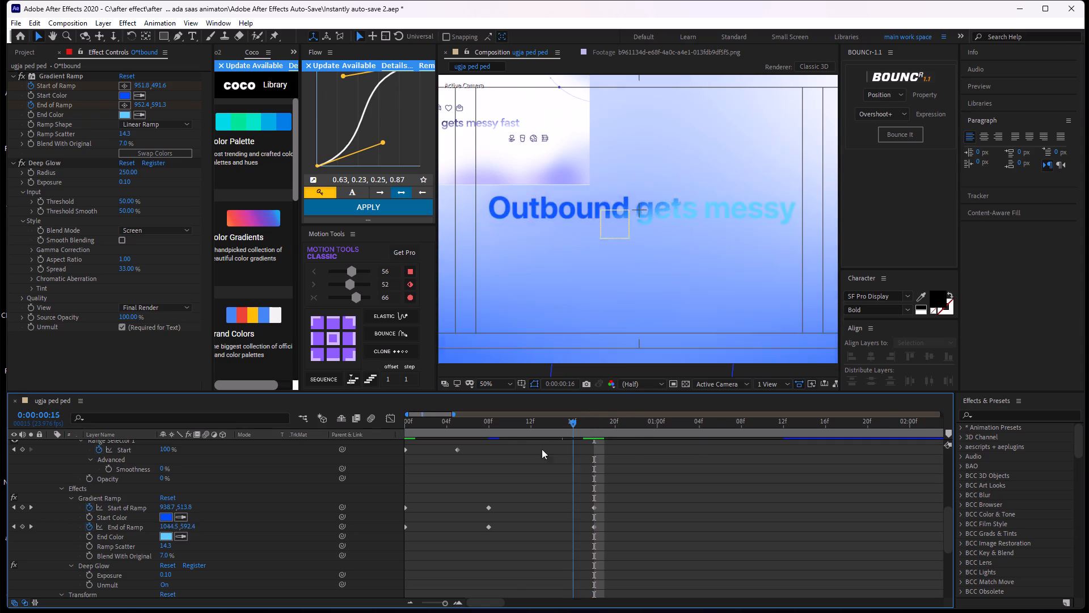
drag(542, 449, 436, 465)
key(space)
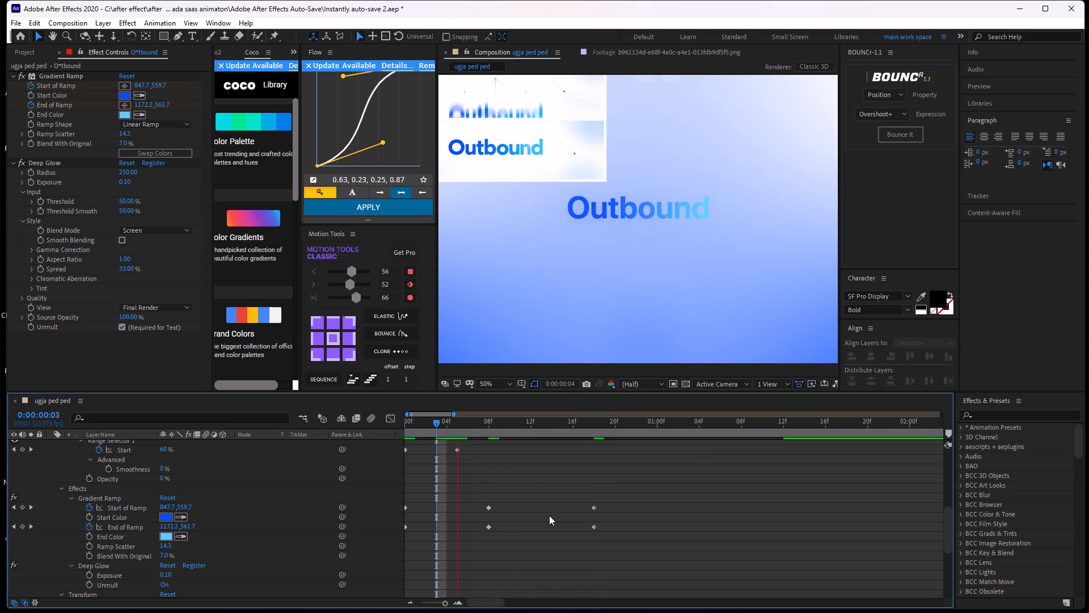
key(space)
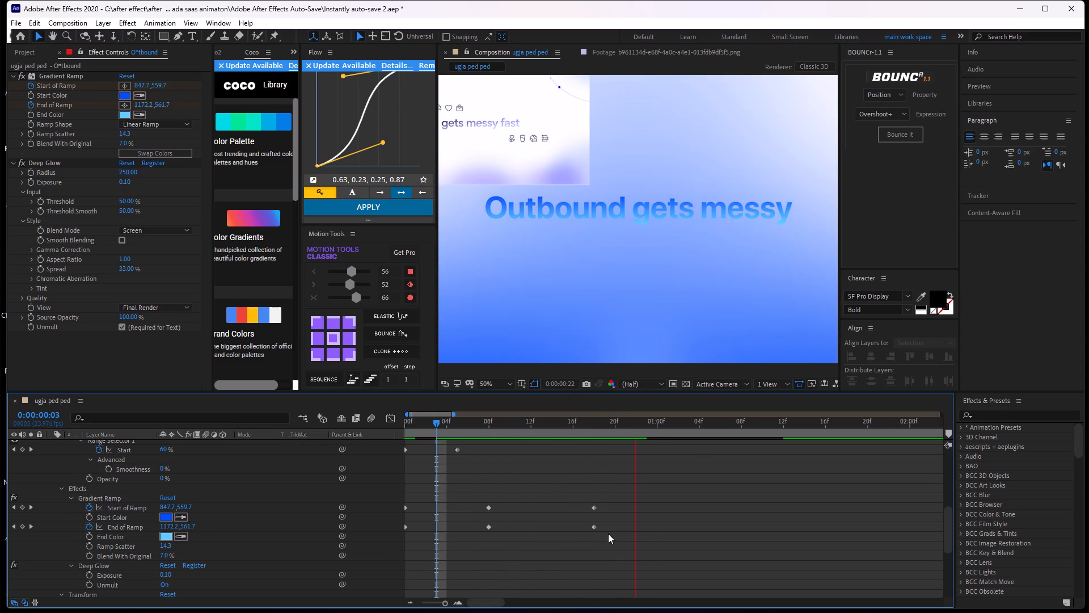
drag(634, 420, 616, 451)
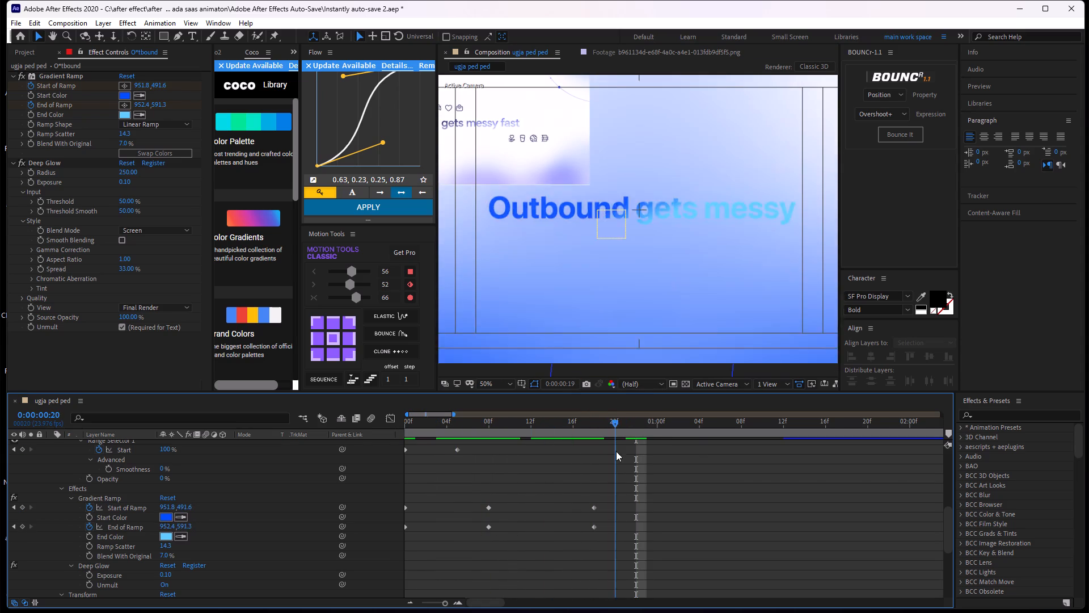
drag(616, 451, 535, 460)
key(space)
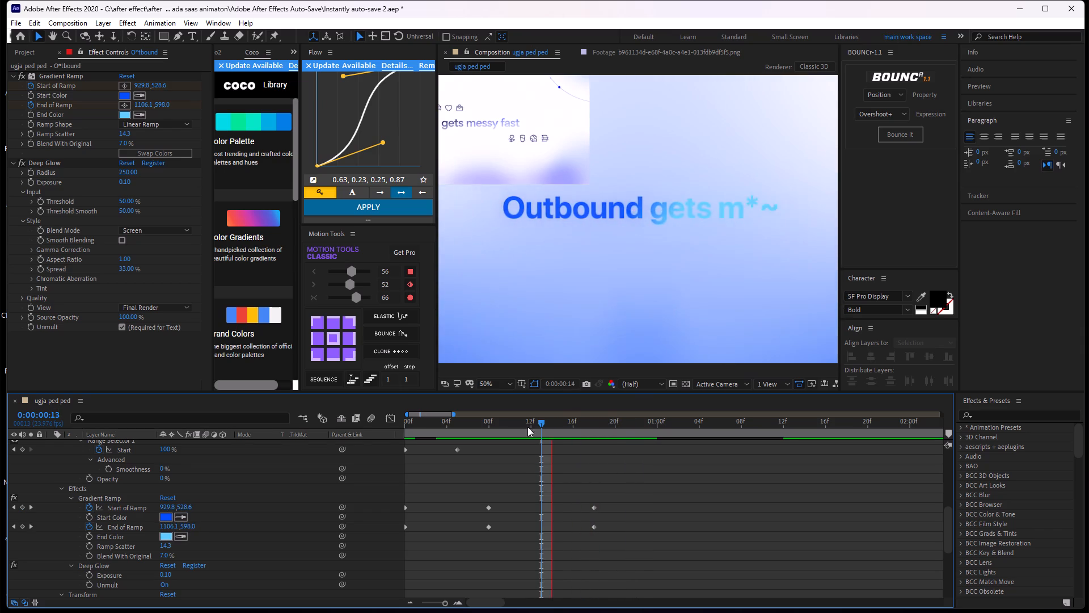
key(space)
drag(700, 427, 691, 442)
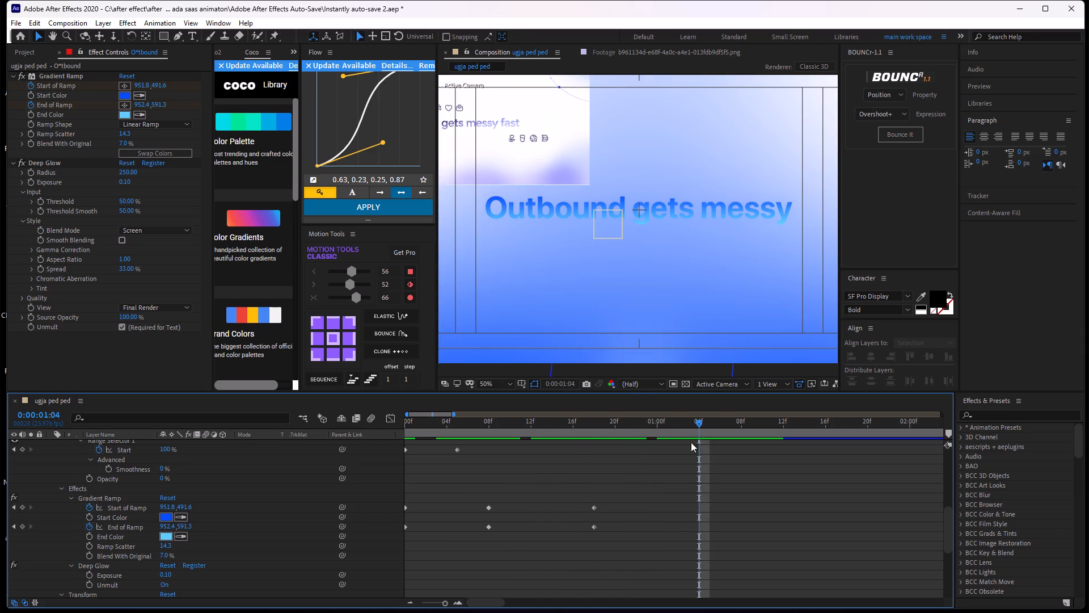
drag(691, 442, 474, 541)
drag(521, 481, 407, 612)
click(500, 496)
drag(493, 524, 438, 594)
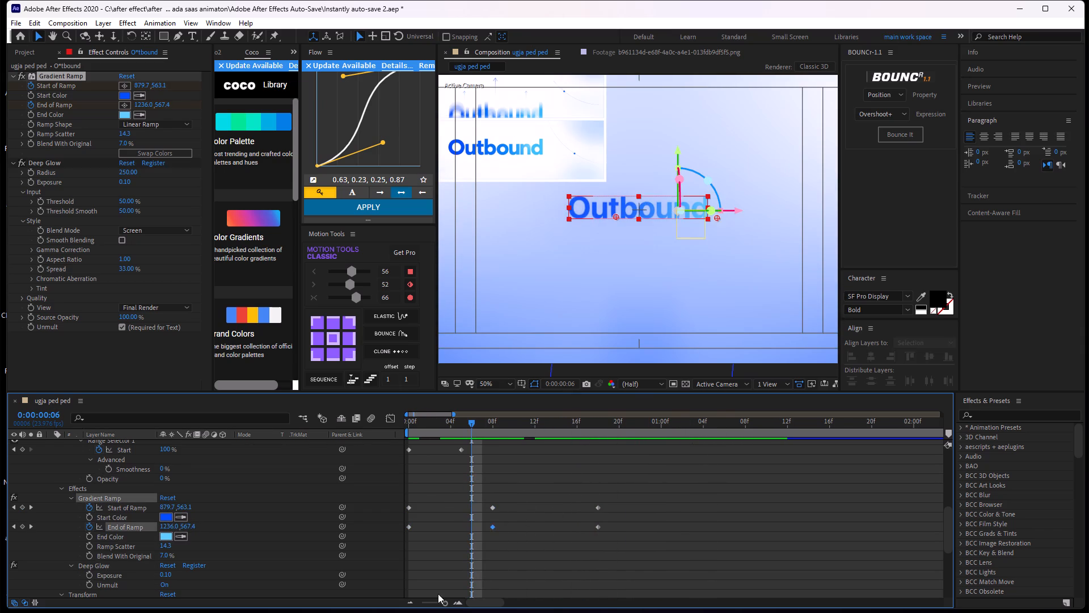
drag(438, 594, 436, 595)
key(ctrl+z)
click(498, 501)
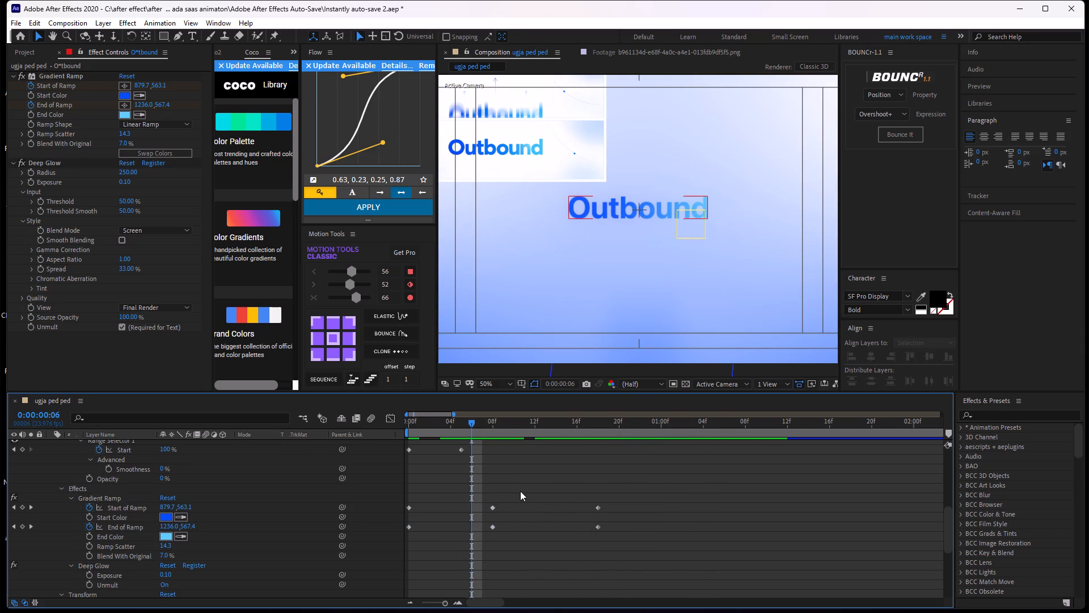
Delete the Start of Ramp and End of Ramp keyframes at frame 8 on the Outbound text layer.
drag(520, 492, 474, 560)
key(BackSpace)
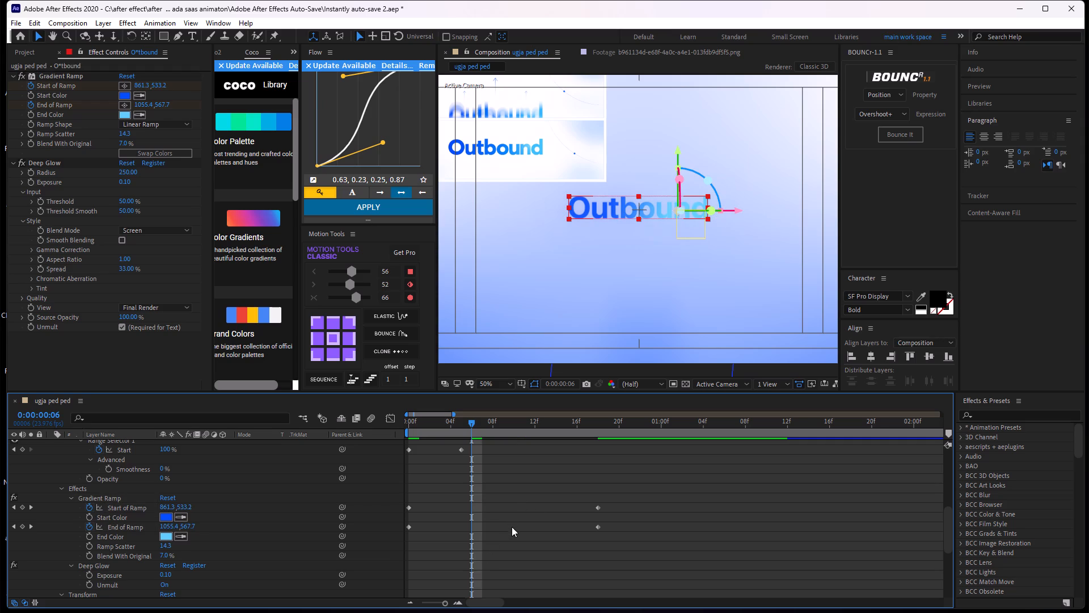
Easy-ease all remaining Start of Ramp and End of Ramp keyframes and apply the Flow curve 0.63, 0.23, 0.25, 0.87.
middle_drag(494, 461, 572, 433)
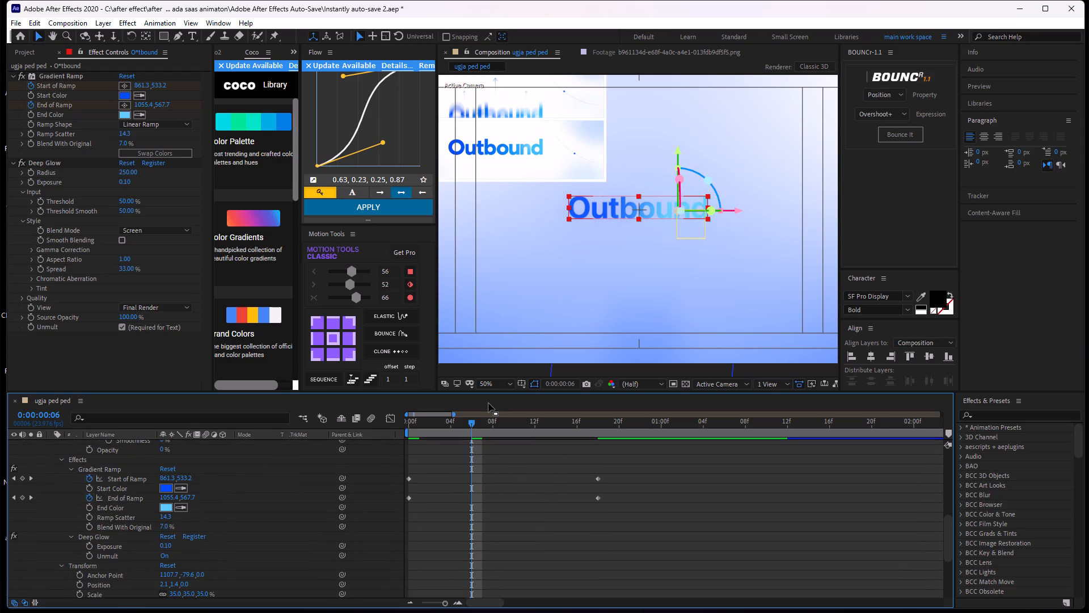
drag(484, 425, 604, 437)
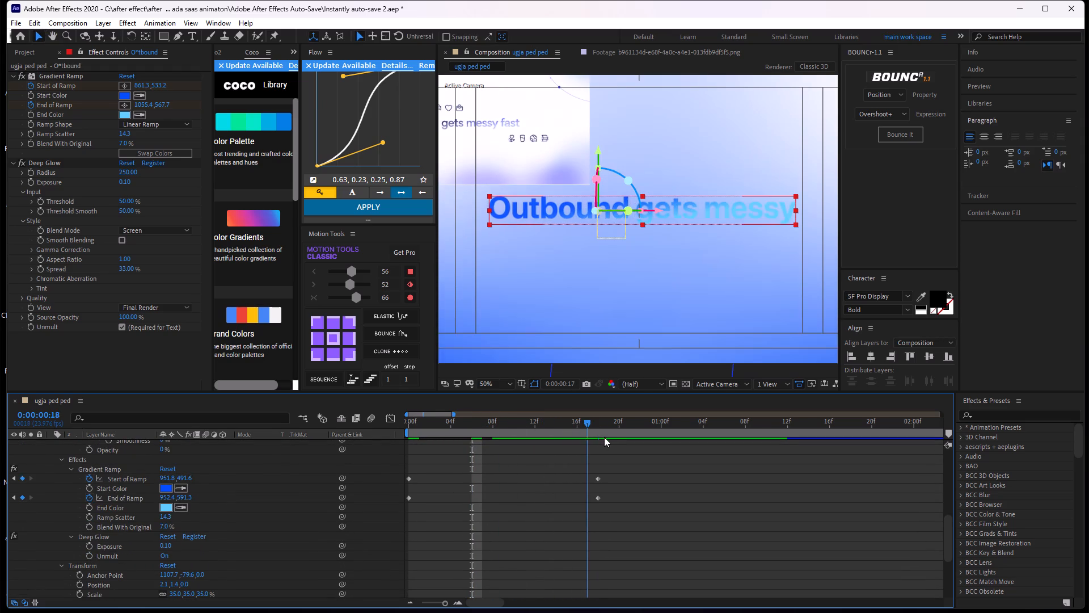
drag(604, 437, 446, 454)
key(space)
key(space)
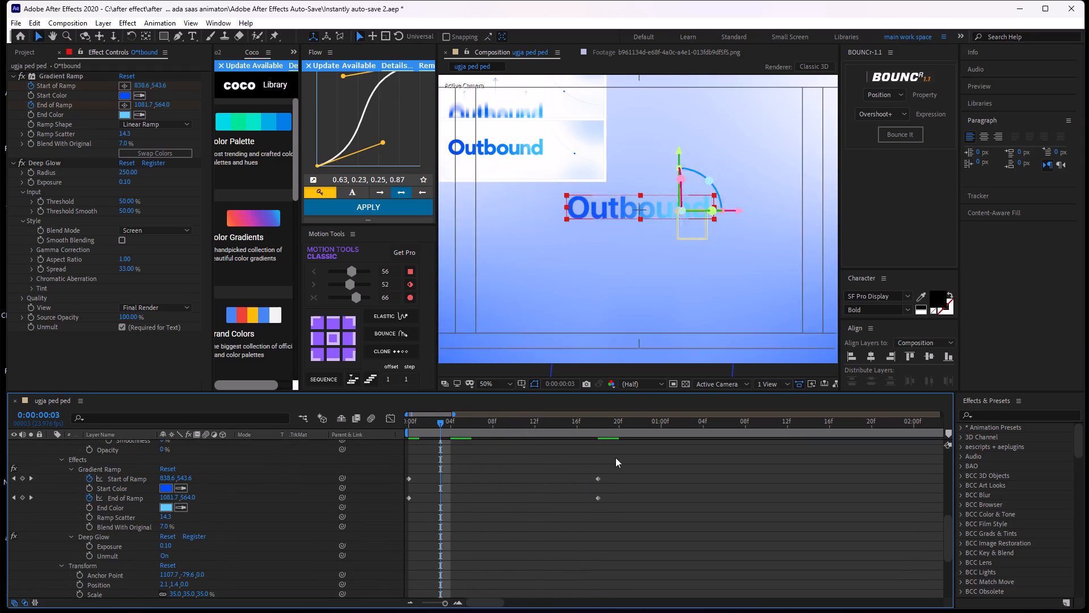
drag(662, 464, 370, 514)
key(F9)
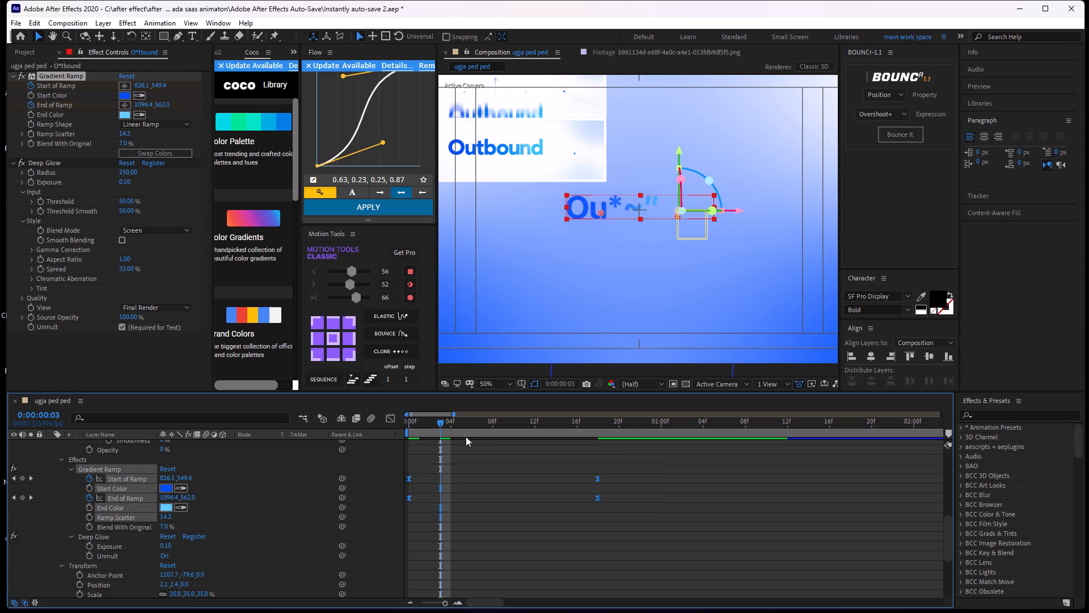
click(360, 207)
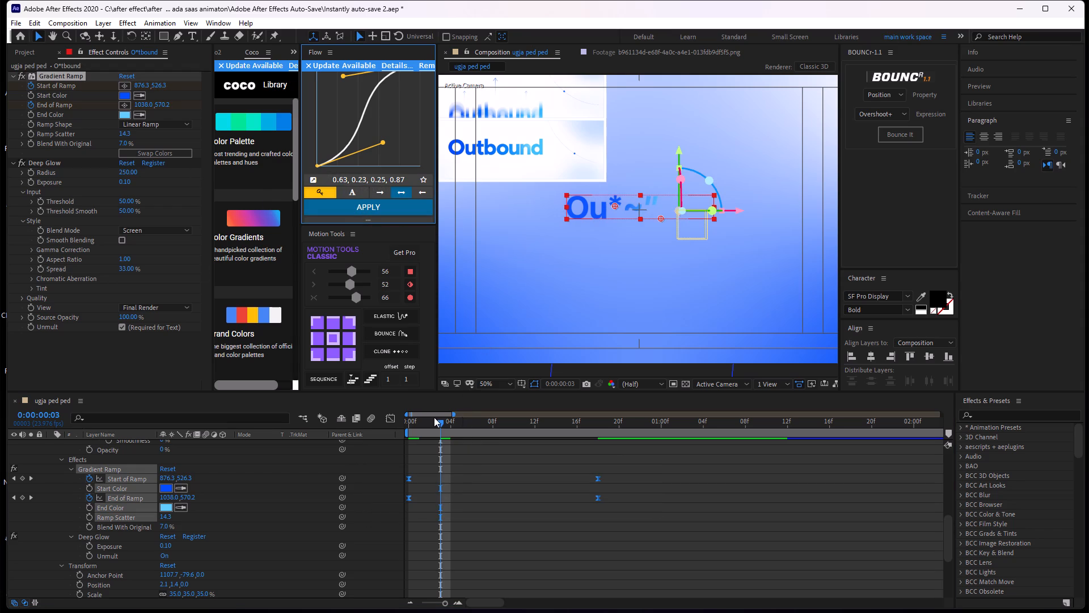
Preview the eased gradient animation from frame 0 to past one second and recheck the text around frame 19.
drag(444, 423, 399, 445)
key(space)
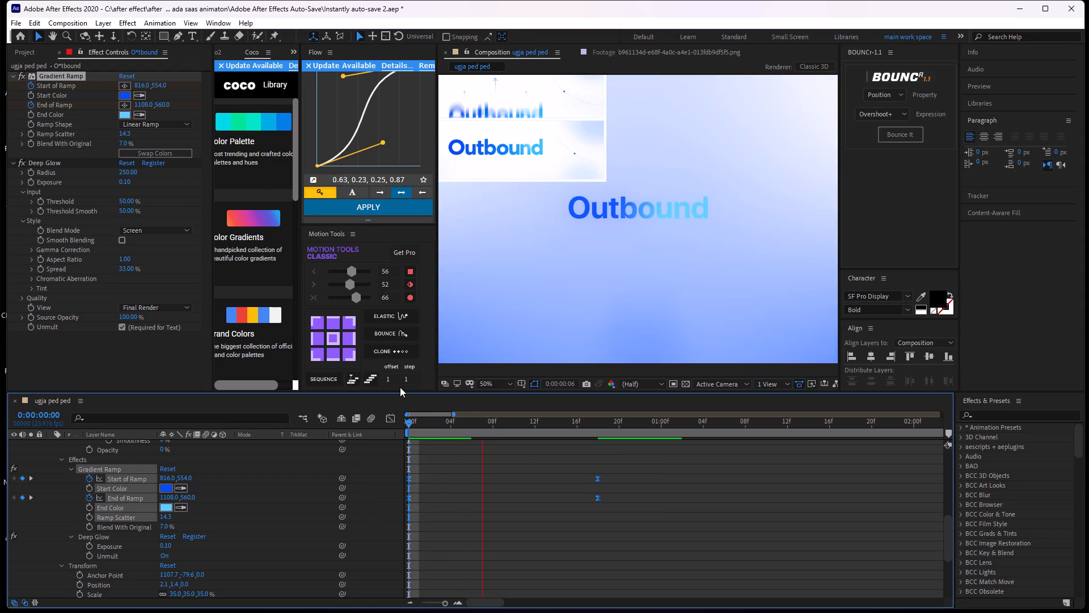
key(space)
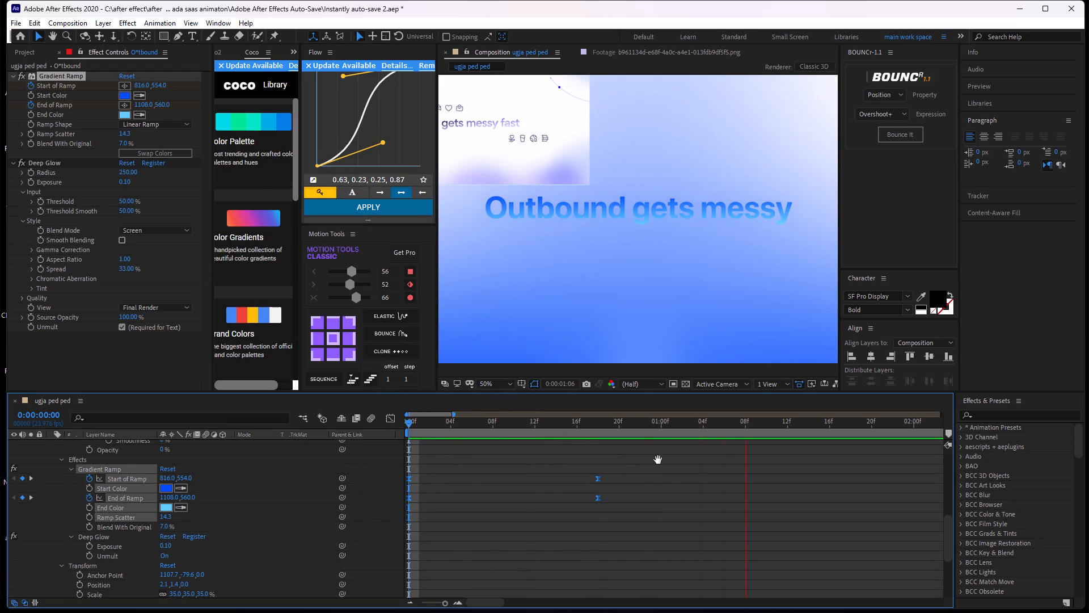
click(677, 480)
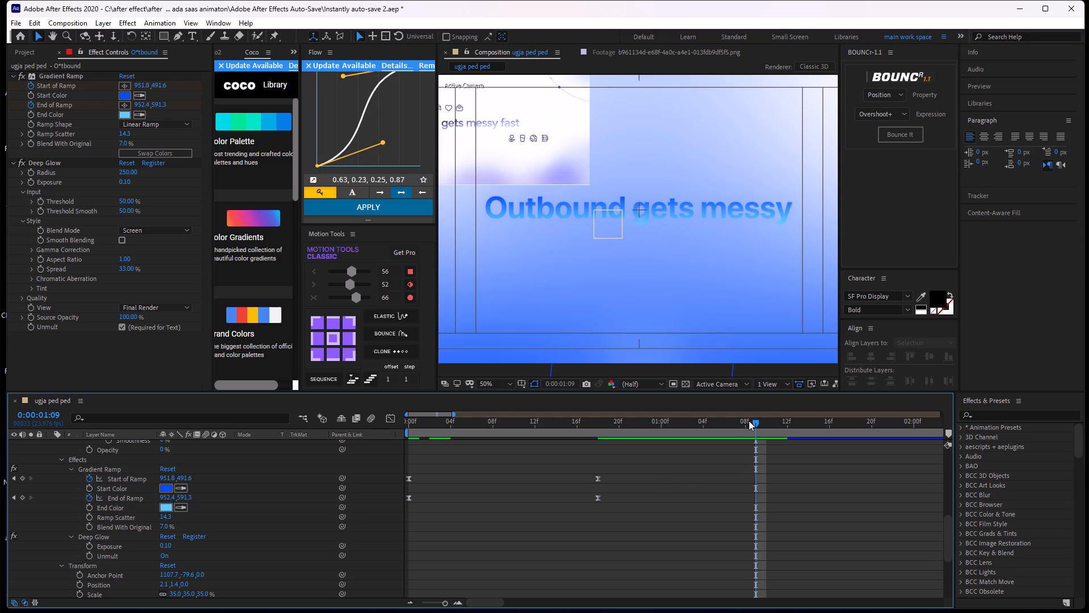
drag(749, 421, 604, 455)
click(618, 458)
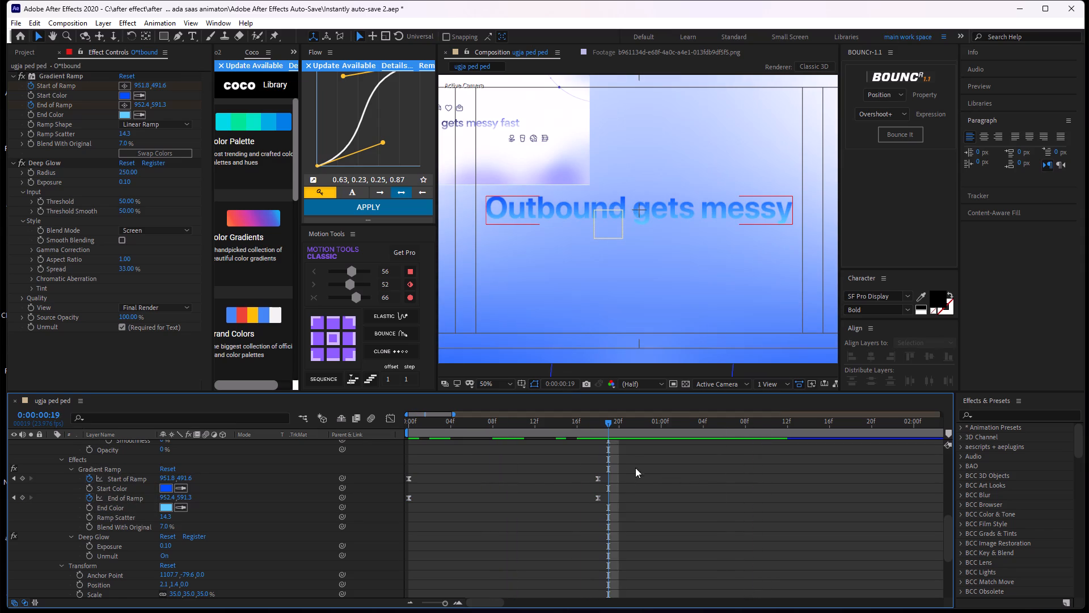
Review the Outbound layer's source text and gradient keyframe timing between frames 0 and 19, ending at frame 0.
scroll(638, 468, up, 1)
middle_drag(638, 469, 632, 553)
middle_drag(657, 482, 662, 585)
middle_drag(627, 557, 592, 409)
middle_drag(630, 498, 635, 509)
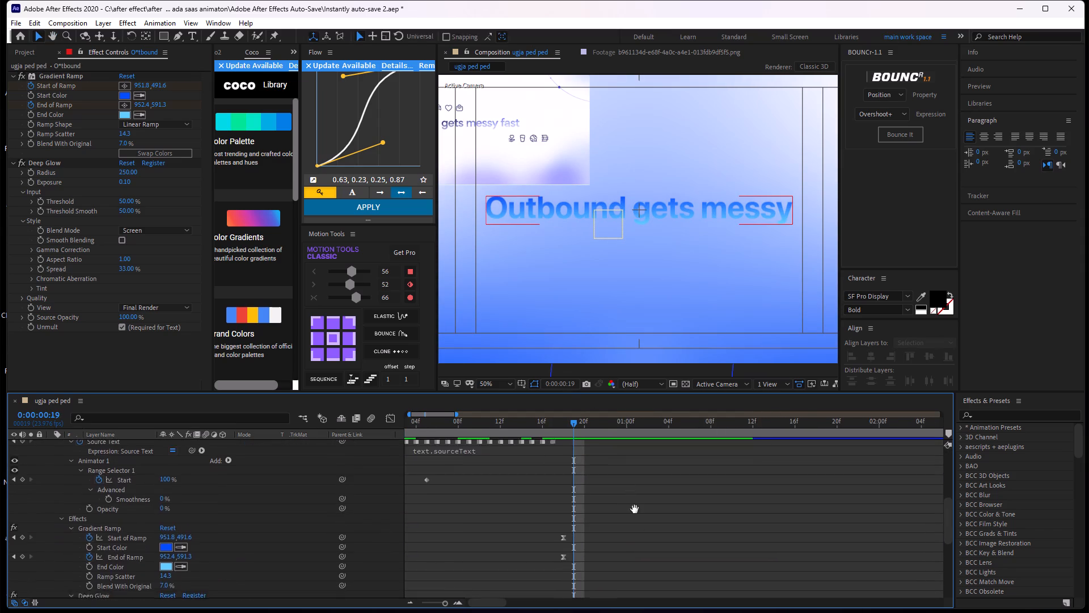
middle_drag(635, 509, 647, 543)
drag(592, 424, 495, 480)
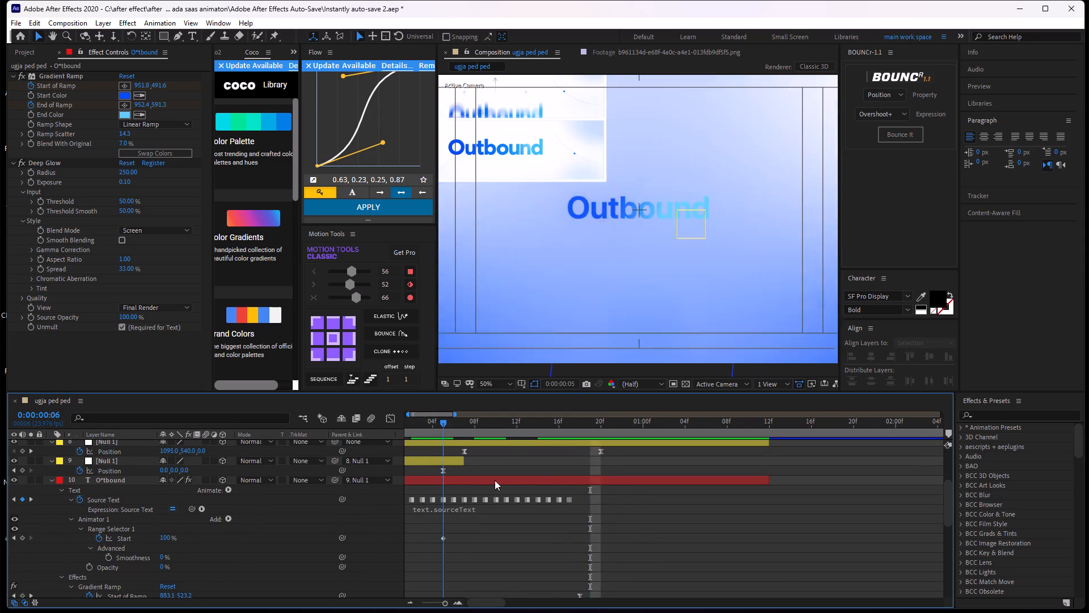
drag(495, 480, 568, 475)
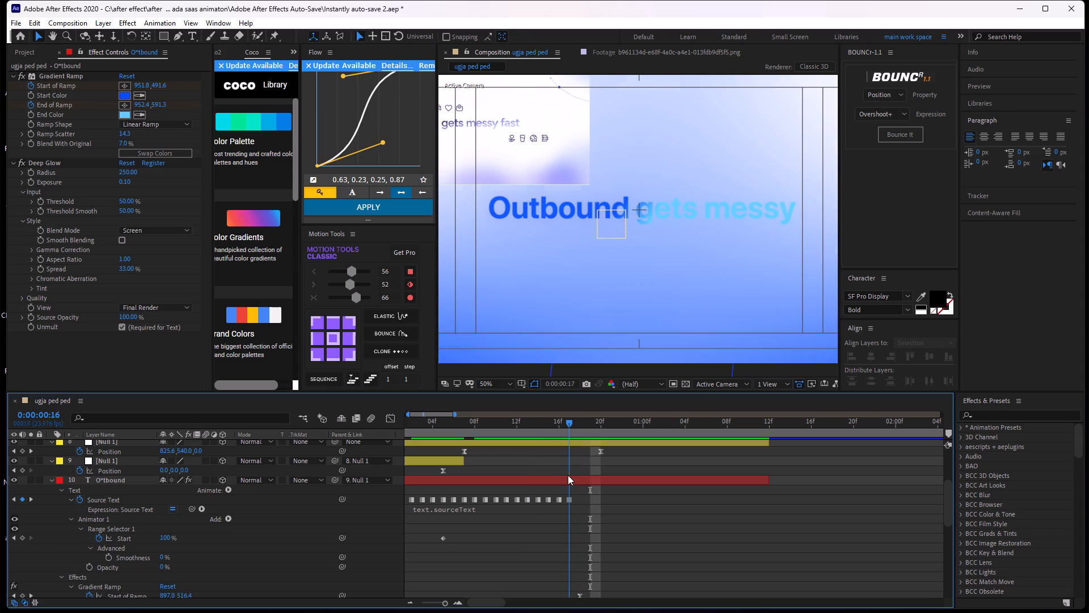
drag(568, 475, 558, 476)
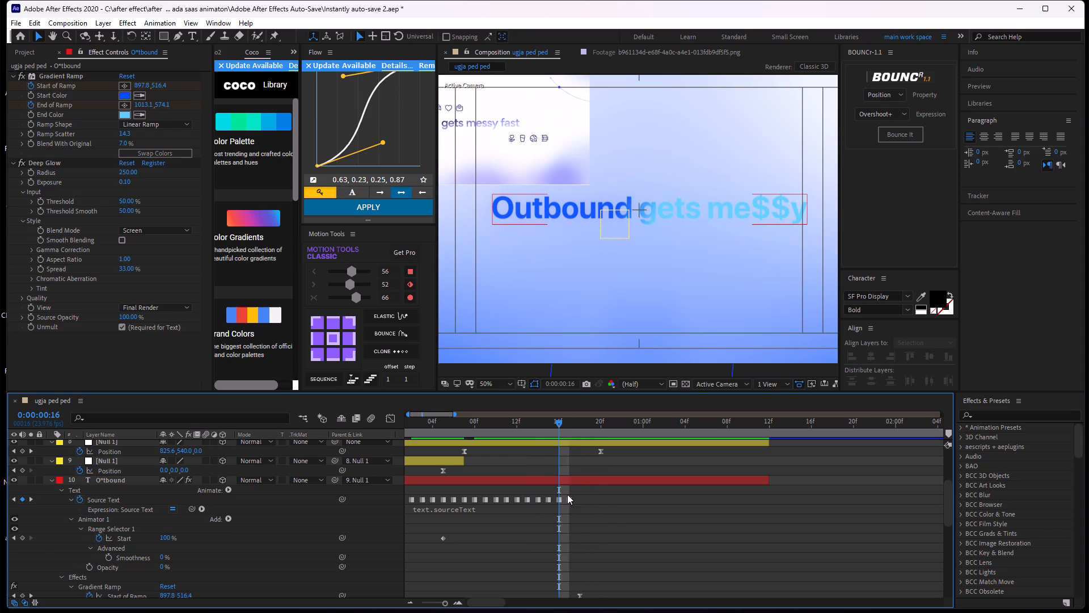
middle_drag(610, 518, 615, 451)
click(634, 497)
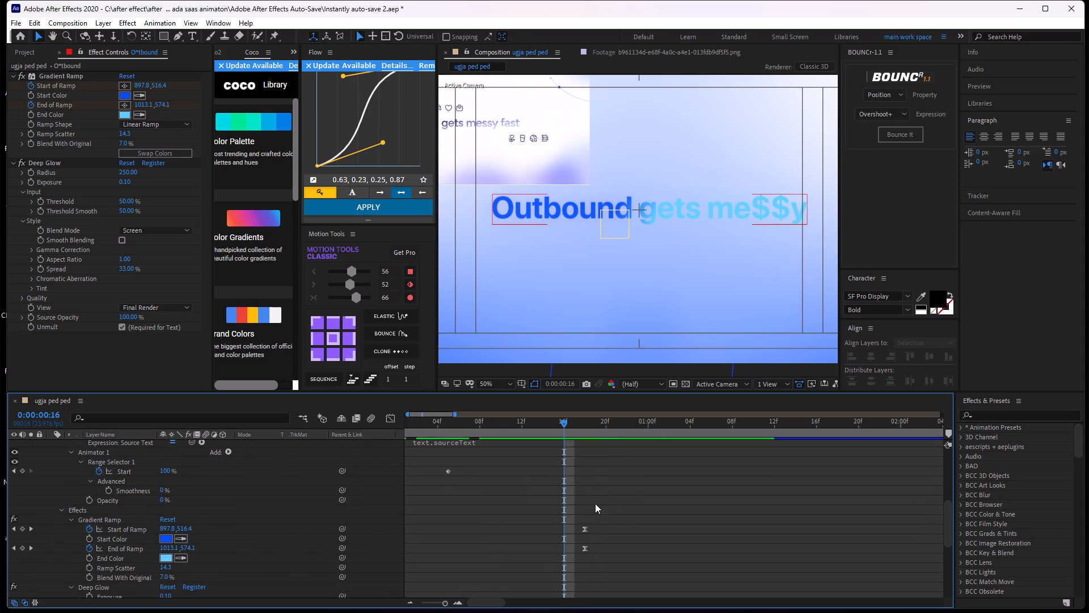
drag(620, 511, 520, 576)
click(600, 479)
middle_drag(594, 476, 819, 382)
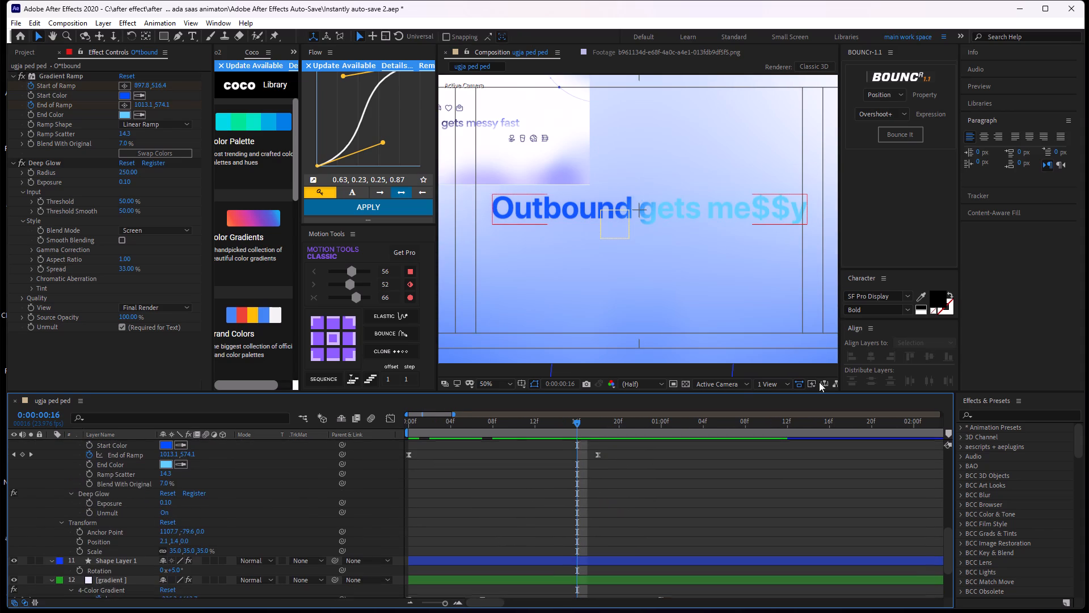
drag(578, 430, 377, 471)
middle_drag(457, 461, 458, 533)
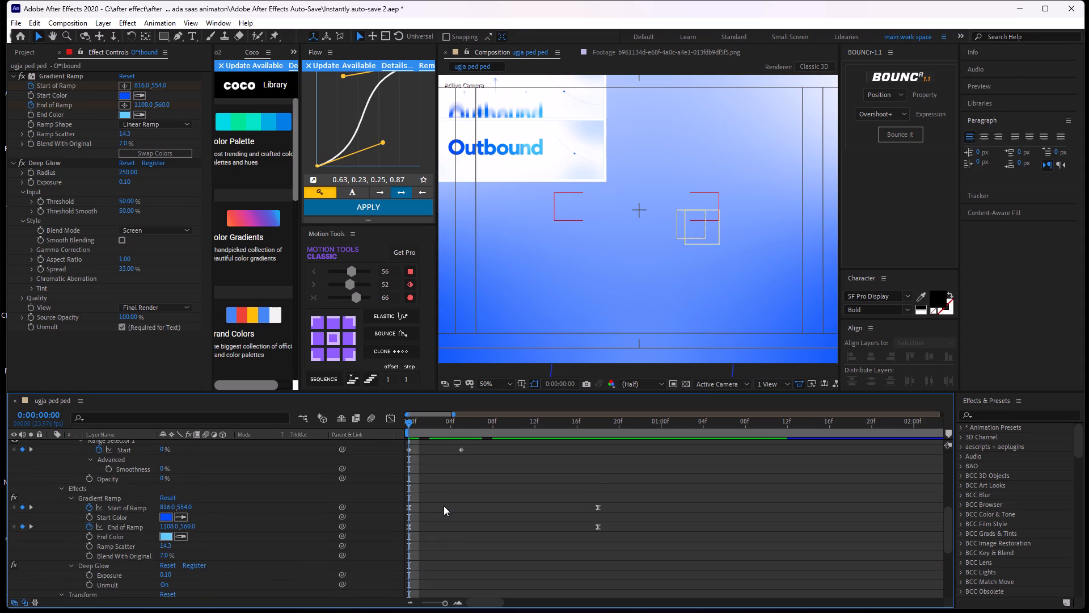
Reposition the Gradient Ramp's End of Ramp point on the Outbound text layer at frame 0 to about 1674, 542.
drag(446, 492, 383, 586)
middle_drag(652, 208, 590, 234)
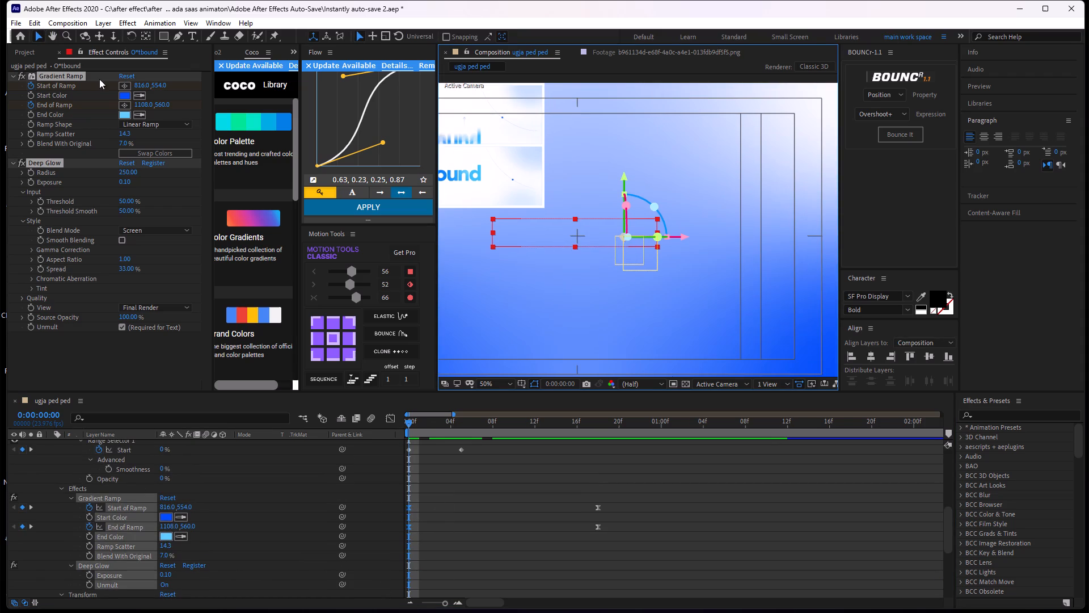
click(82, 77)
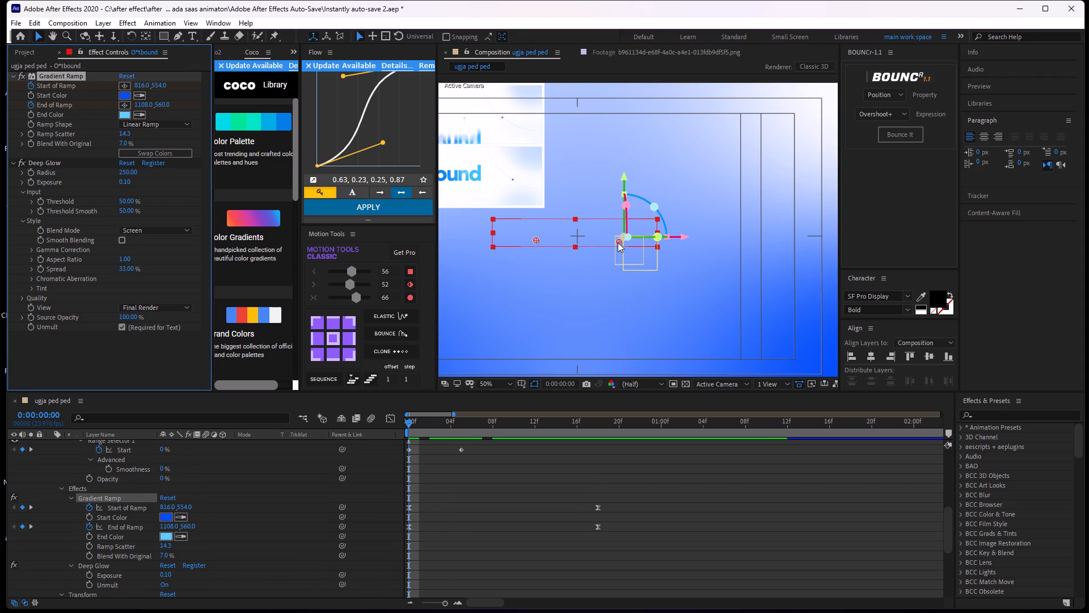
drag(618, 242, 539, 278)
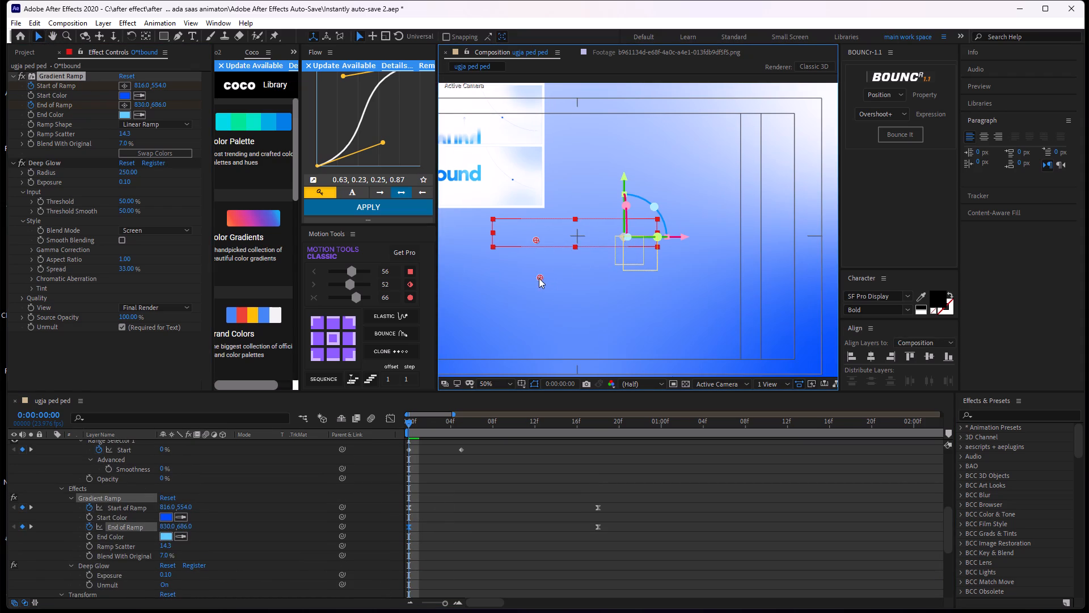
drag(539, 278, 533, 273)
drag(533, 273, 533, 273)
drag(533, 273, 778, 237)
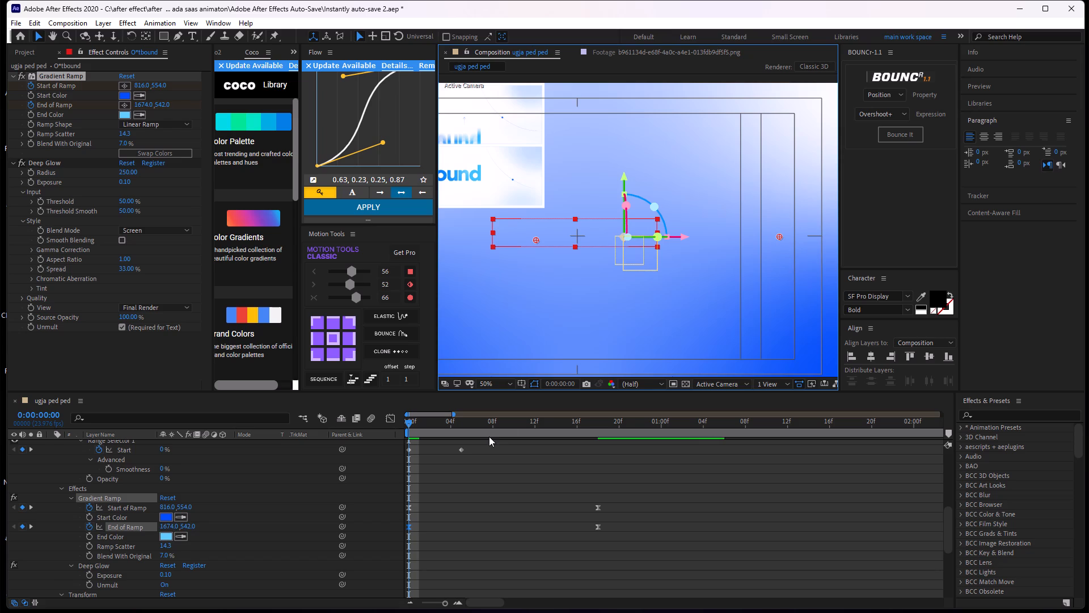
Scrub between frames 0 and 18 to check the repositioned gradient across the Outbound text.
drag(412, 424, 564, 427)
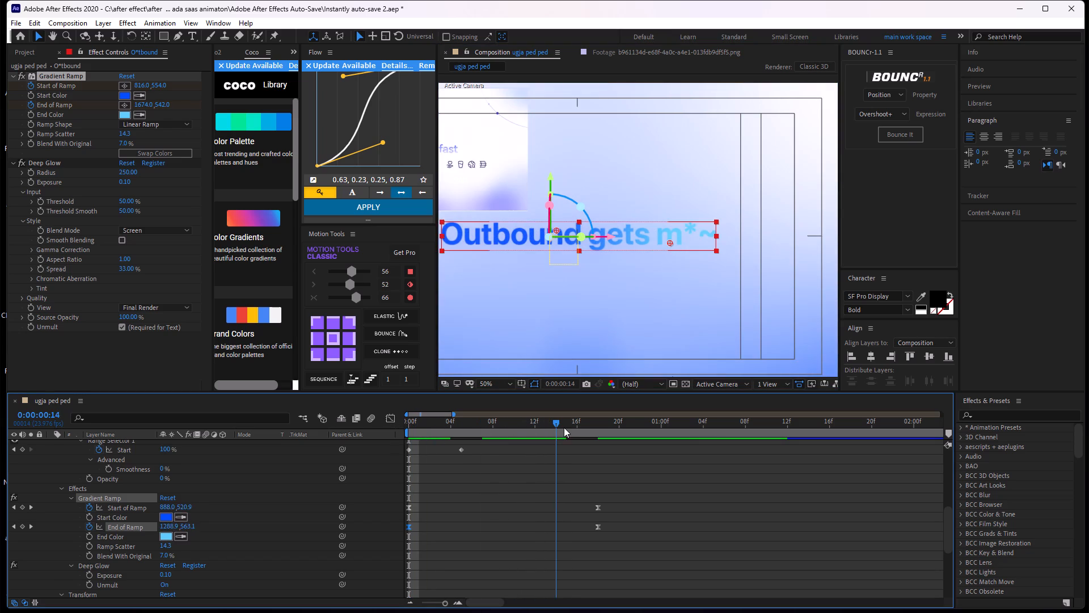
drag(564, 427, 430, 445)
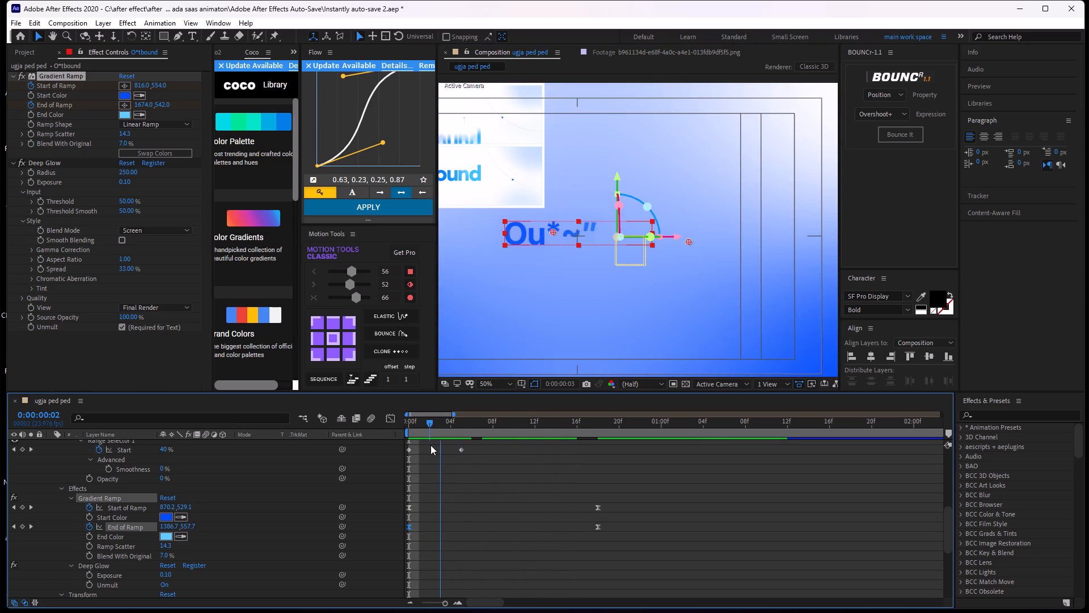
drag(430, 445, 591, 454)
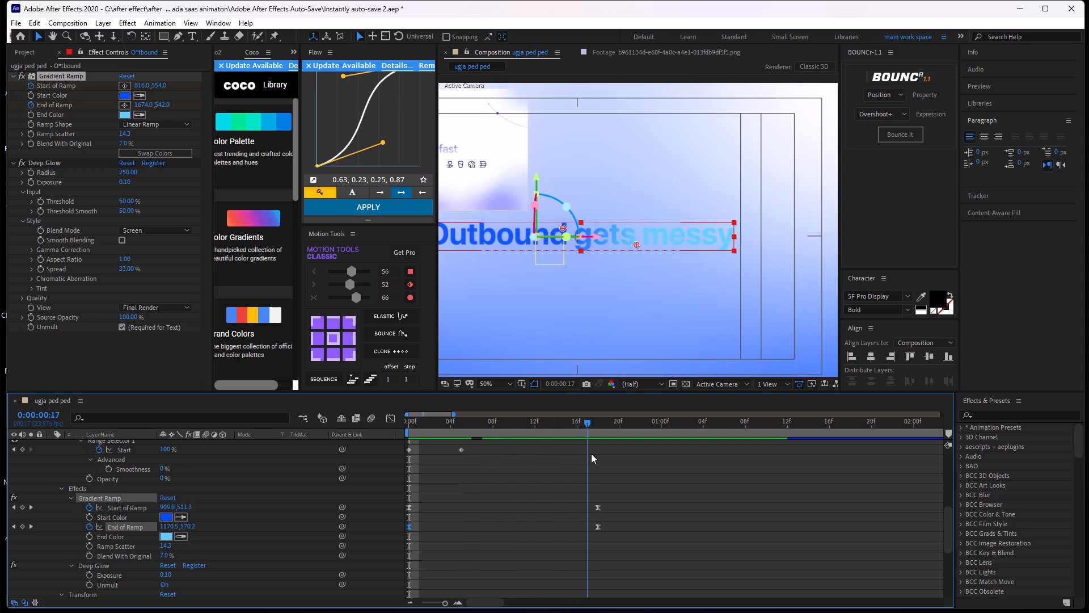
drag(591, 454, 599, 458)
drag(599, 458, 576, 461)
Ease all Start of Ramp and End of Ramp keyframes on the Outbound text with the Flow curve 0.60, 0.04, 0.19, 0.98.
drag(619, 500, 352, 535)
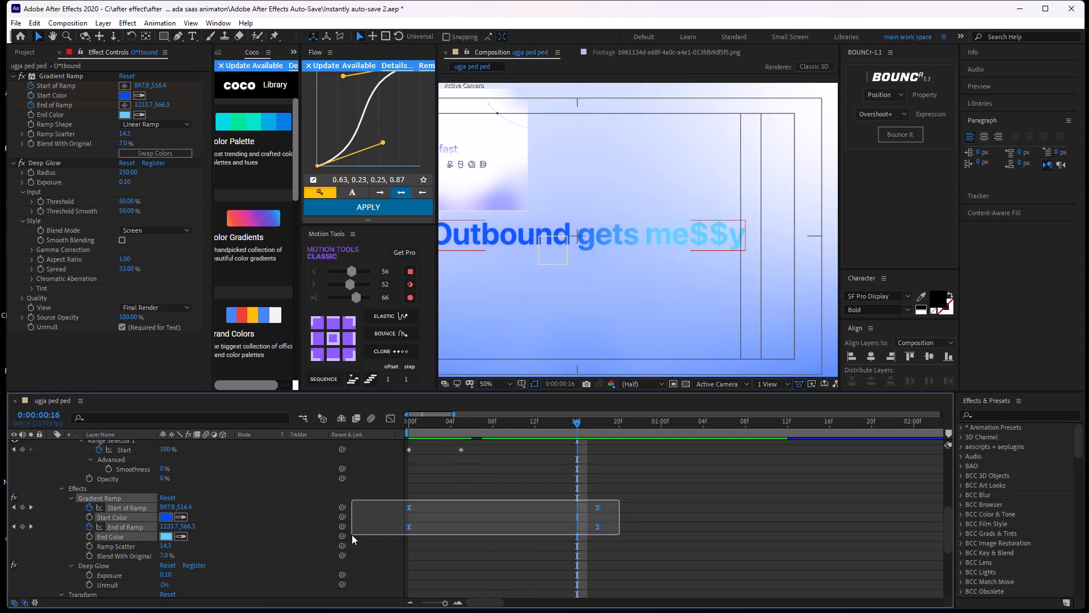
drag(352, 535, 357, 534)
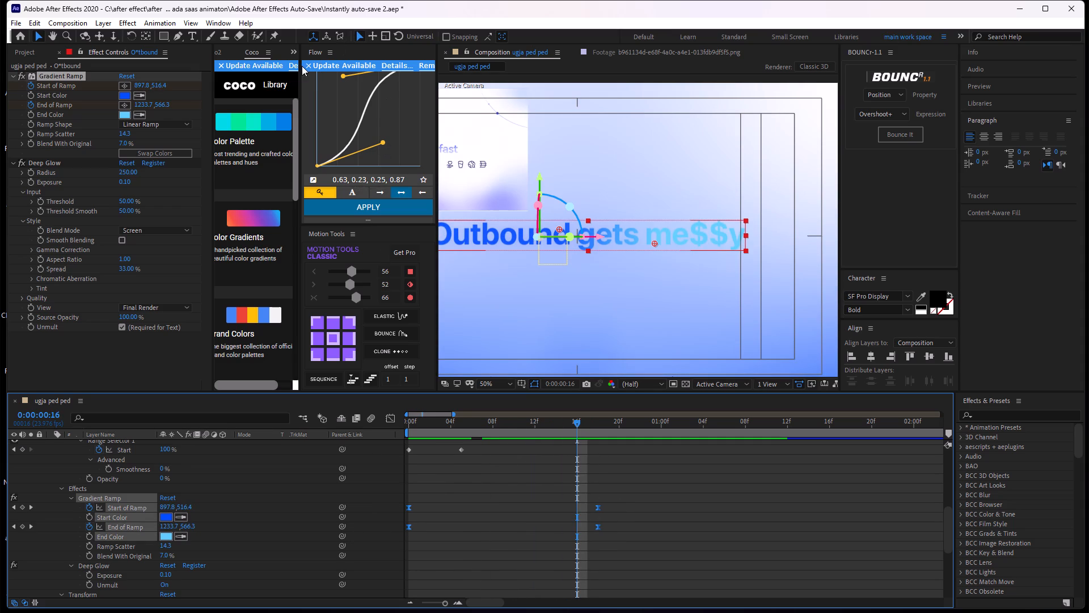
click(309, 65)
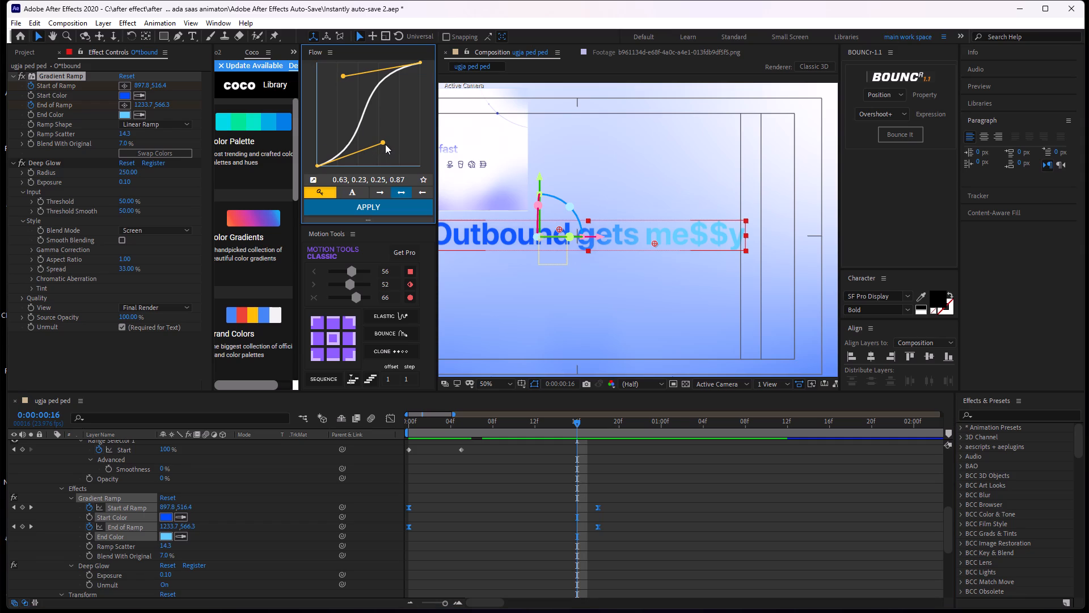
drag(383, 142, 380, 162)
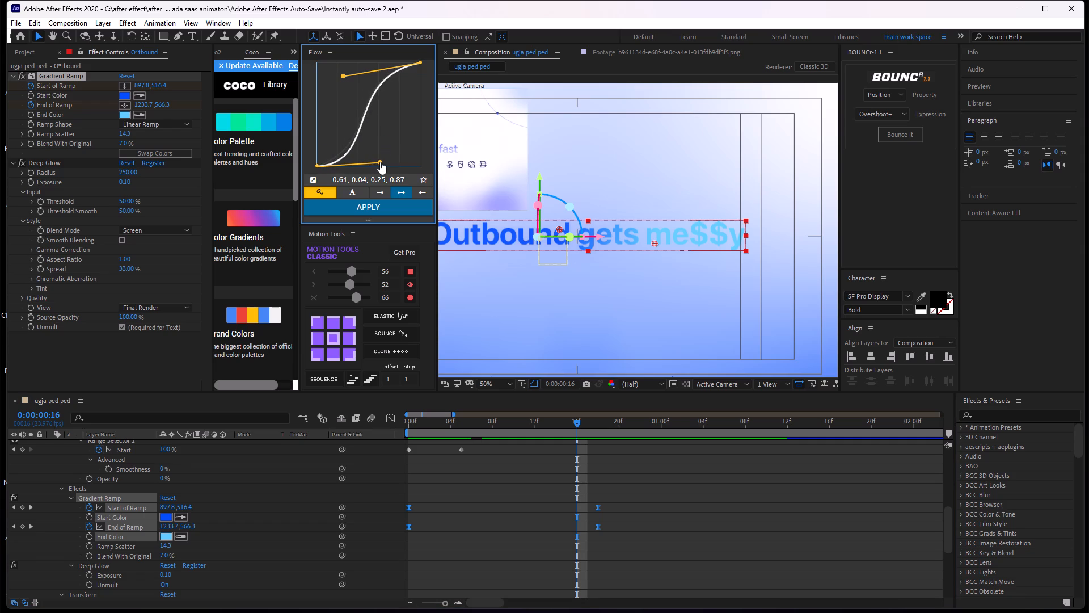
drag(380, 162, 379, 162)
drag(341, 79, 339, 69)
click(337, 68)
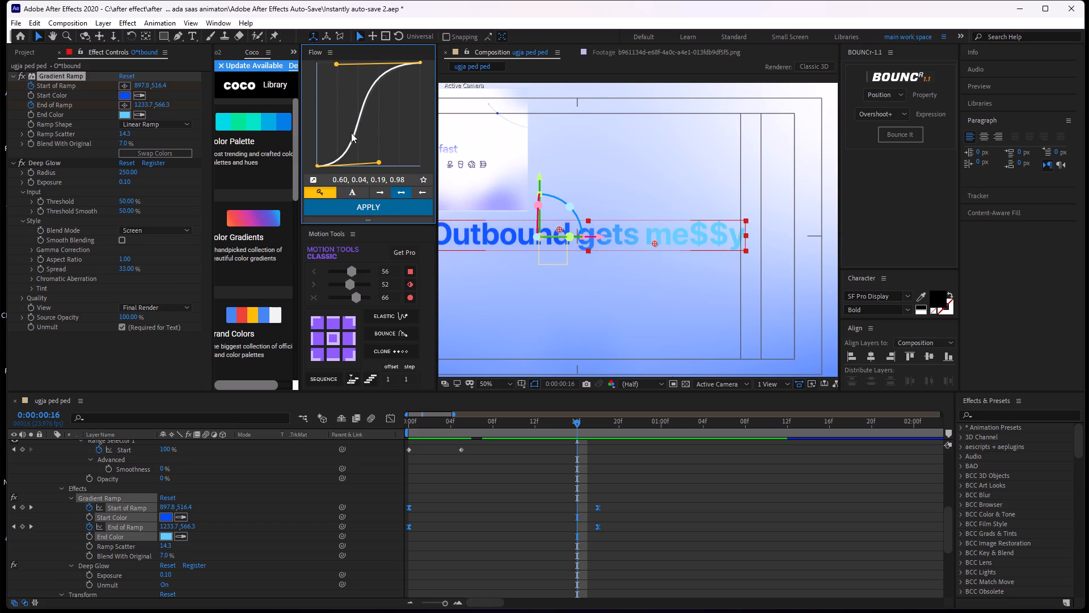
click(378, 204)
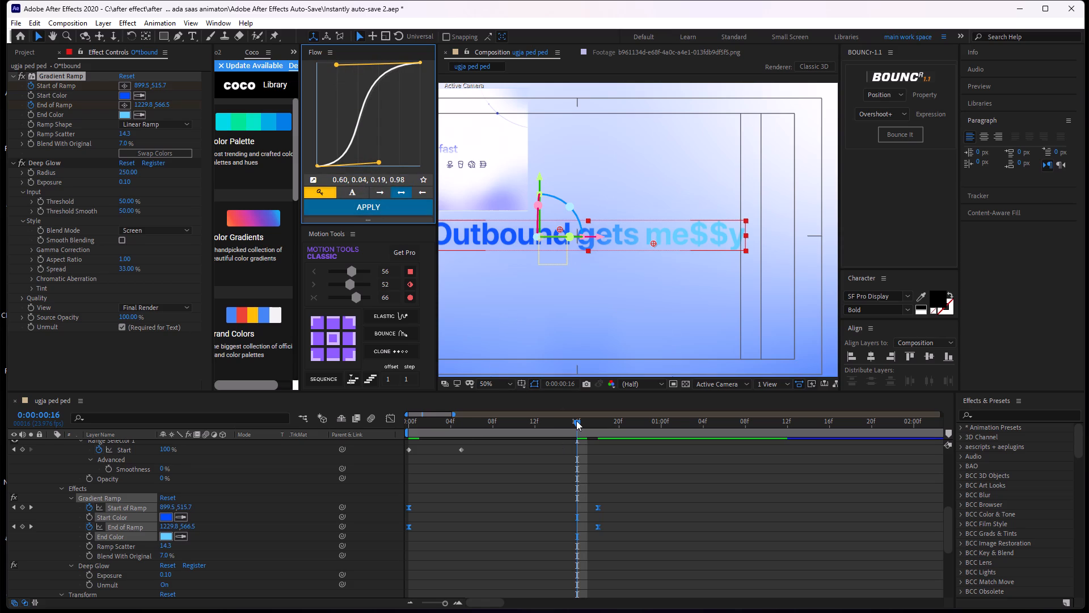
Scrub and play the Outbound text animation from frame 0 to past one second to review the new easing, ending at frame 0.
drag(576, 421, 460, 461)
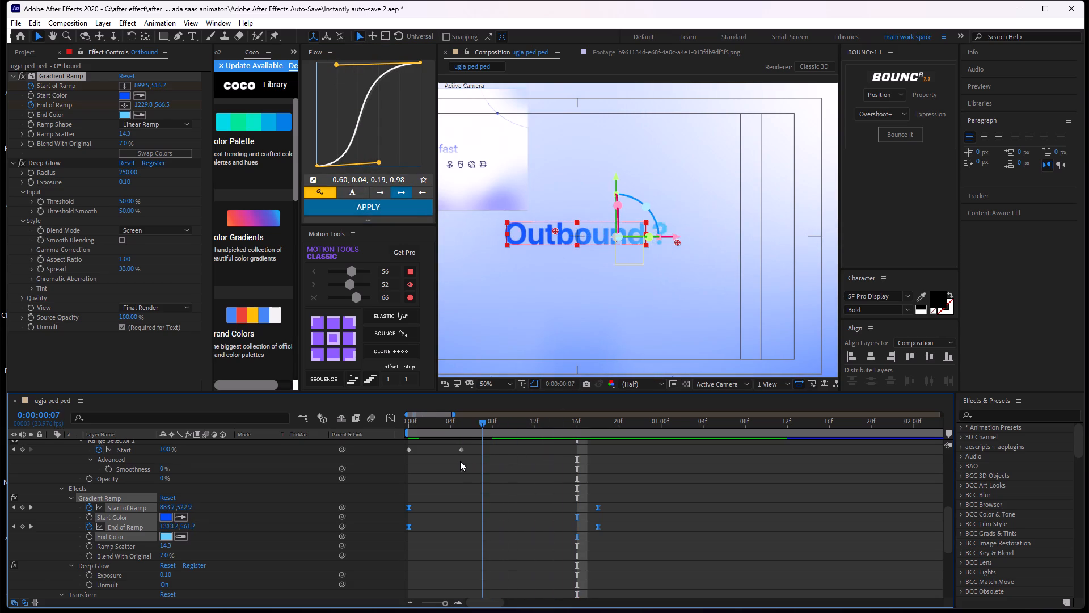
drag(460, 461, 602, 450)
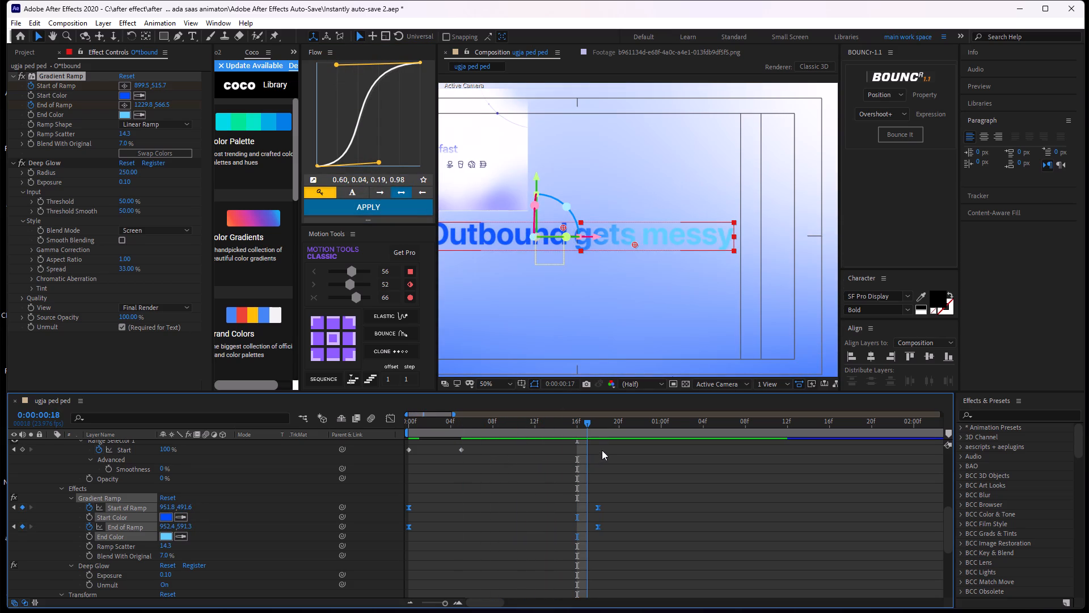
drag(602, 450, 513, 437)
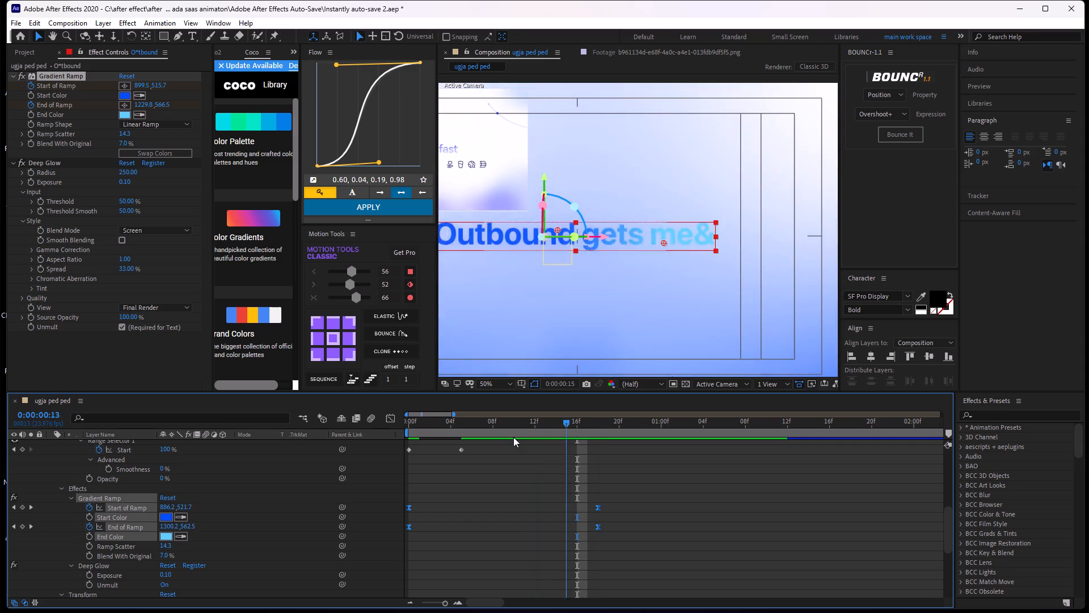
drag(513, 437, 413, 448)
key(space)
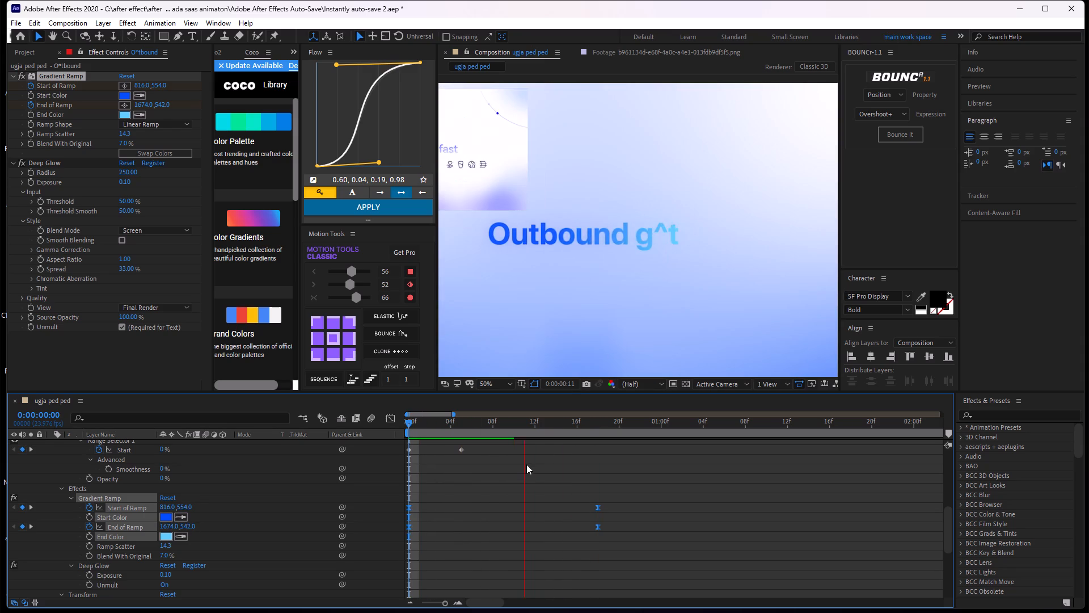
key(space)
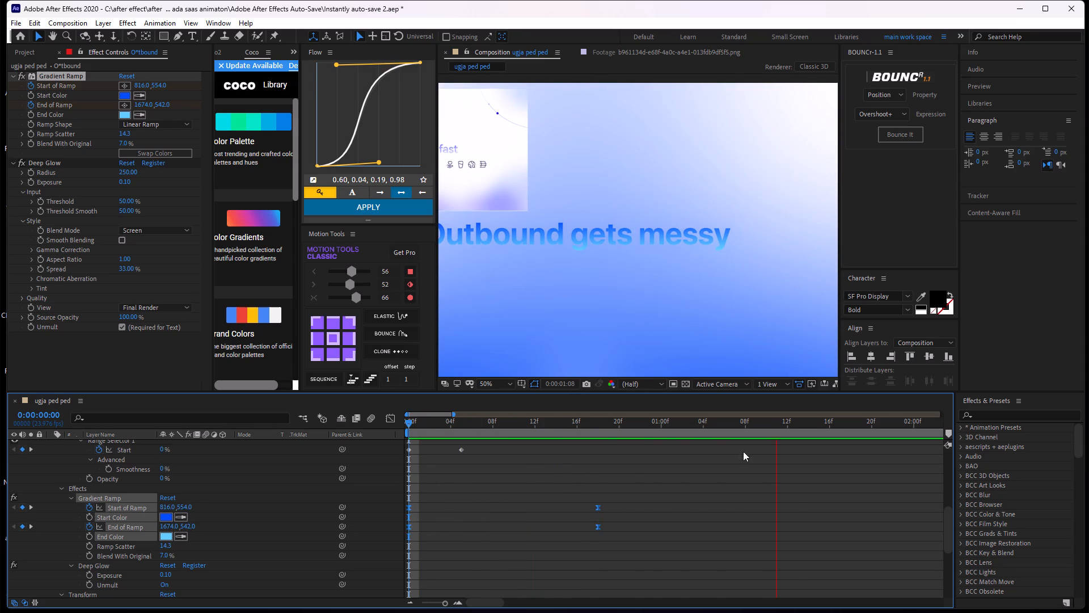
click(759, 498)
drag(789, 417, 358, 494)
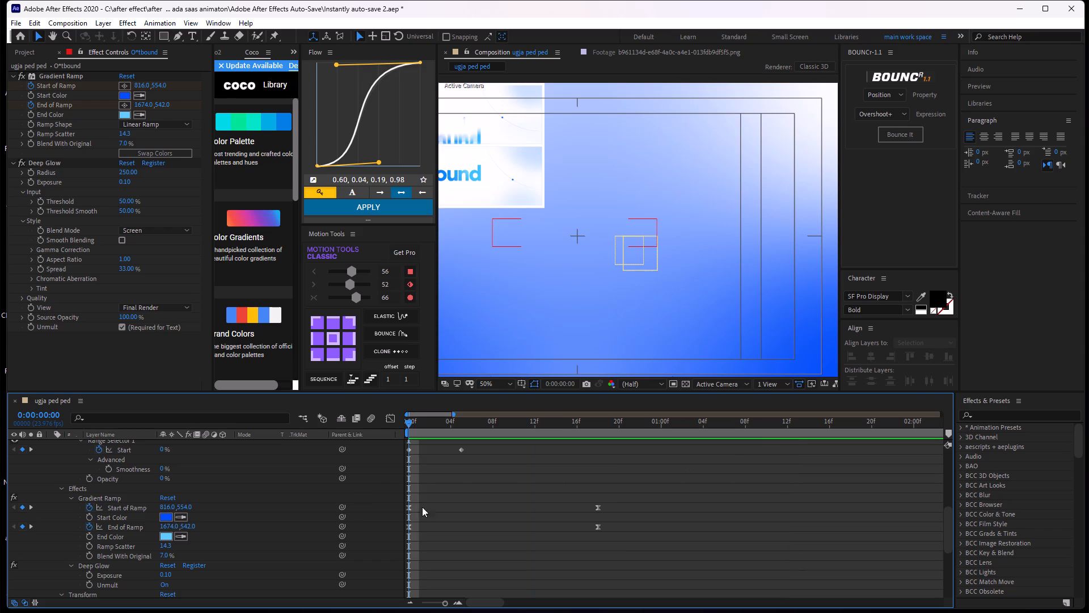
Apply the Flow curve 0.60, 0.04, 0.19, 0.98 to the gradient layer's Point 3 and Point 4 keyframes at frames 0 and 7.
scroll(486, 492, up, 2)
click(451, 463)
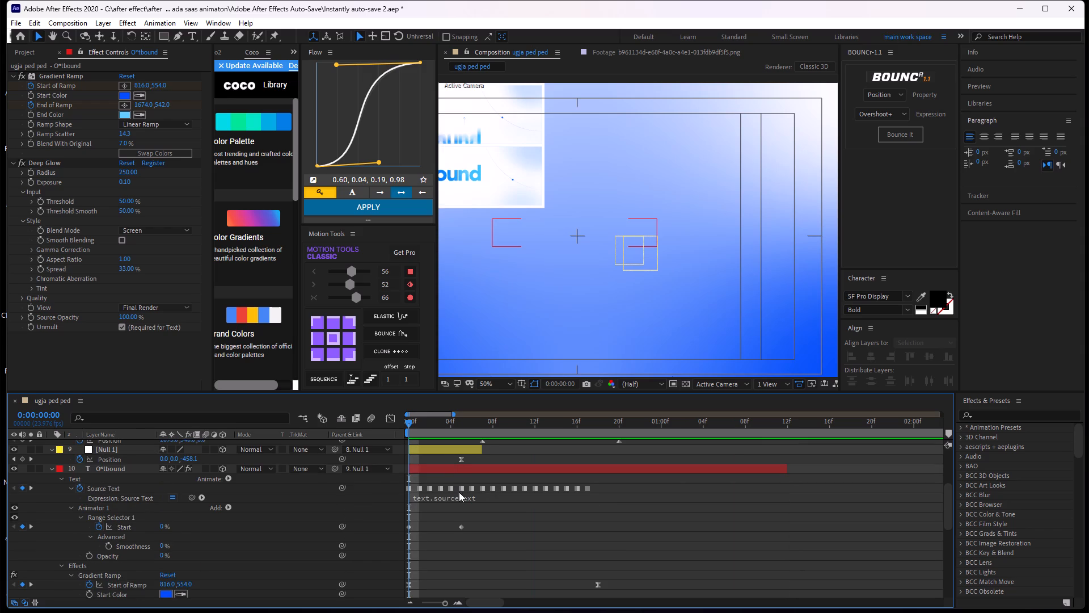
middle_drag(461, 492, 458, 403)
middle_drag(483, 564, 476, 461)
middle_drag(494, 529, 577, 544)
drag(409, 423, 419, 448)
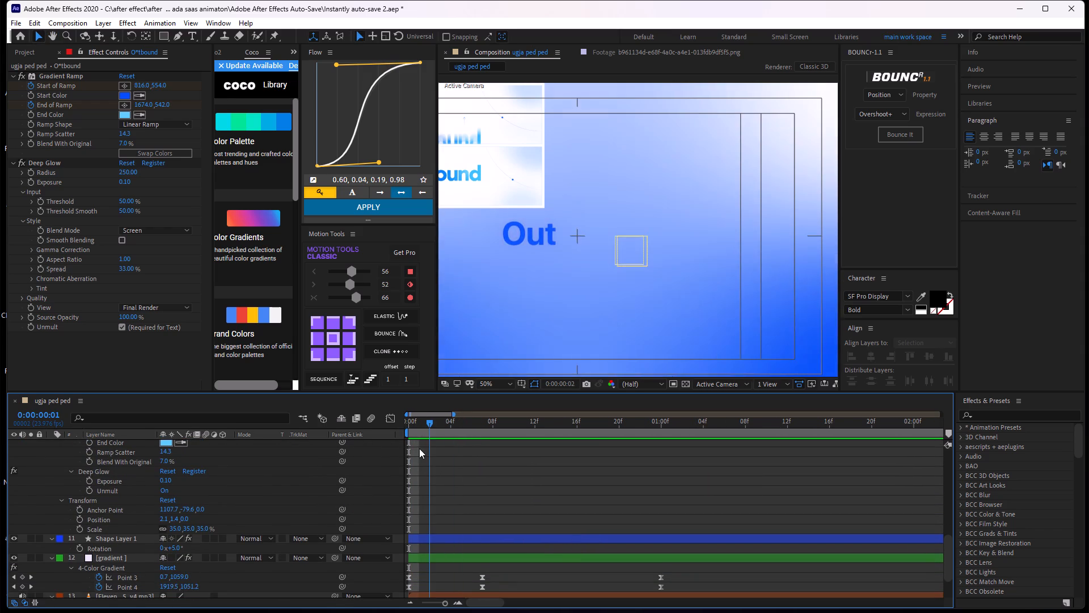
drag(419, 448, 455, 448)
middle_drag(476, 560, 492, 481)
drag(497, 524, 368, 557)
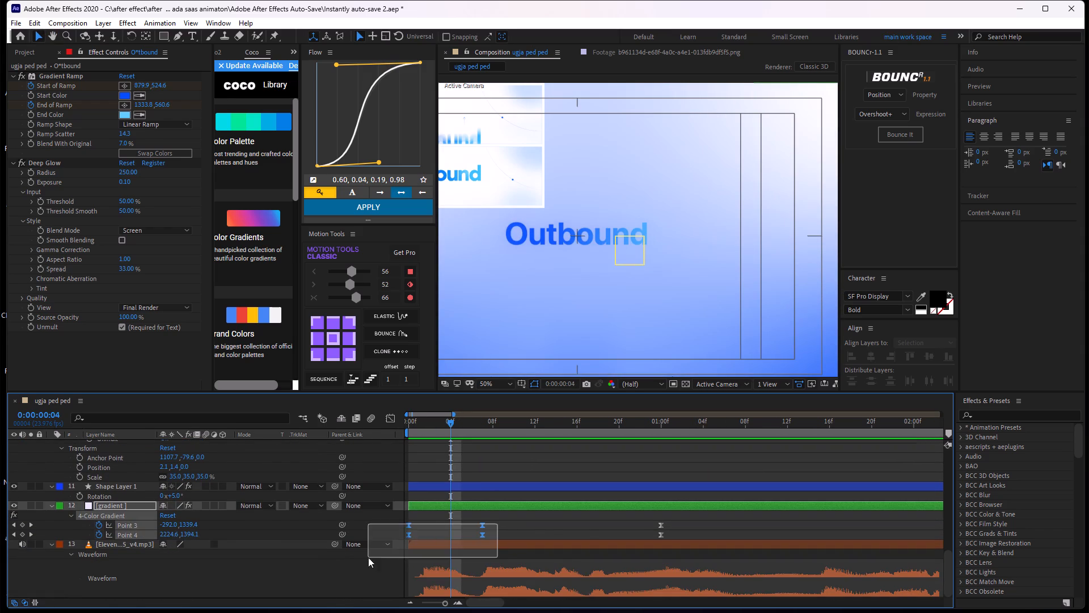
drag(368, 557, 368, 556)
click(354, 203)
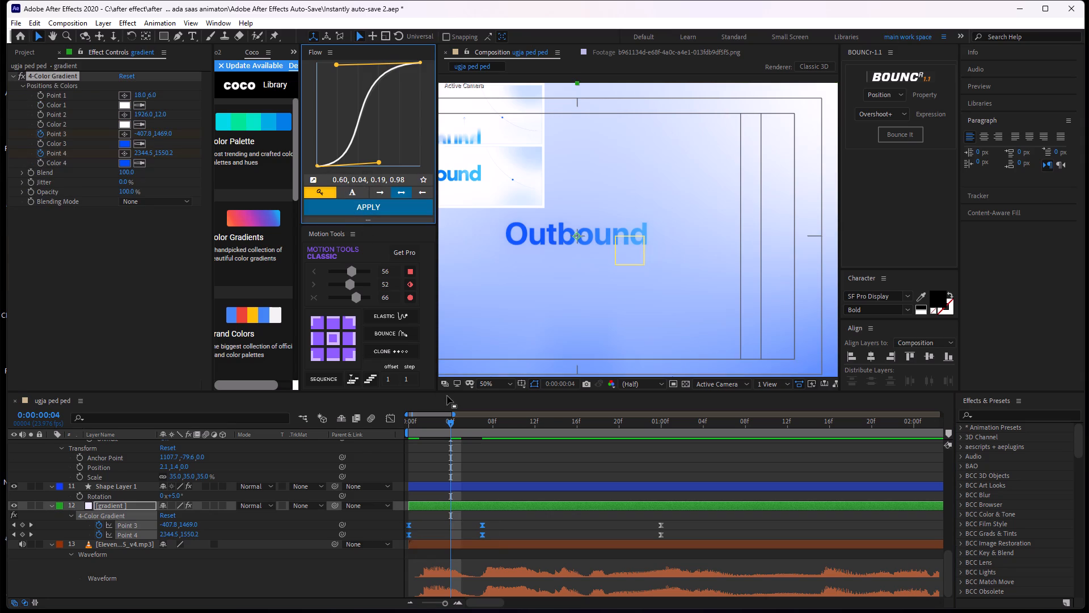
Play from frame 0 and scrub the opening frames with the whole composition in view to check the background gradient's motion, ending at frame 2.
drag(450, 419, 406, 461)
key(space)
key(space)
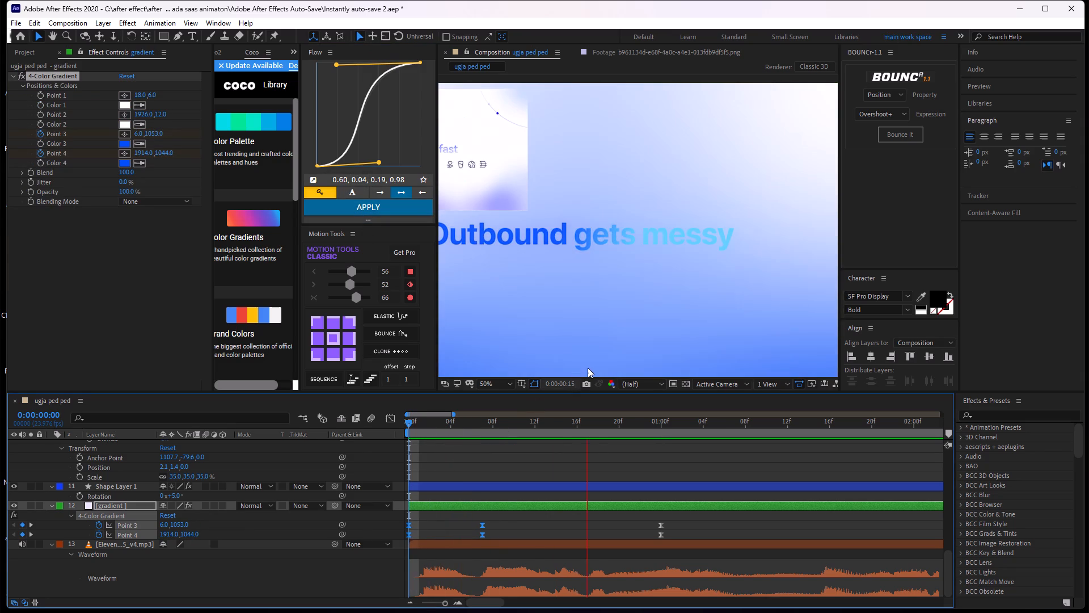
scroll(629, 284, down, 1)
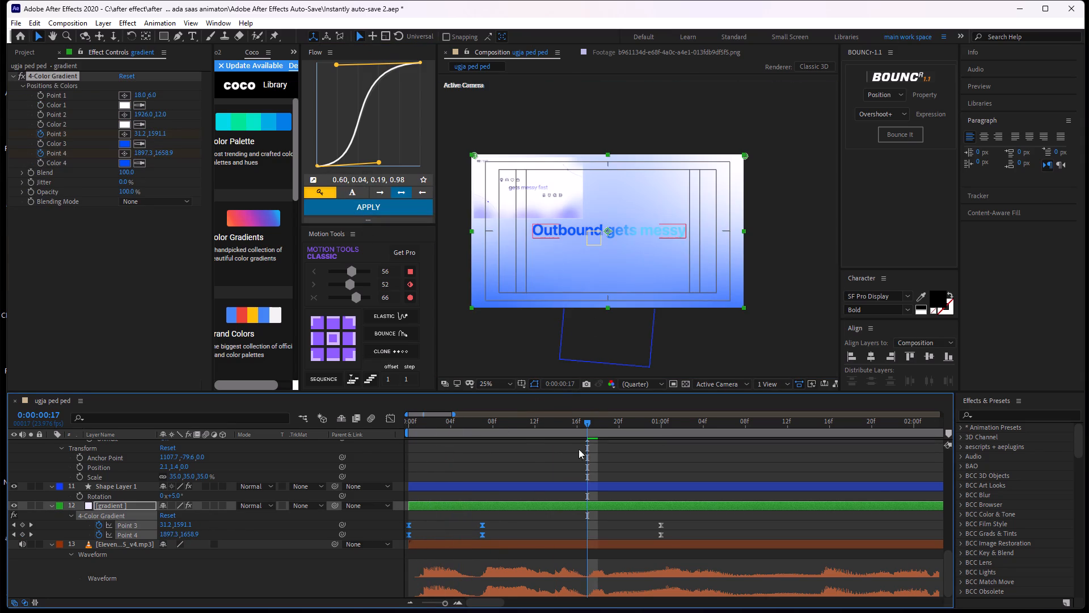
click(524, 437)
click(518, 457)
drag(521, 425, 518, 427)
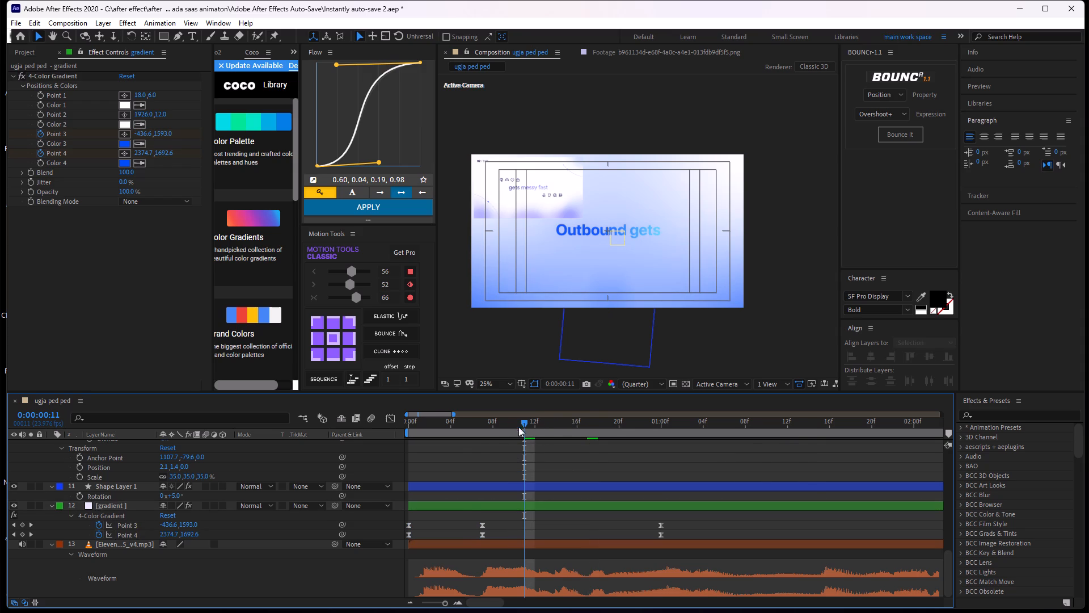
drag(518, 427, 472, 456)
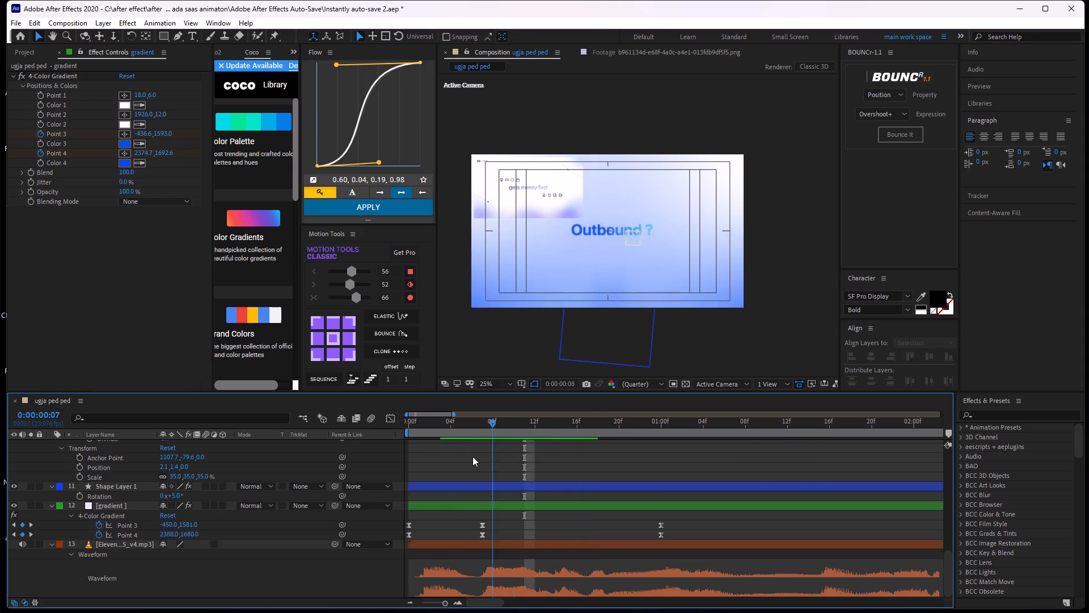
drag(472, 456, 468, 475)
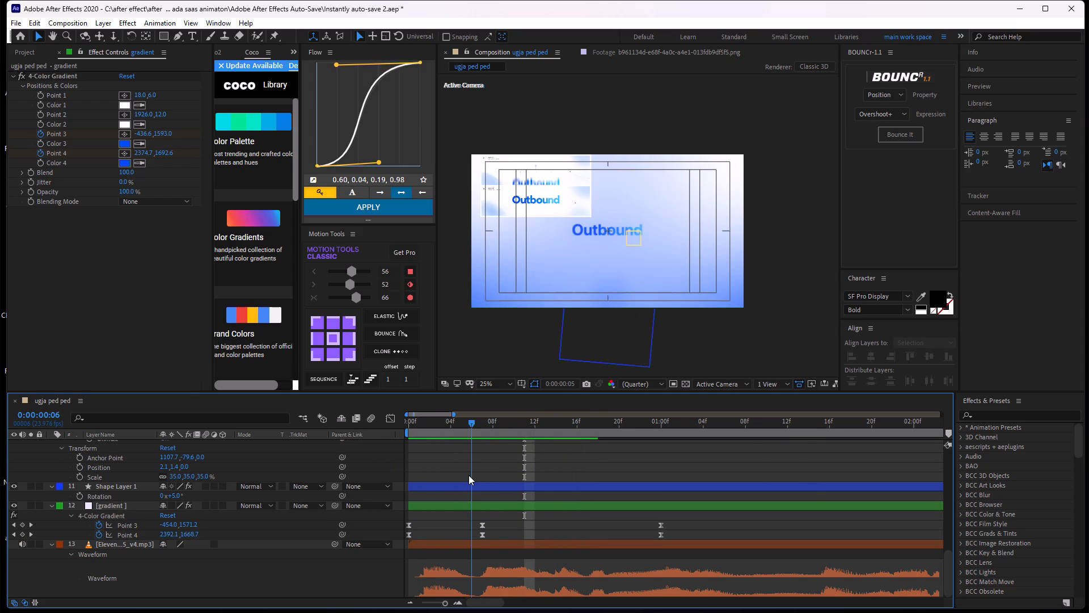
drag(468, 475, 494, 444)
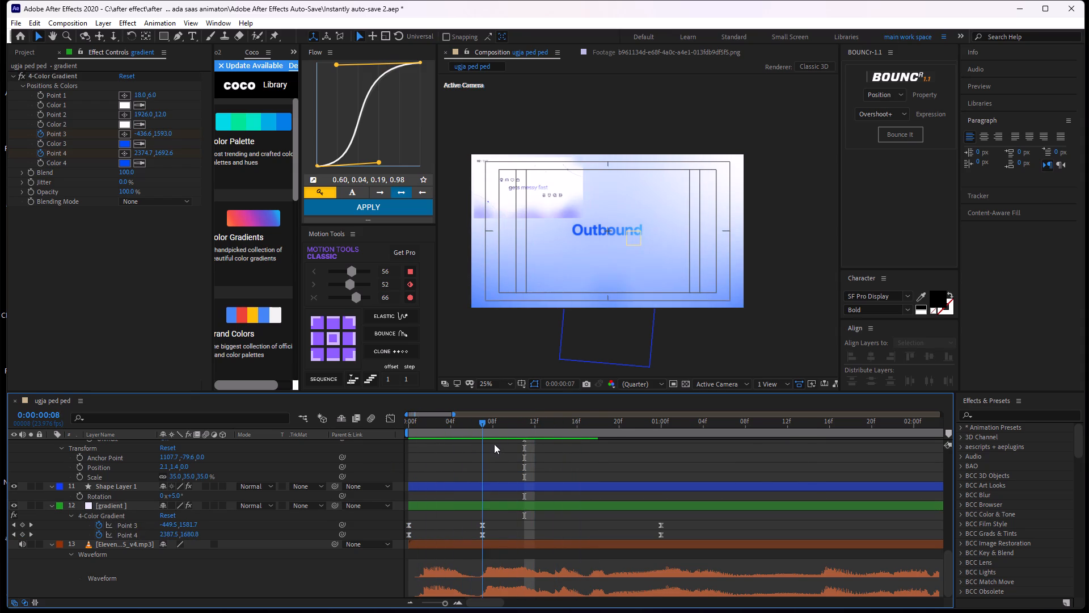
drag(494, 444, 426, 457)
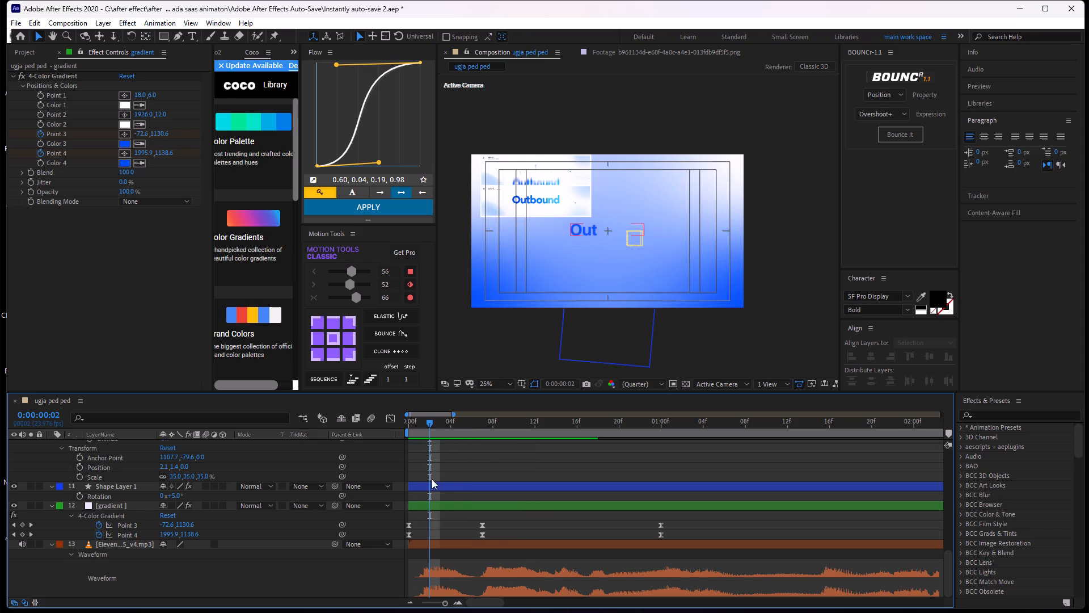
Ease the gradient layer's Point 3 and Point 4 keyframes at frames 0 and 7 with the Flow curve 0.03, 0.78, 0.14, 0.93.
drag(427, 537, 439, 533)
drag(502, 524, 390, 544)
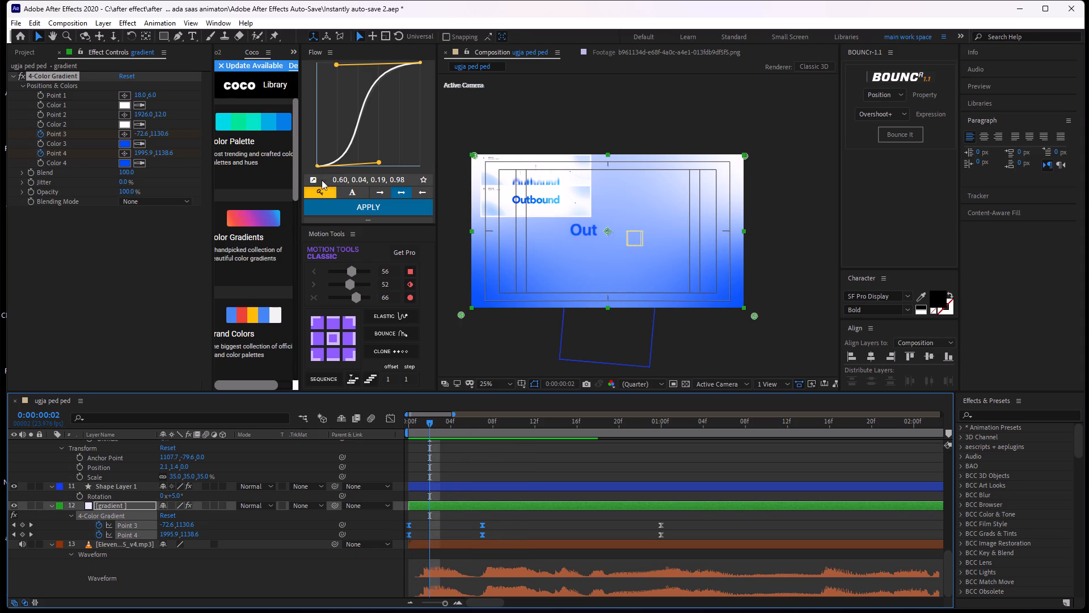
drag(379, 164, 305, 127)
drag(319, 126, 328, 97)
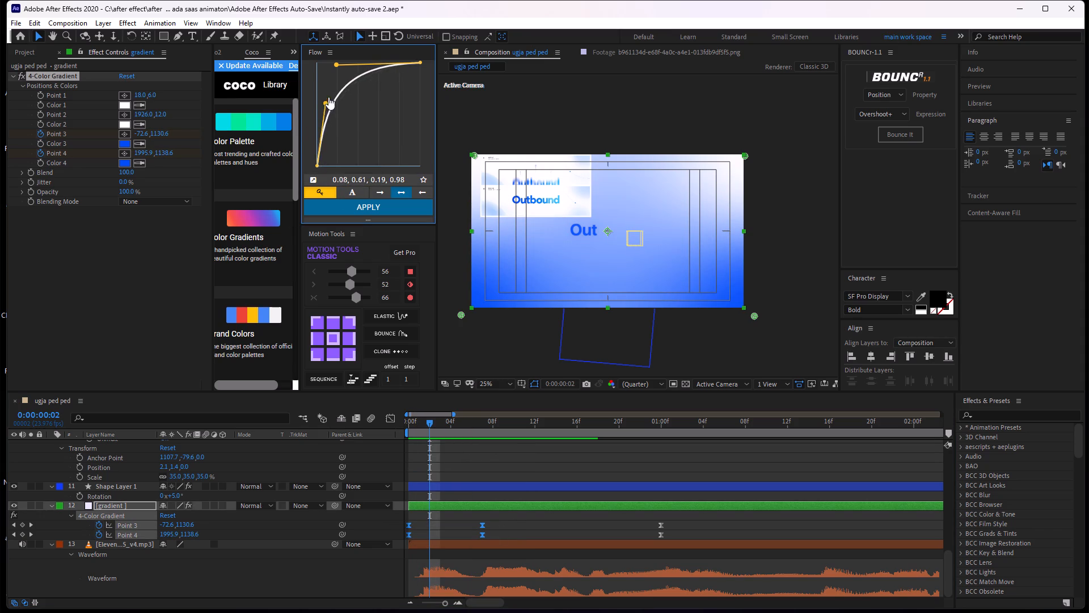
drag(328, 97, 320, 85)
drag(335, 64, 332, 70)
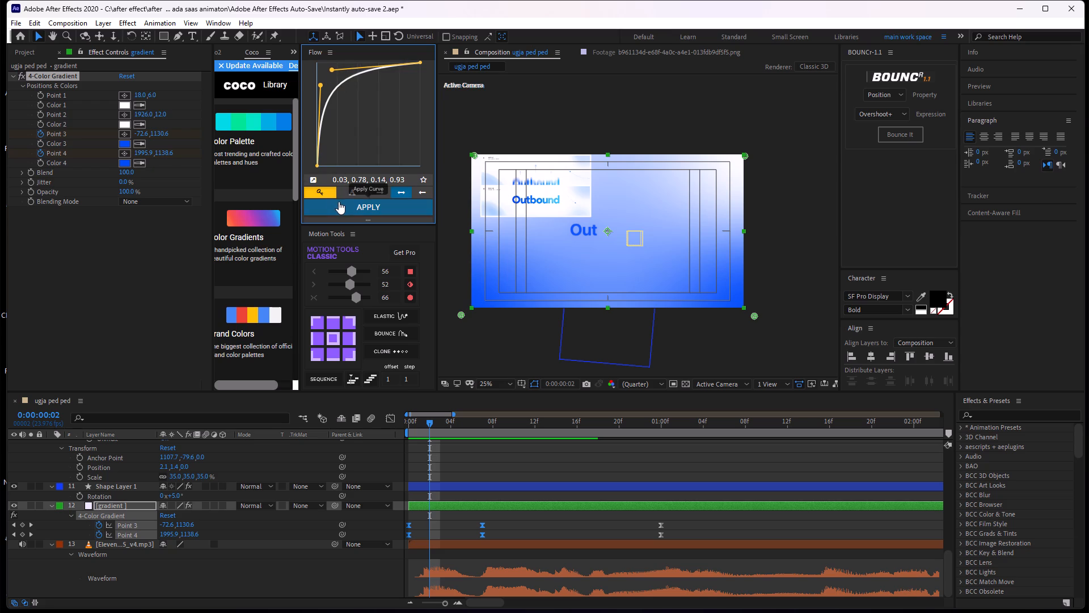
click(339, 201)
click(475, 440)
drag(429, 420, 465, 447)
click(534, 509)
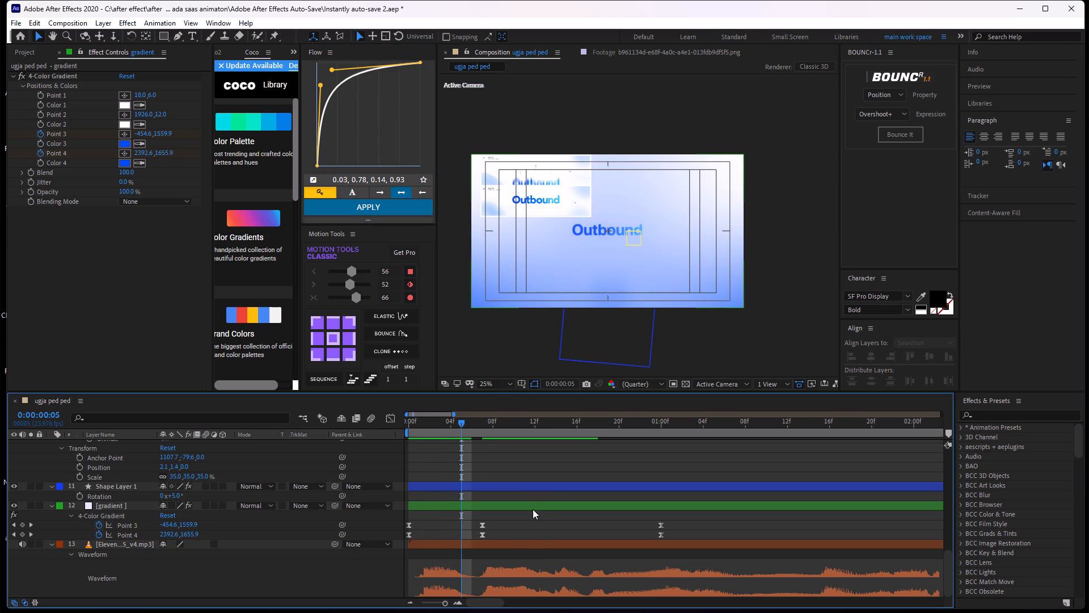
Delete the 01.png reference image layer above the Null 1 layers.
click(486, 465)
scroll(484, 482, up, 3)
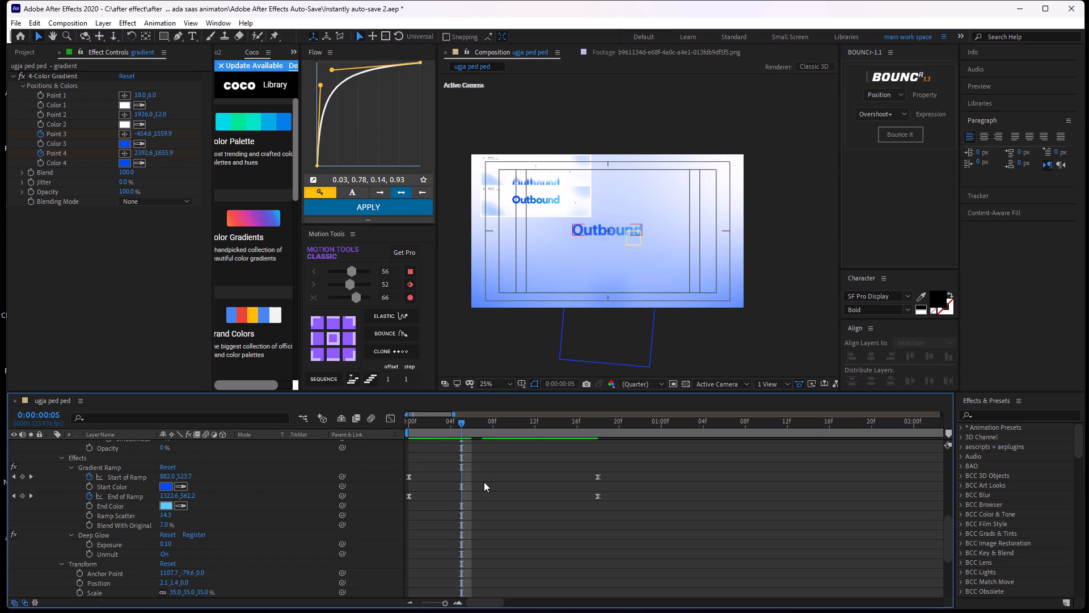
scroll(484, 482, down, 1)
scroll(478, 486, up, 2)
scroll(475, 490, down, 1)
scroll(475, 490, up, 4)
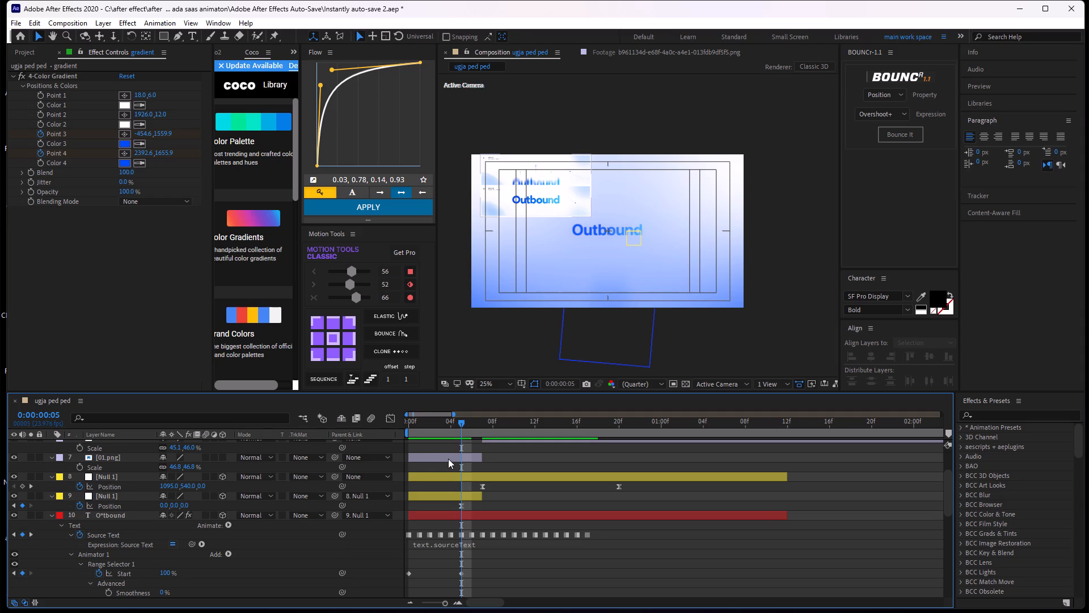
click(448, 459)
key(BackSpace)
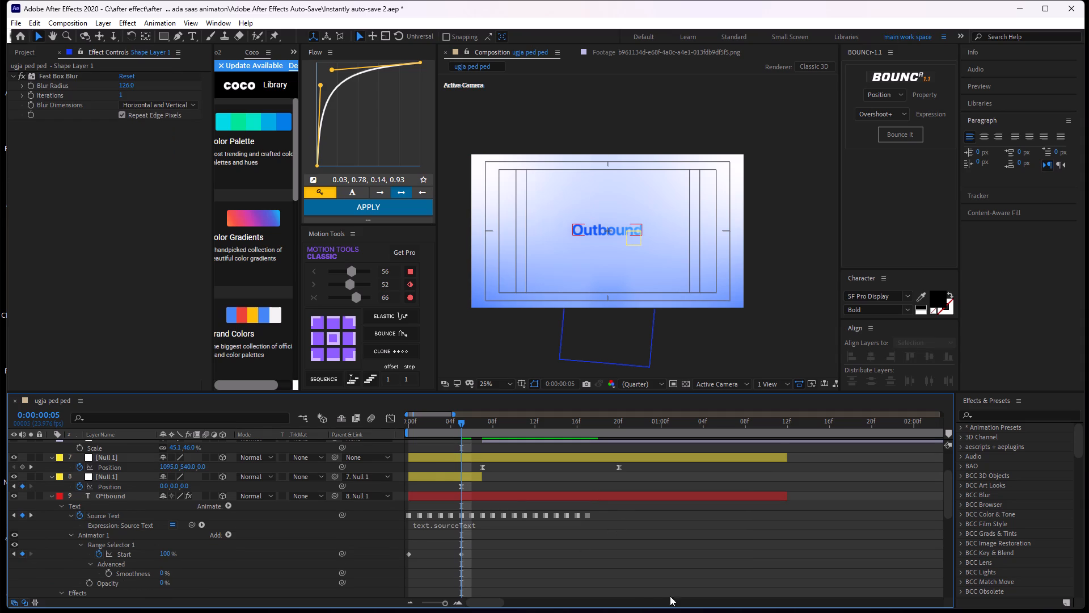
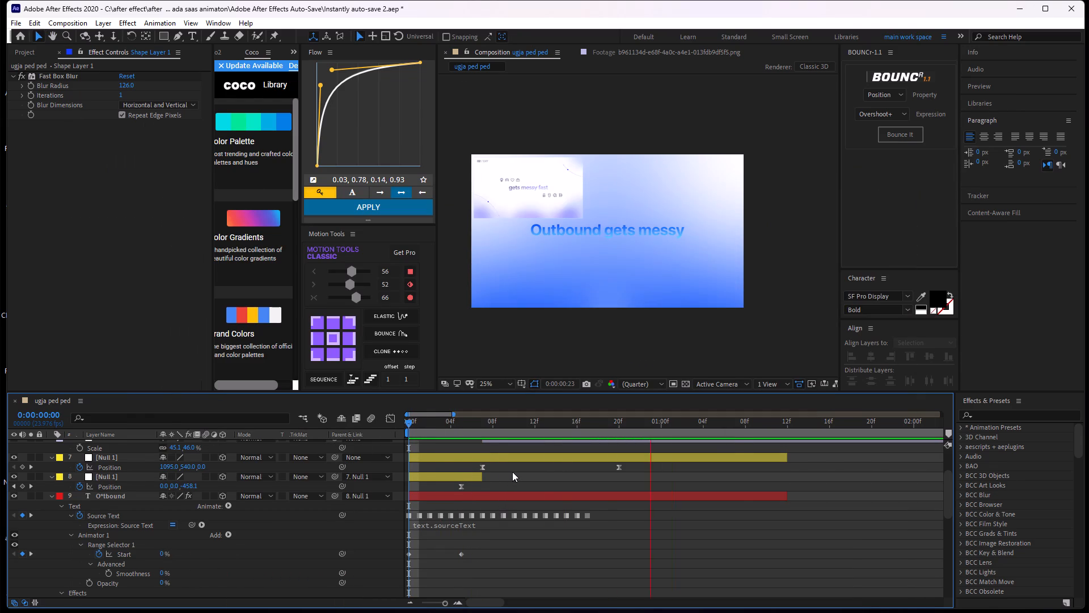
Play and scrub the composition repeatedly from its opening frames to review the "Outbound gets messy" text and background gradient motion.
key(space)
drag(735, 421, 404, 485)
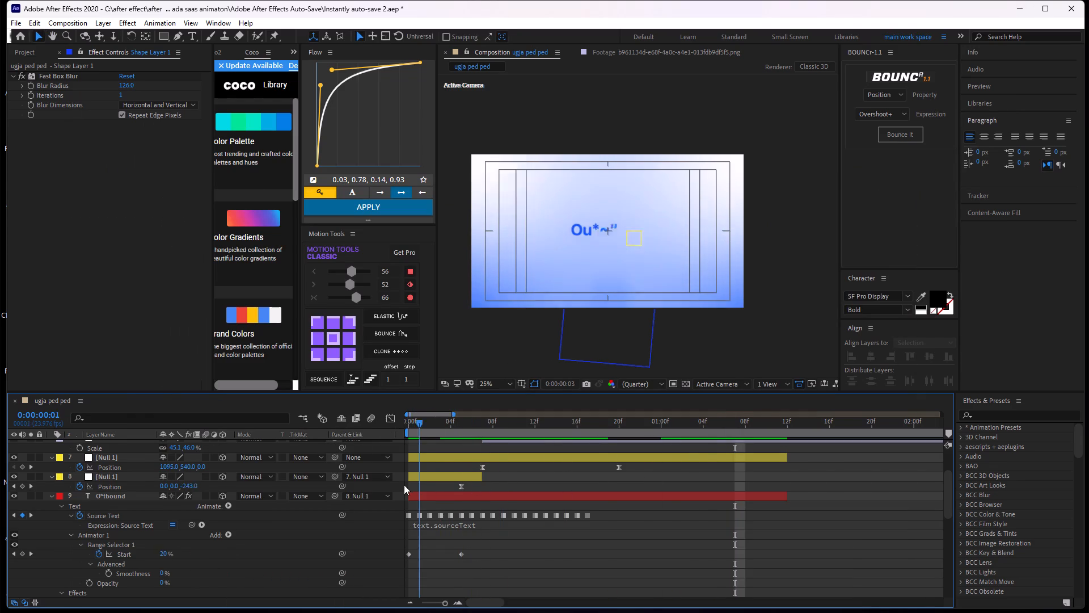
drag(404, 485, 572, 454)
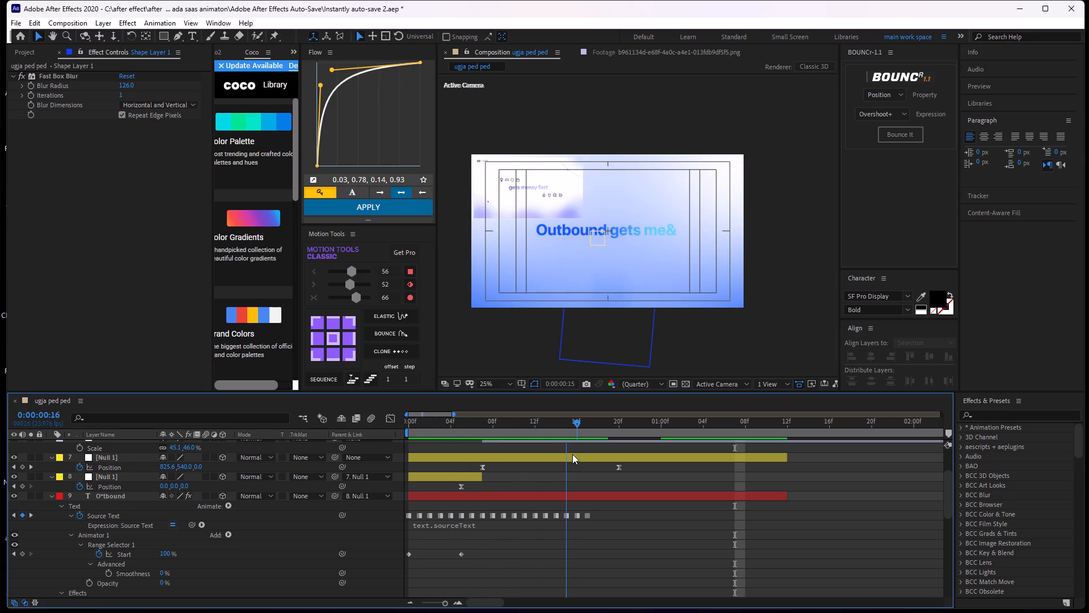
drag(572, 454, 444, 471)
key(space)
key(space)
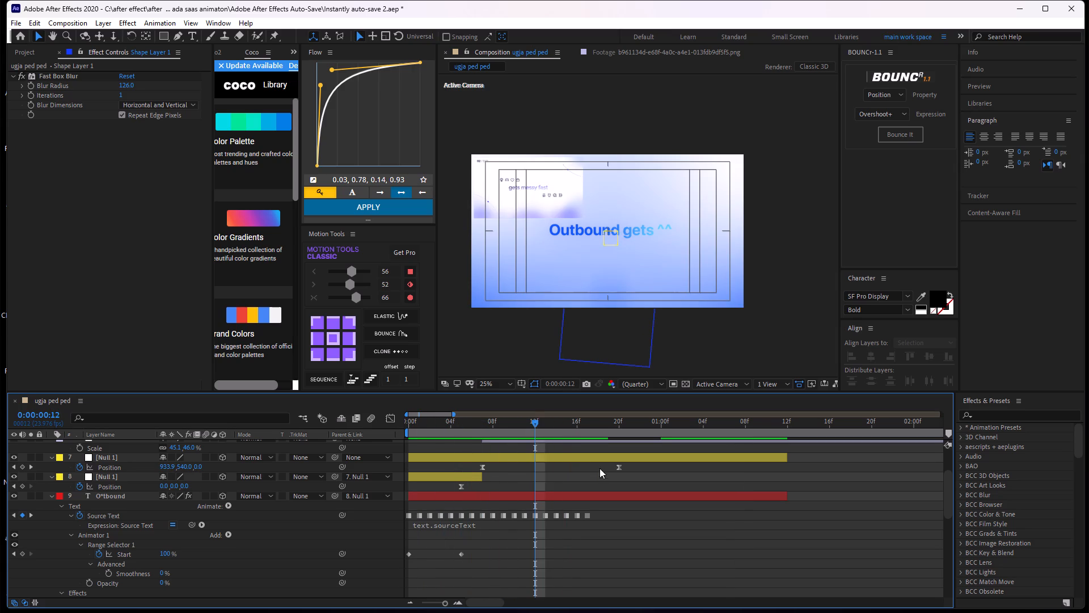
drag(537, 422, 417, 436)
key(space)
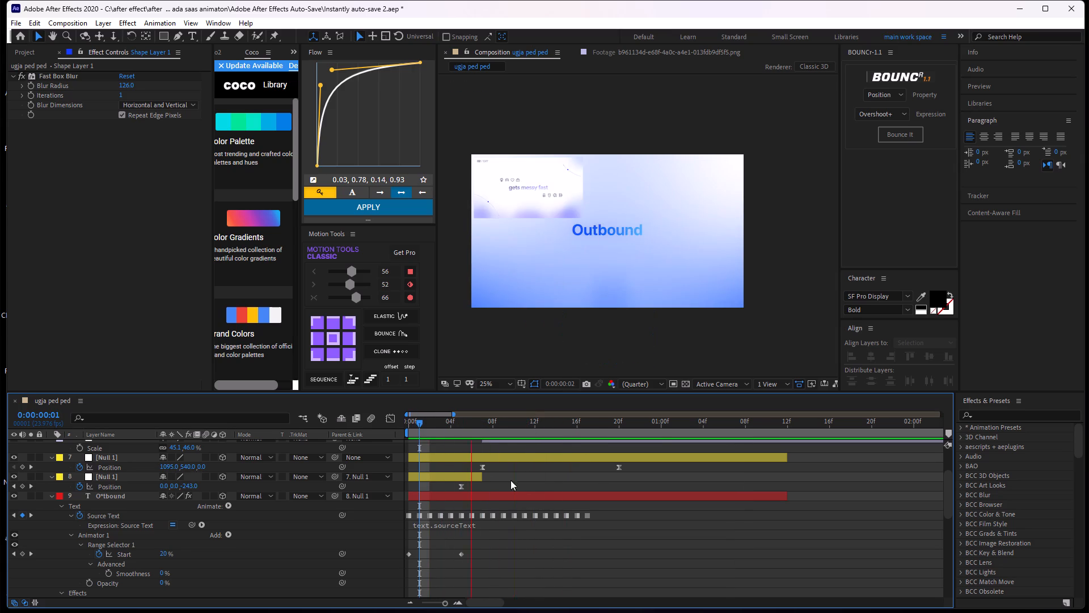
key(space)
key(space)
key(space)
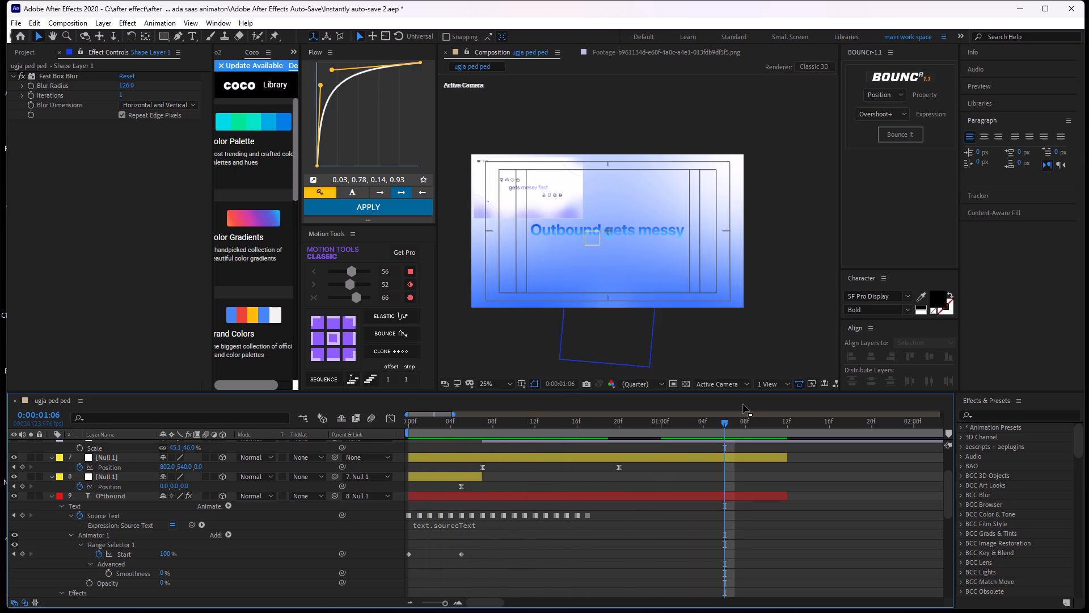
drag(727, 421, 403, 498)
key(space)
key(space)
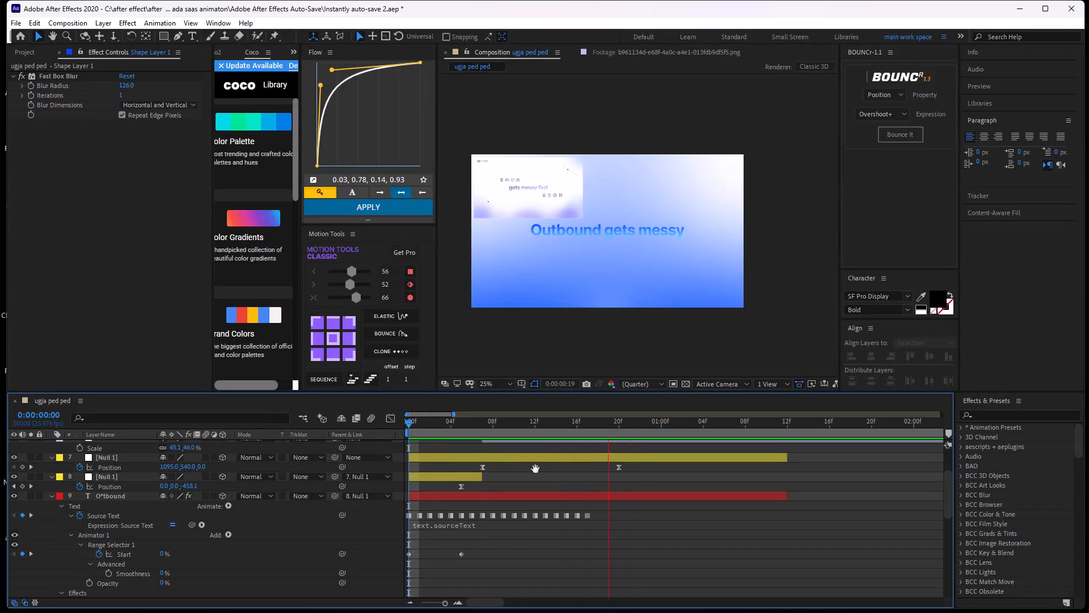
drag(626, 421, 468, 481)
key(space)
key(space)
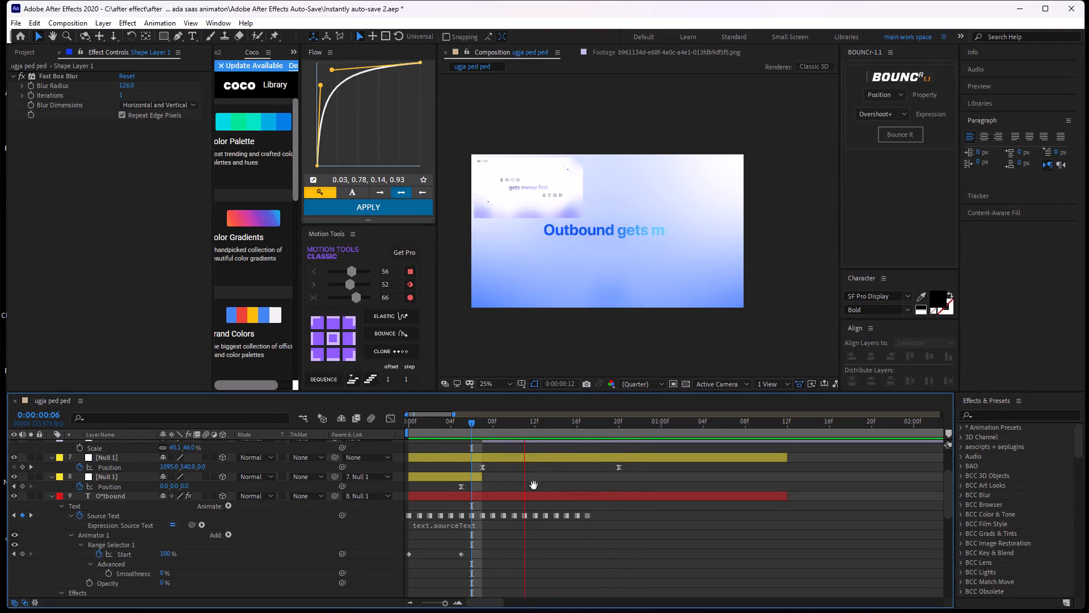
drag(553, 423, 486, 464)
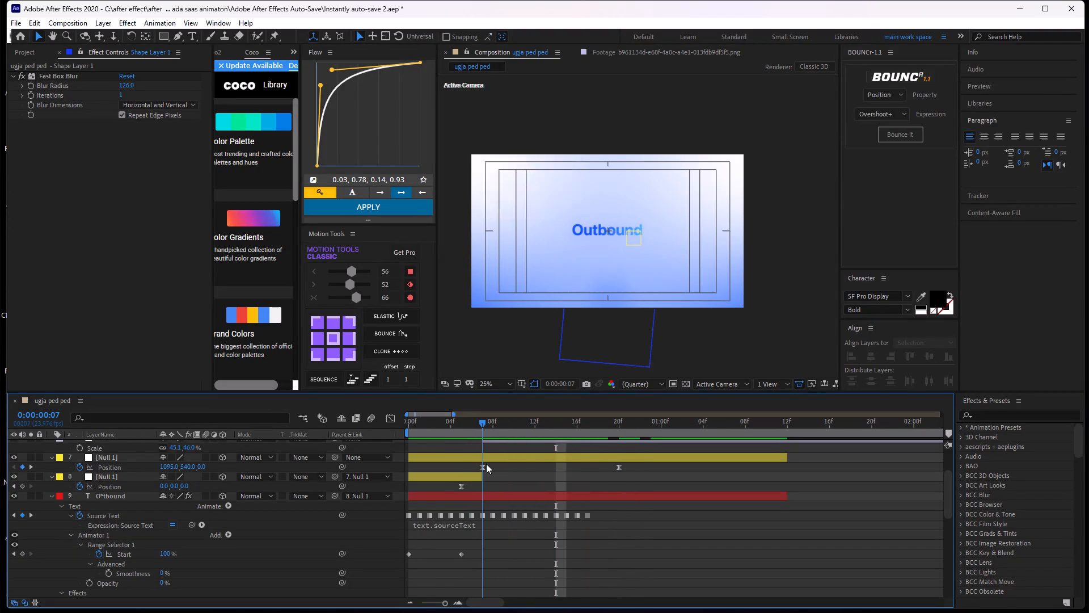
drag(486, 464, 575, 461)
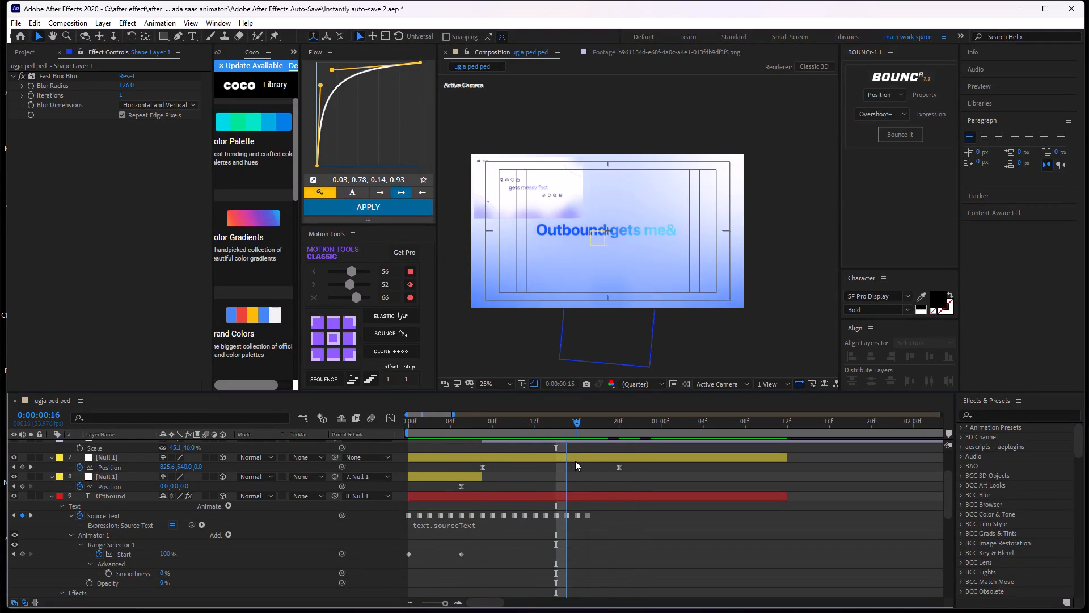
drag(575, 461, 450, 471)
key(space)
key(space)
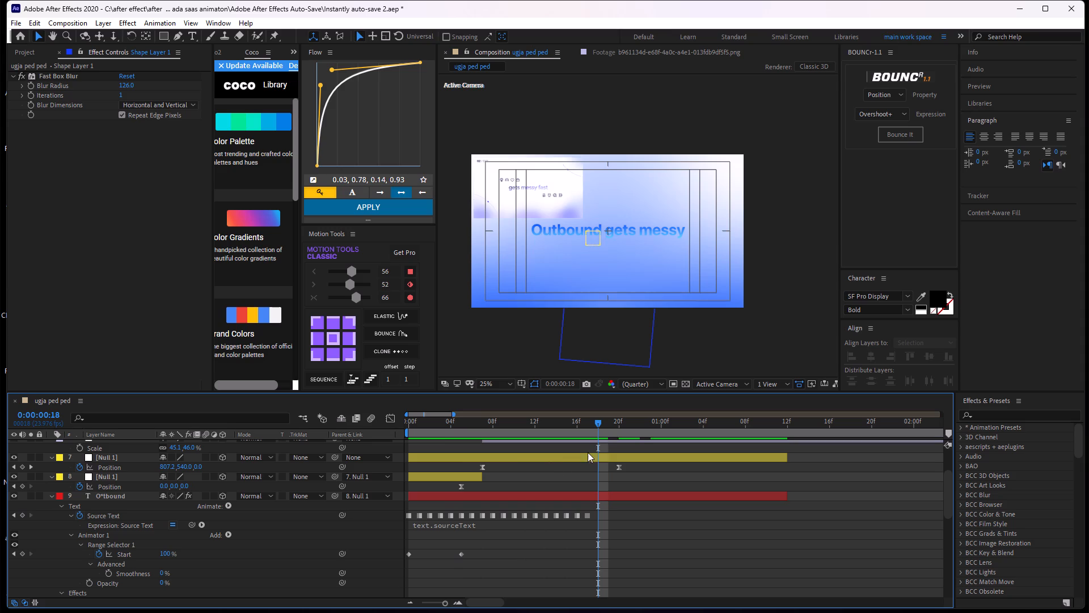
Play on from frame 18 and examine the layers and keyframes up to about 1:09, finishing with a close view around frame 18.
middle_drag(638, 539, 585, 411)
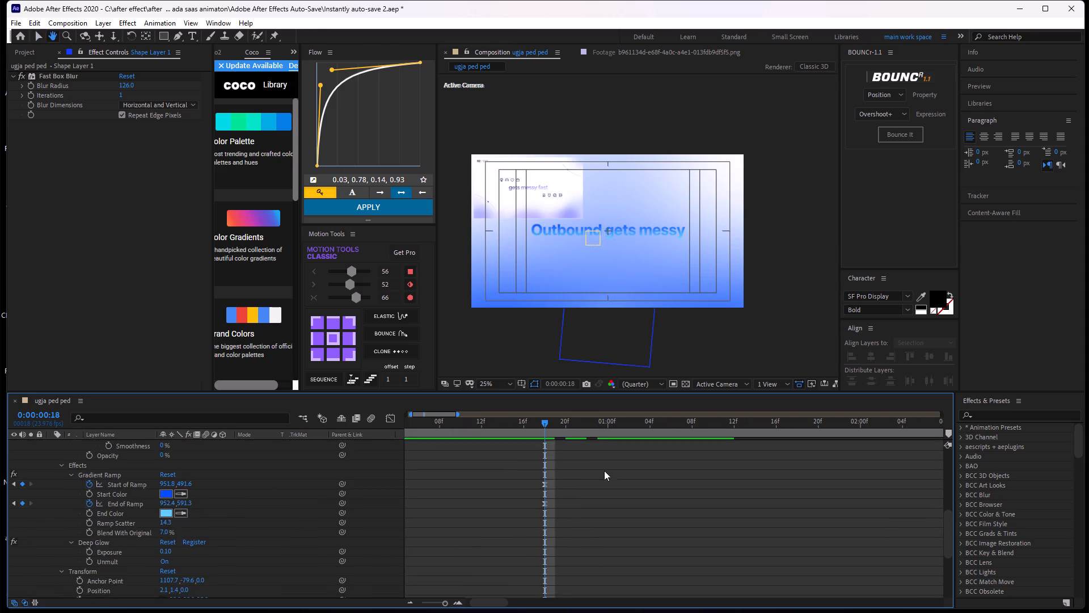
middle_drag(595, 487, 544, 312)
middle_drag(587, 490, 584, 465)
key(space)
key(space)
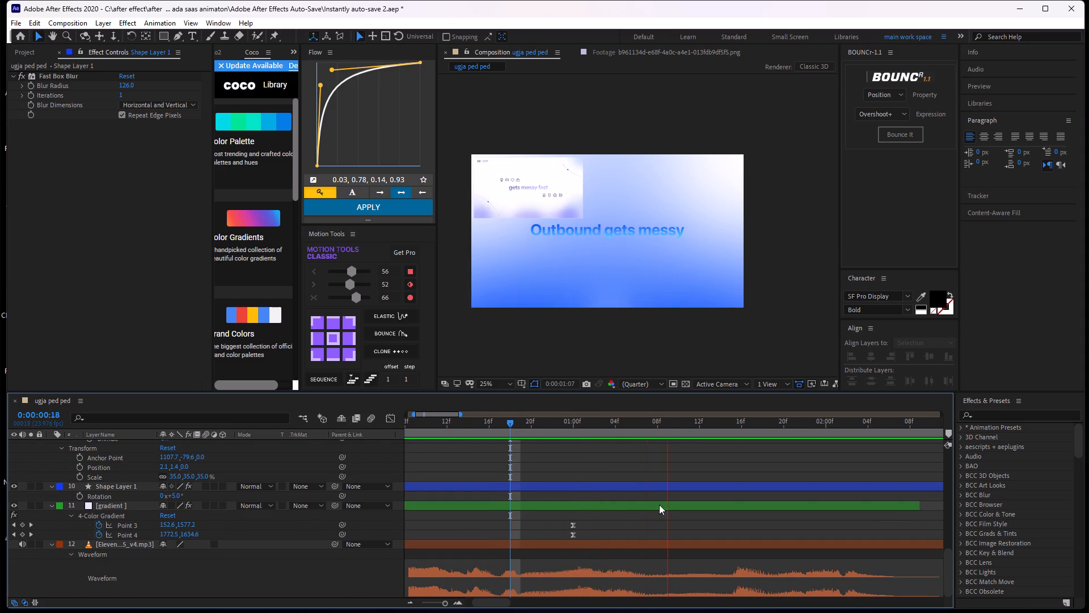
key(space)
key(space)
middle_drag(698, 464, 700, 505)
drag(715, 420, 673, 459)
middle_drag(674, 467, 683, 575)
middle_drag(664, 510, 669, 593)
middle_drag(669, 561, 670, 612)
scroll(641, 504, up, 2)
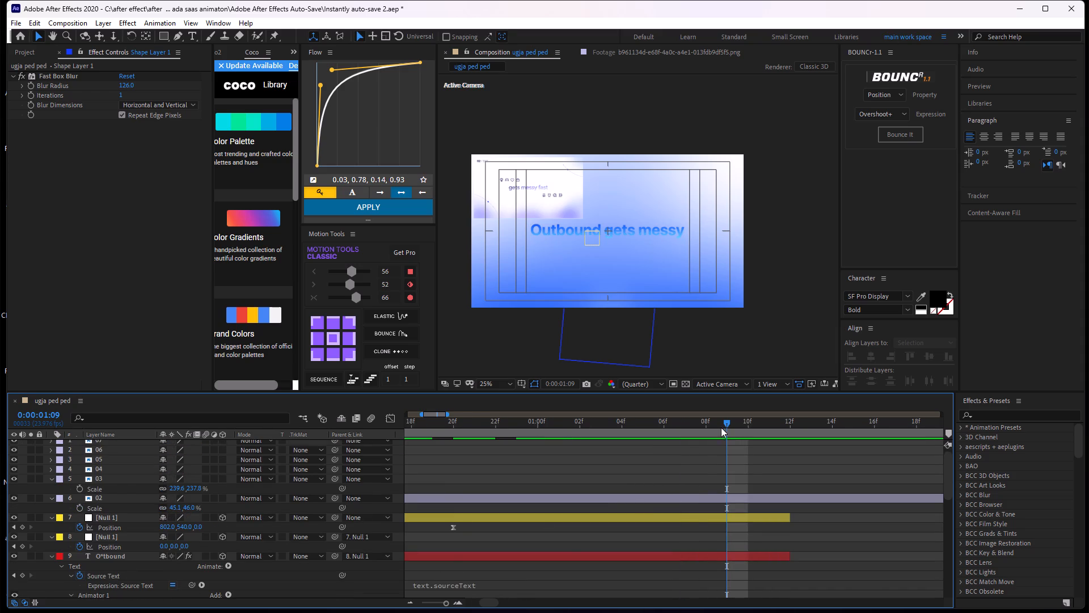
drag(733, 422, 708, 442)
middle_drag(704, 494, 703, 424)
middle_drag(693, 494, 697, 461)
alt+scroll(698, 476, down, 1)
alt+scroll(698, 476, up, 2)
alt+scroll(698, 476, down, 2)
middle_drag(588, 490, 586, 522)
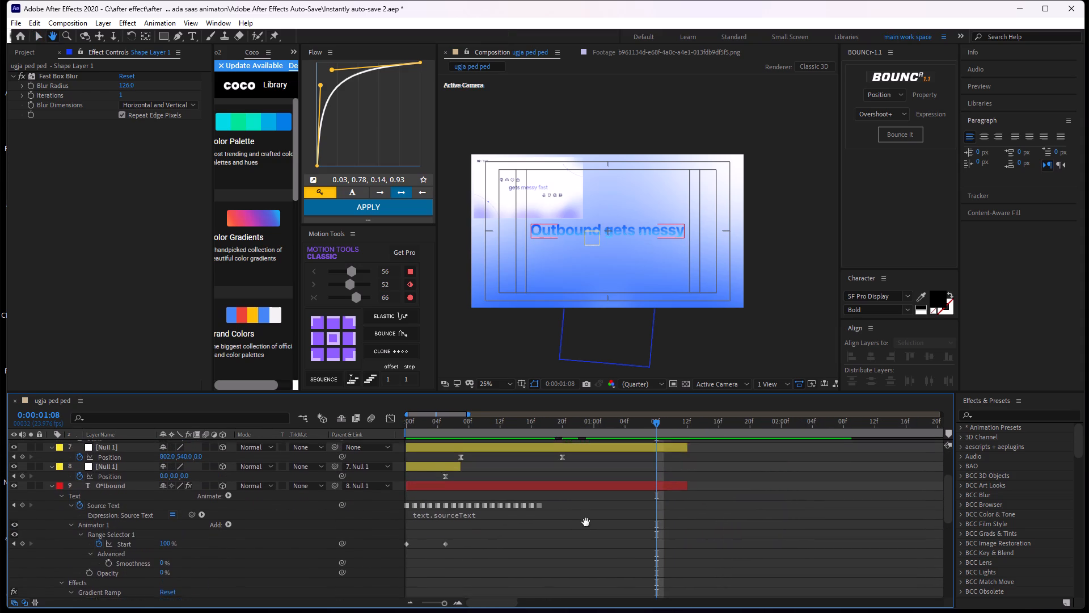
middle_drag(586, 522, 589, 529)
drag(660, 423, 550, 485)
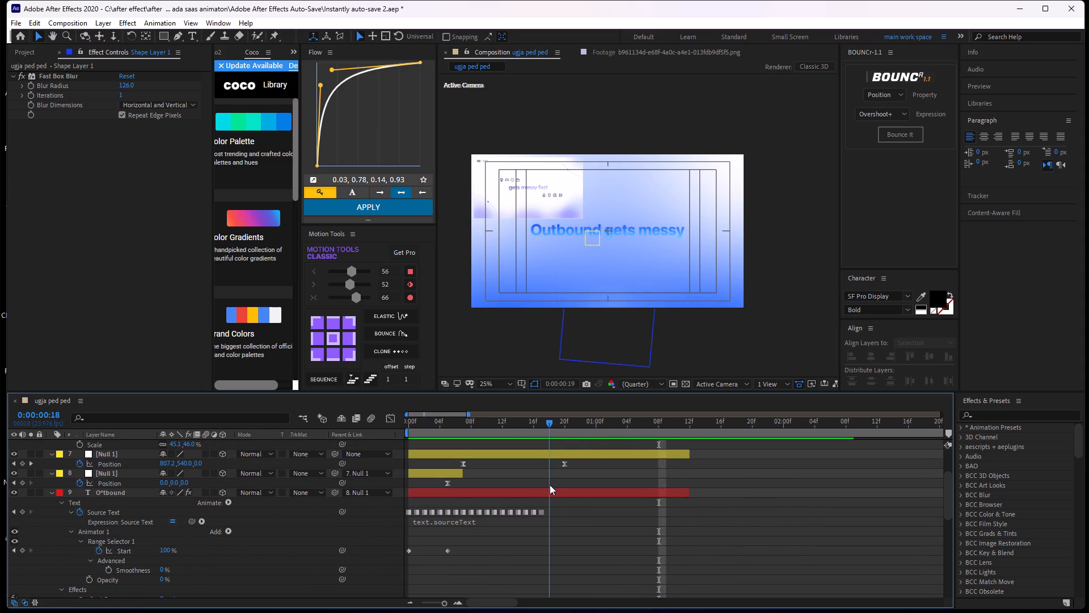
drag(550, 485, 550, 487)
alt+scroll(555, 507, up, 3)
middle_drag(543, 511, 620, 506)
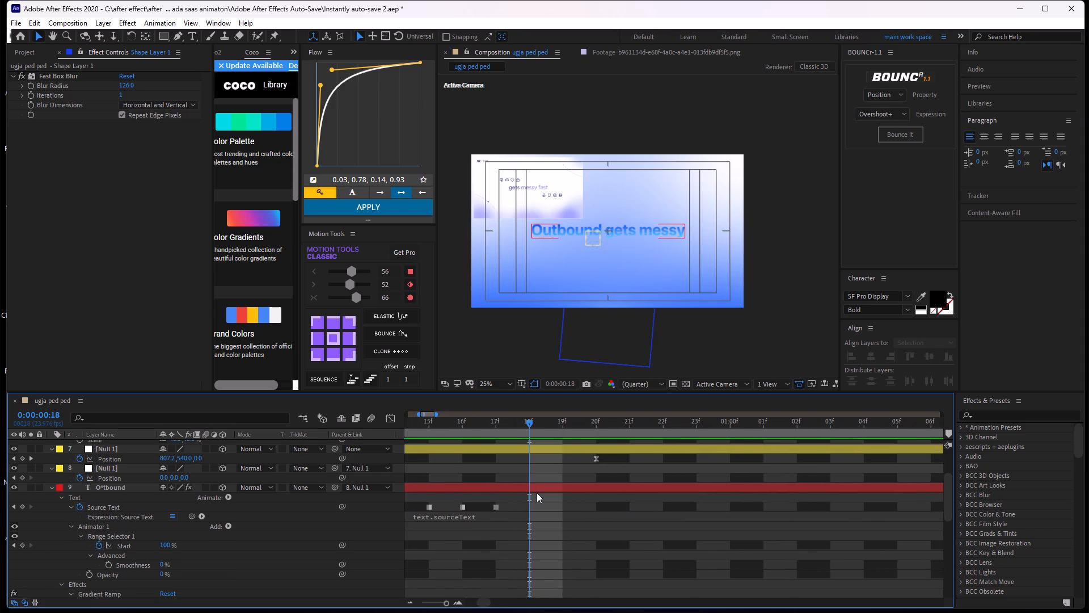
Select the O*tbound text layer at frame 18.
click(537, 493)
click(537, 492)
click(533, 483)
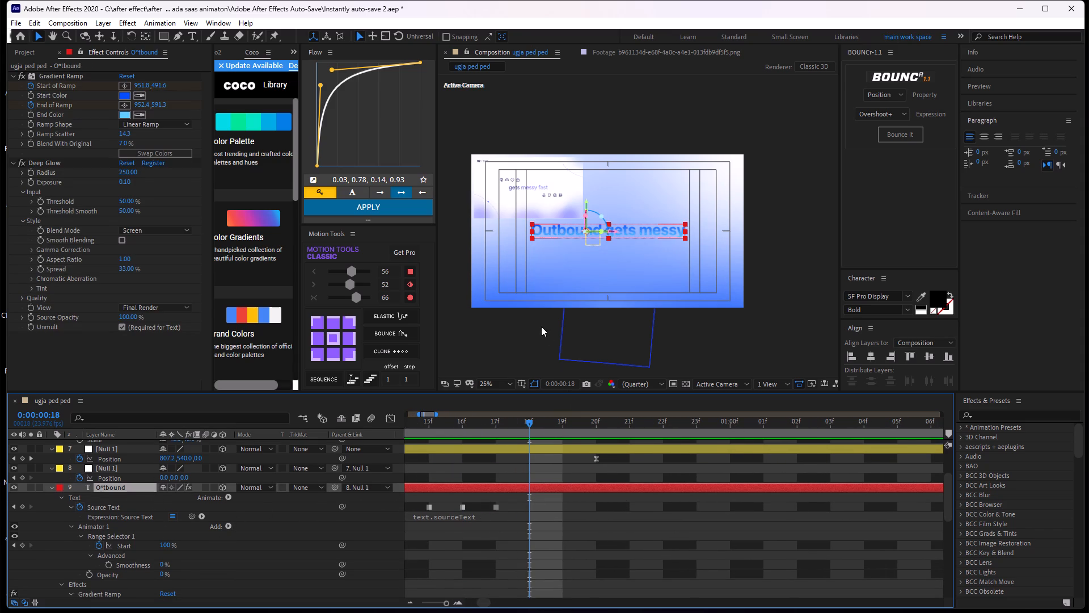
Check the project's assets, then switch to File Explorer and look through Desktop, Downloads and the saas audio folder in saas project 8.
click(22, 58)
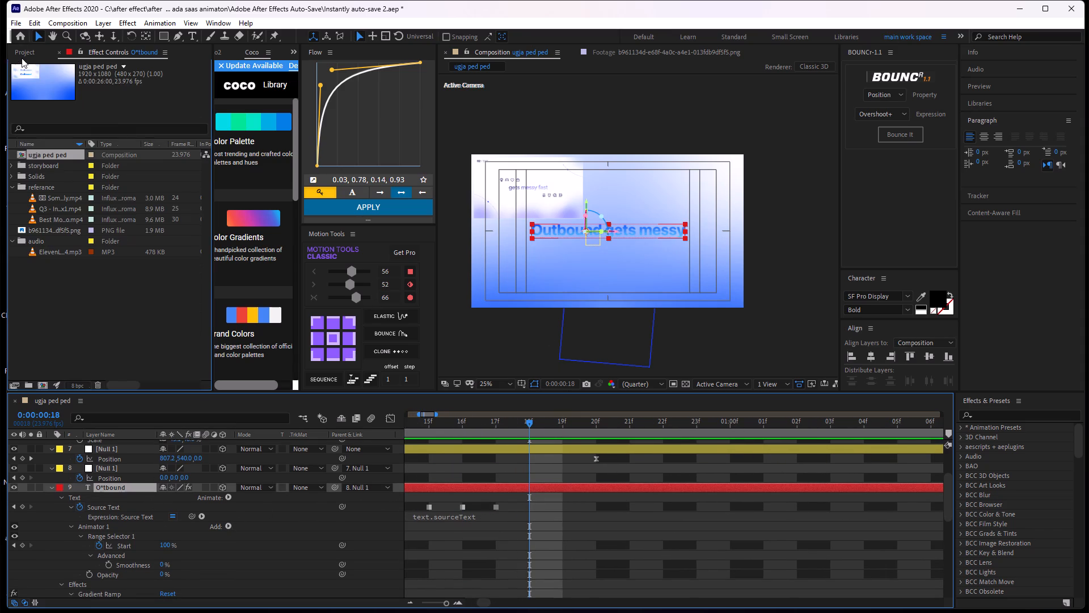
click(104, 299)
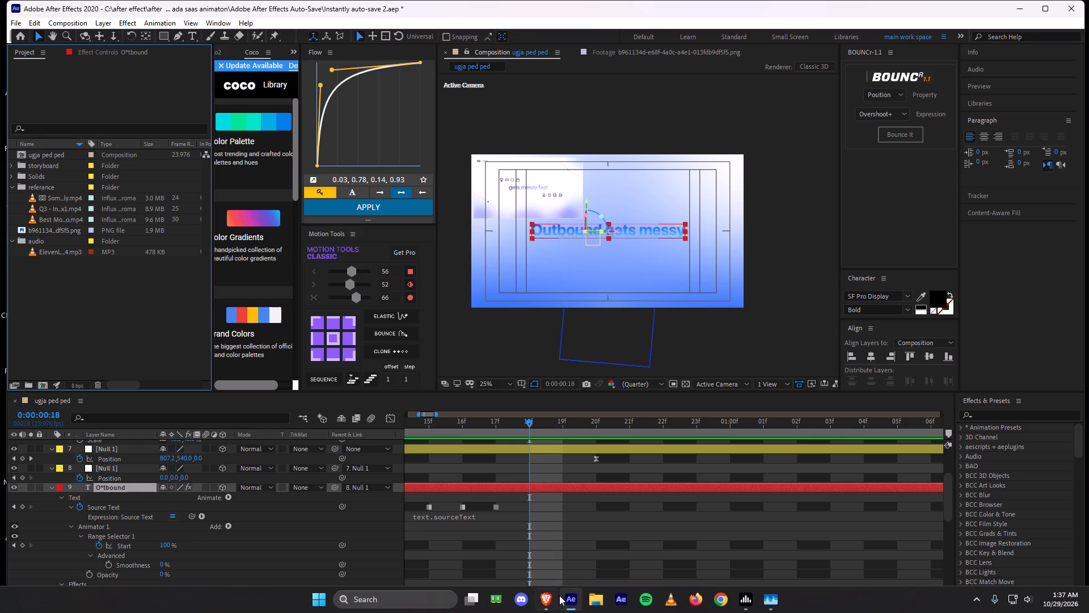
click(598, 597)
click(37, 145)
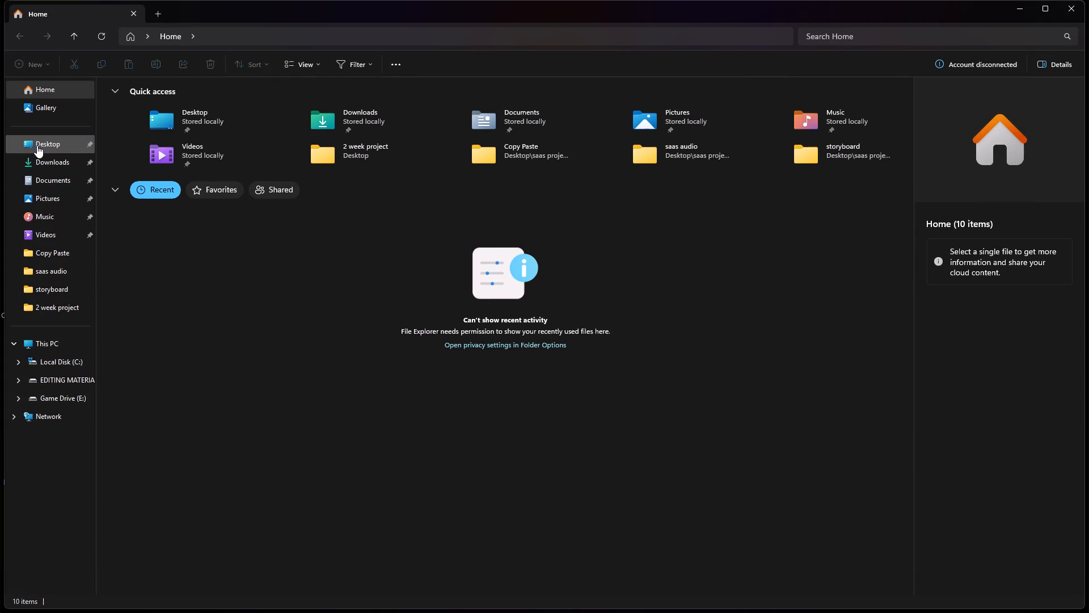
double_click(143, 106)
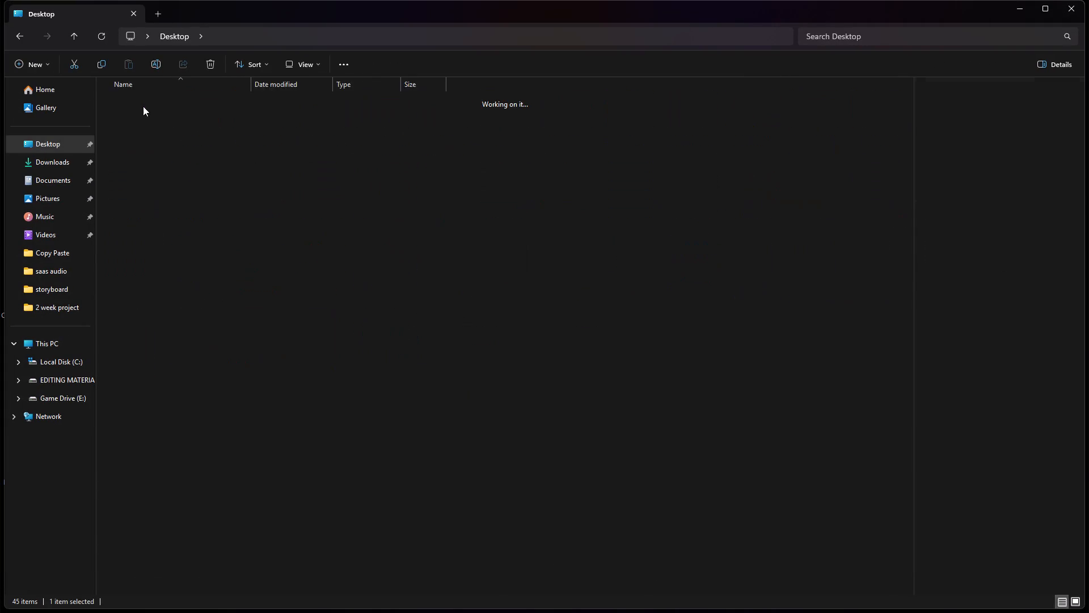
double_click(64, 163)
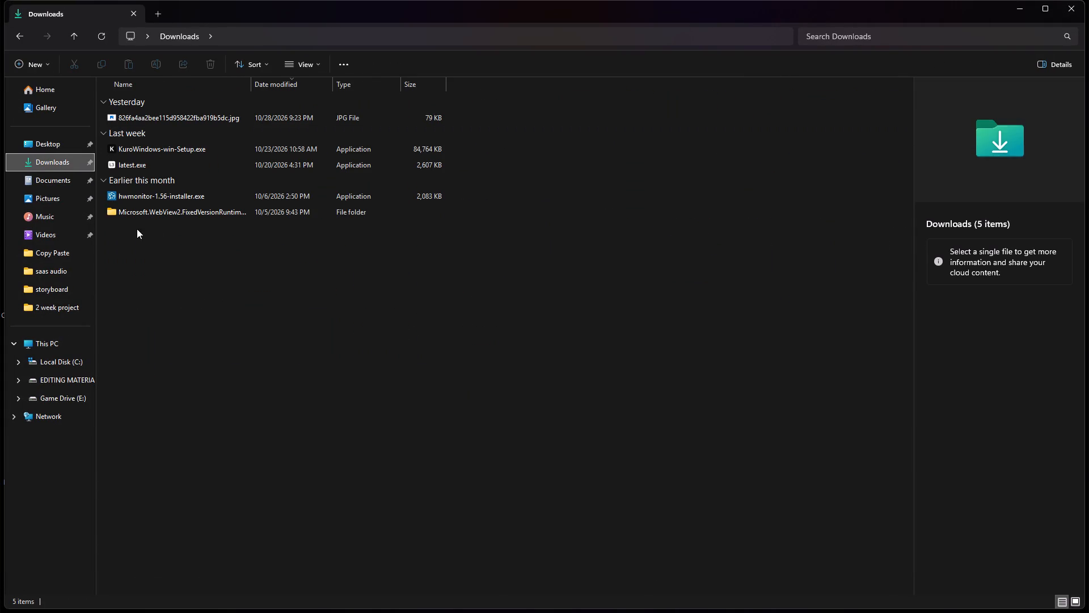
click(61, 145)
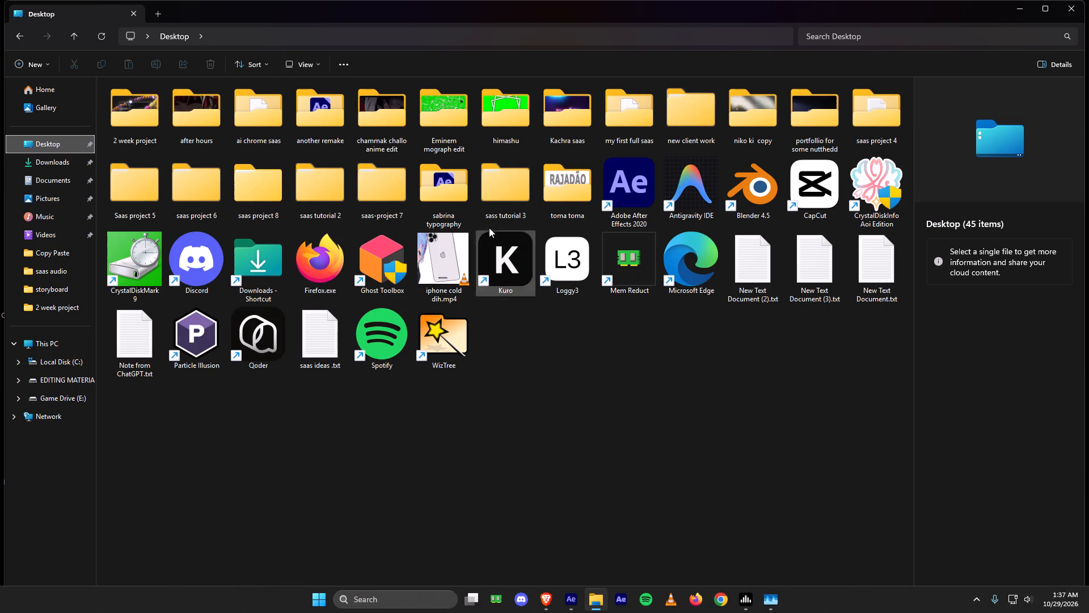
double_click(275, 195)
double_click(168, 175)
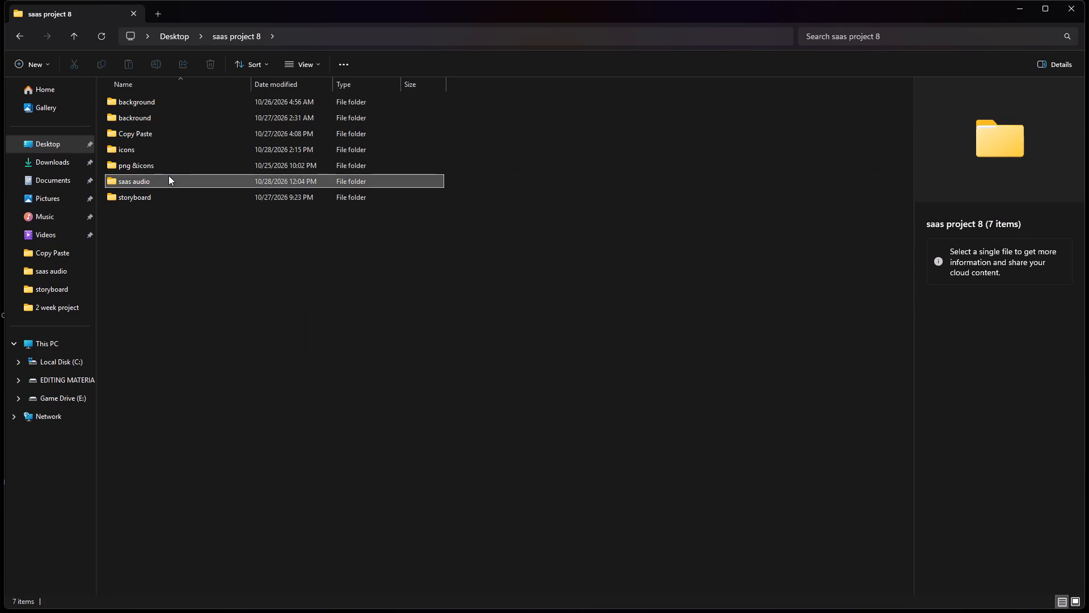
click(320, 170)
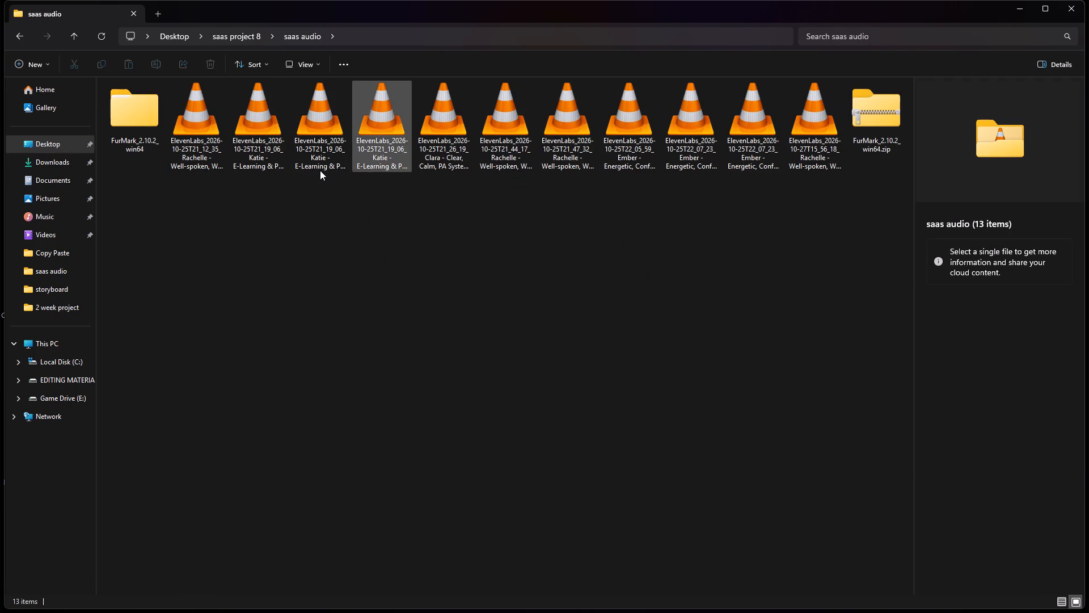
Delete FurMark_2.10.2_win64.zip from the saas audio folder of saas project 8.
double_click(157, 179)
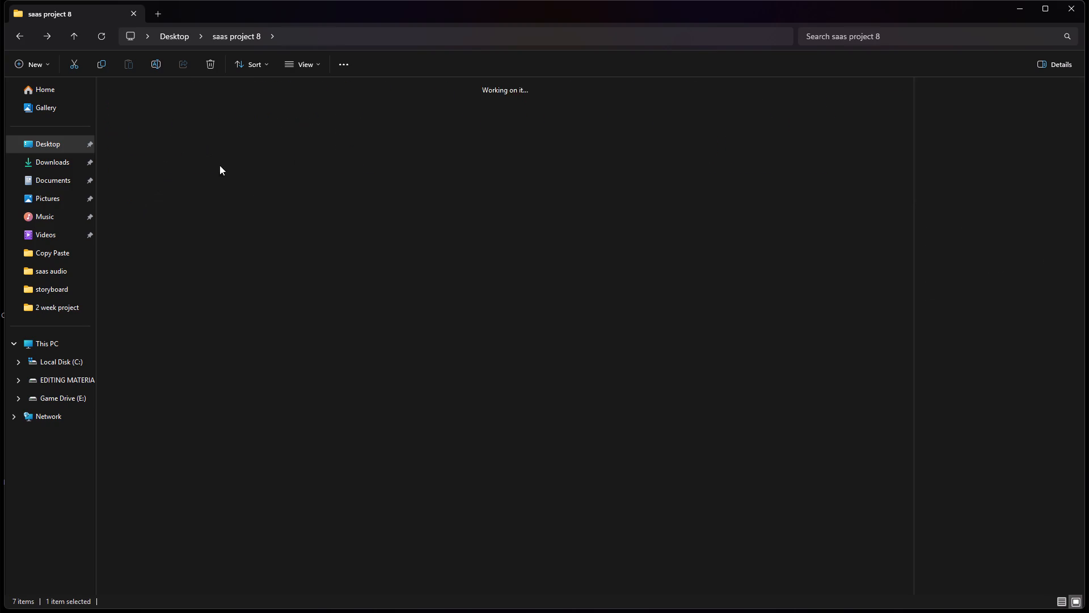
click(864, 135)
right_click(864, 135)
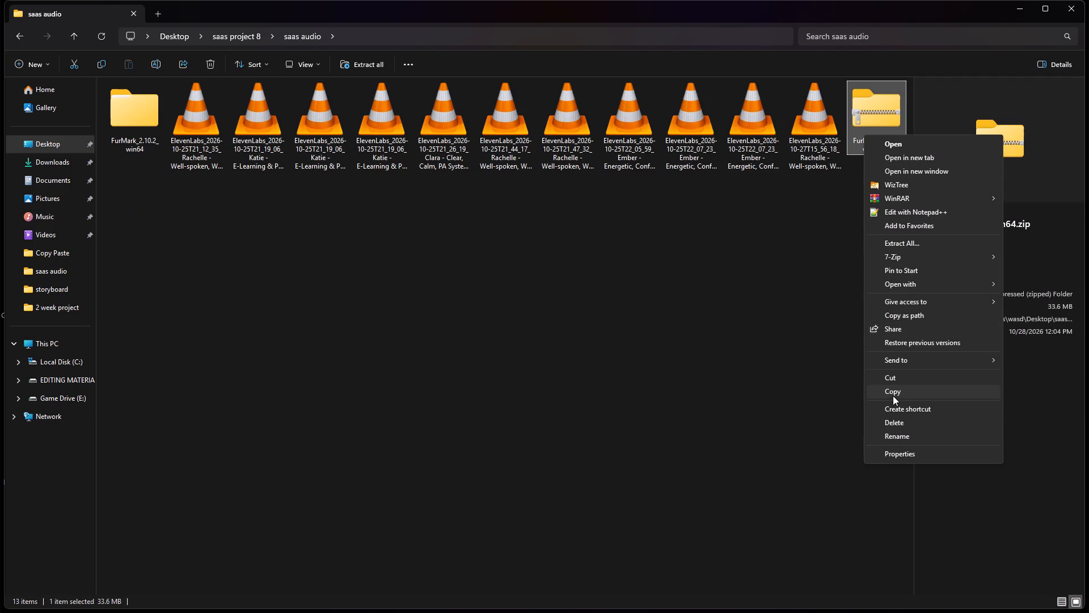
click(894, 420)
click(451, 219)
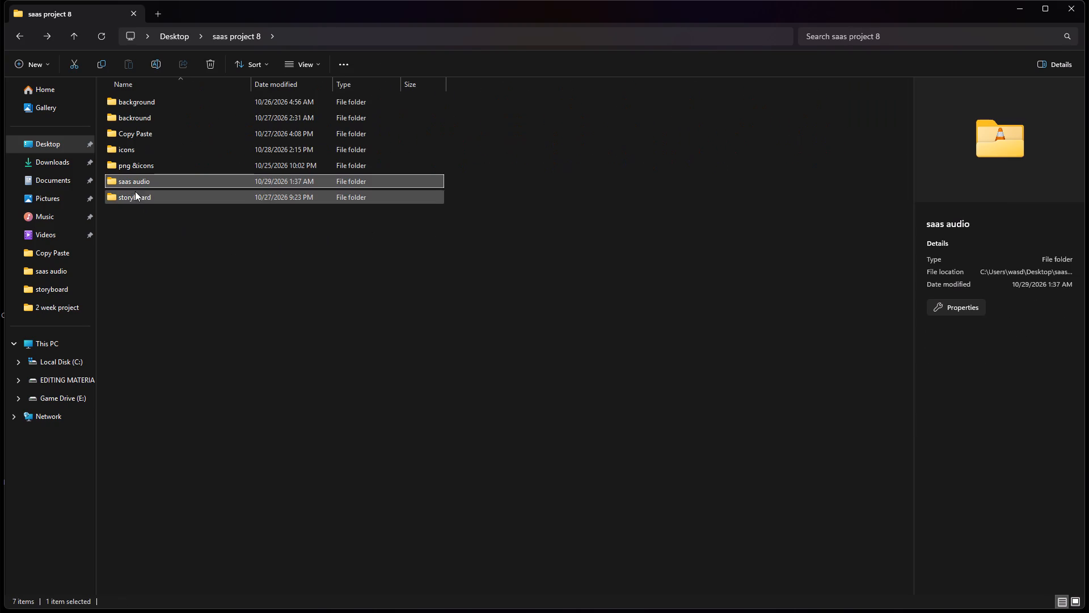
Look through the storyboard, png &icons, Copy Paste and backround folders of saas project 8 for assets, then return to After Effects.
double_click(132, 201)
drag(295, 216, 279, 184)
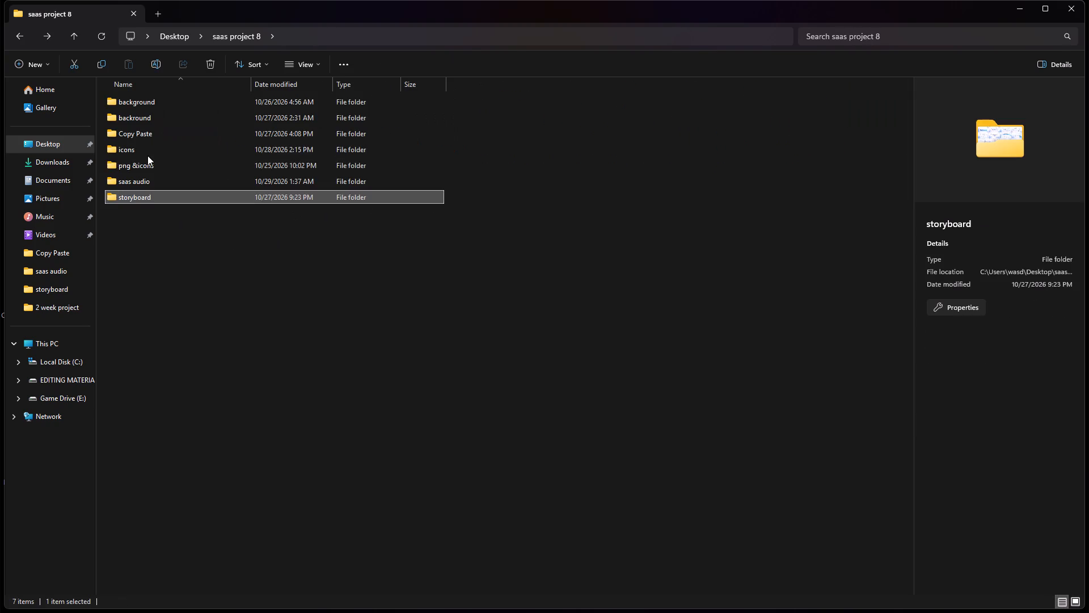
double_click(150, 156)
drag(150, 166, 150, 151)
double_click(175, 166)
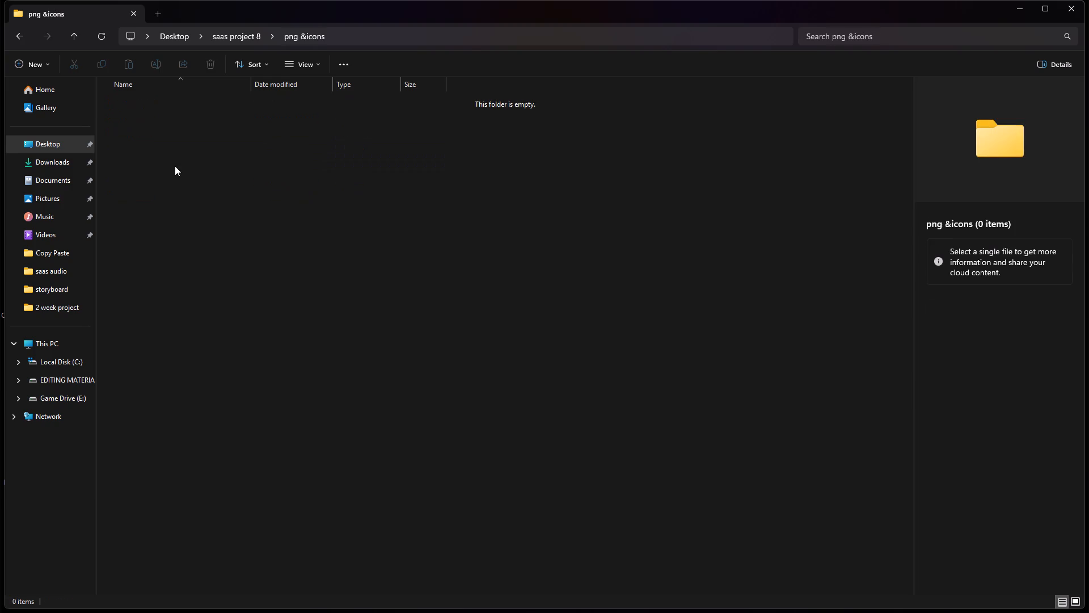
click(205, 157)
double_click(130, 128)
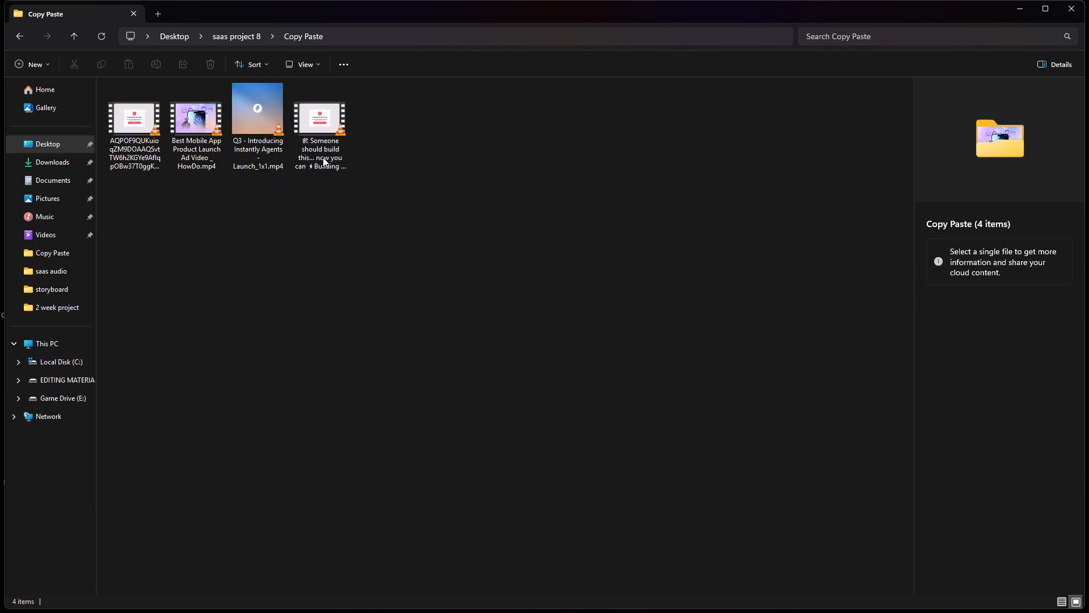
click(319, 156)
click(206, 124)
click(230, 188)
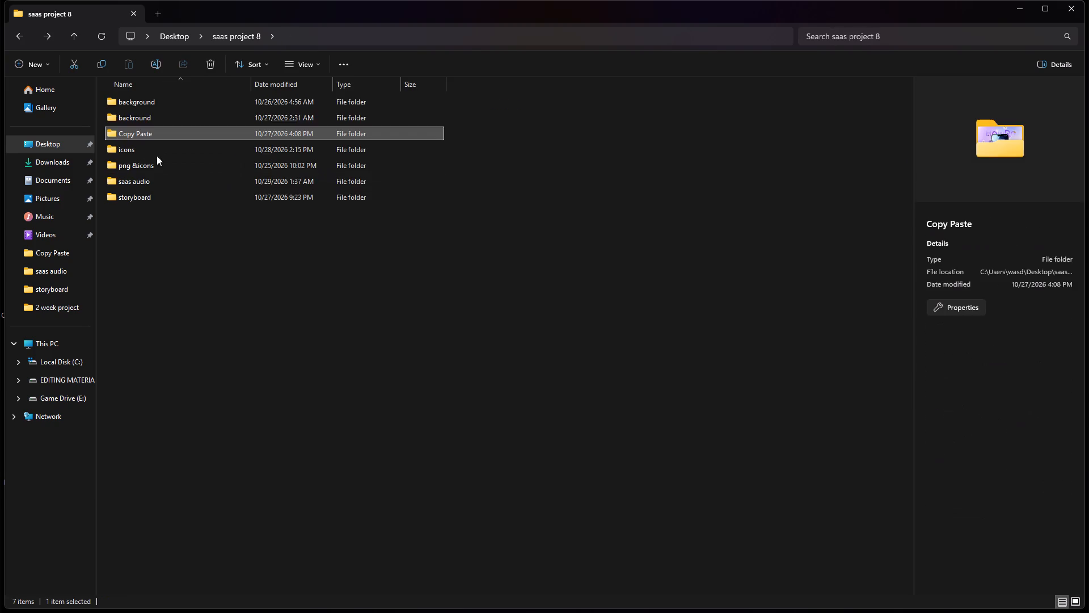
double_click(153, 123)
click(160, 147)
double_click(184, 103)
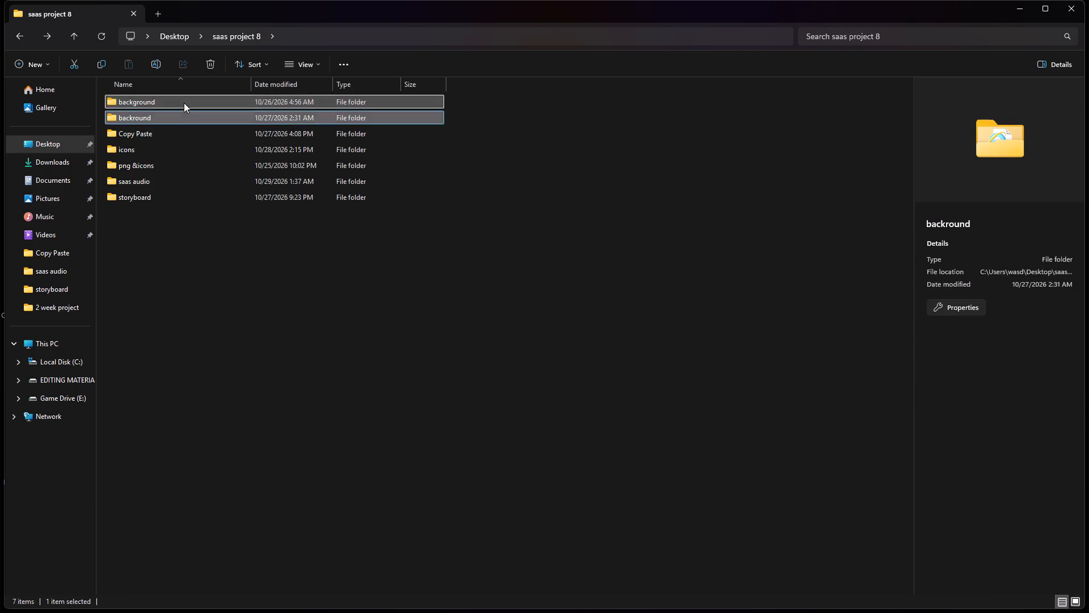
click(169, 167)
click(171, 162)
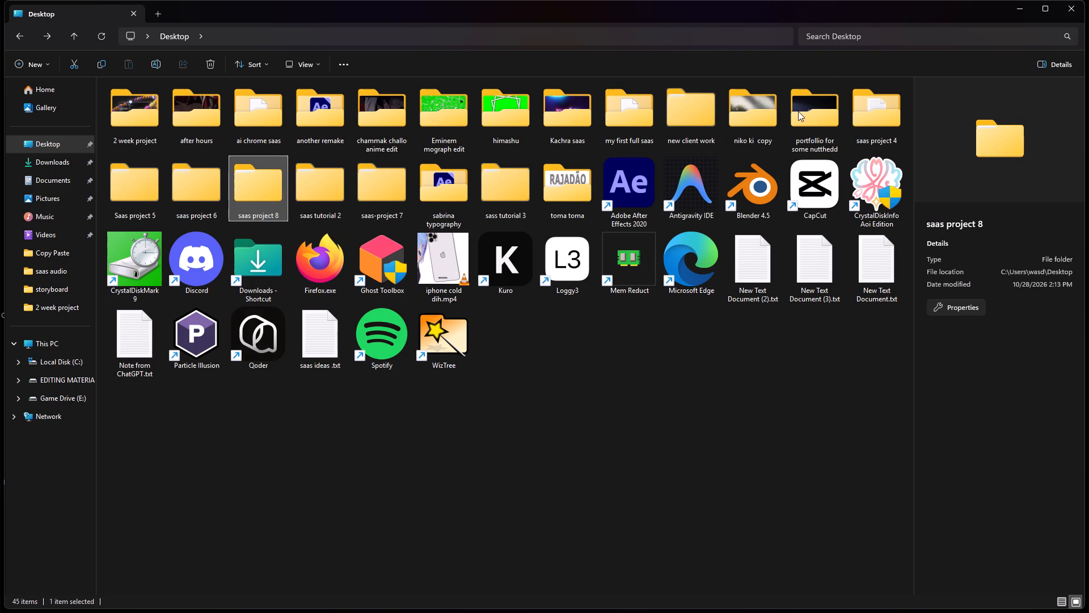
click(703, 419)
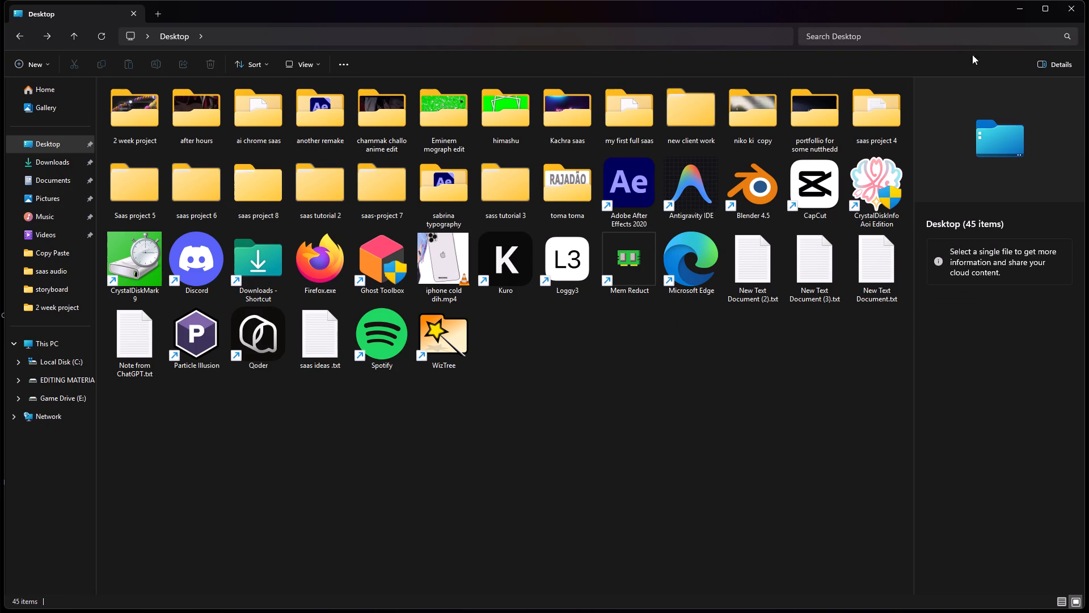
click(1016, 10)
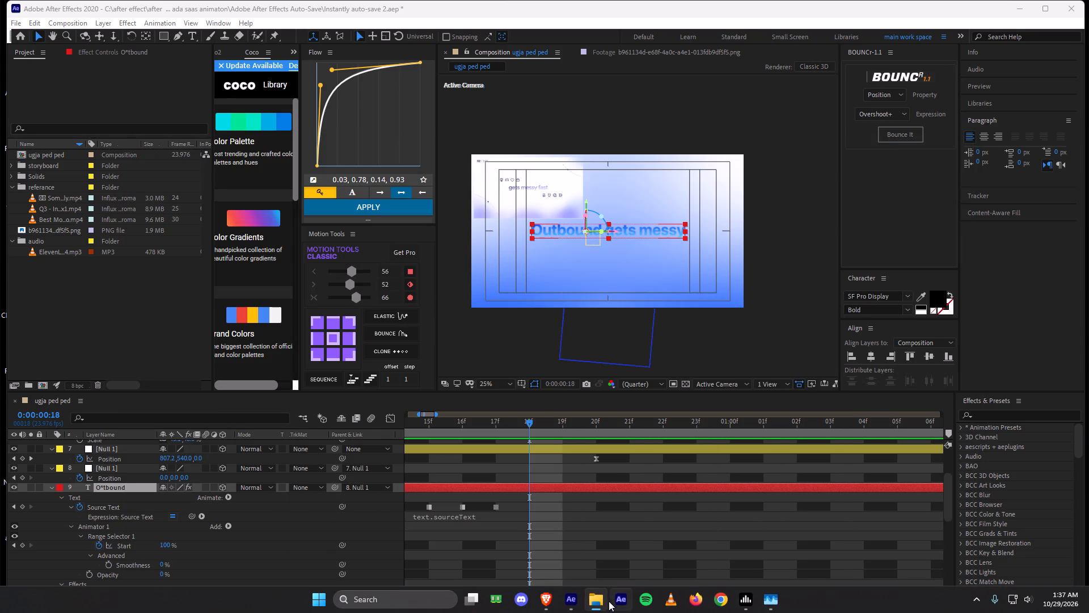
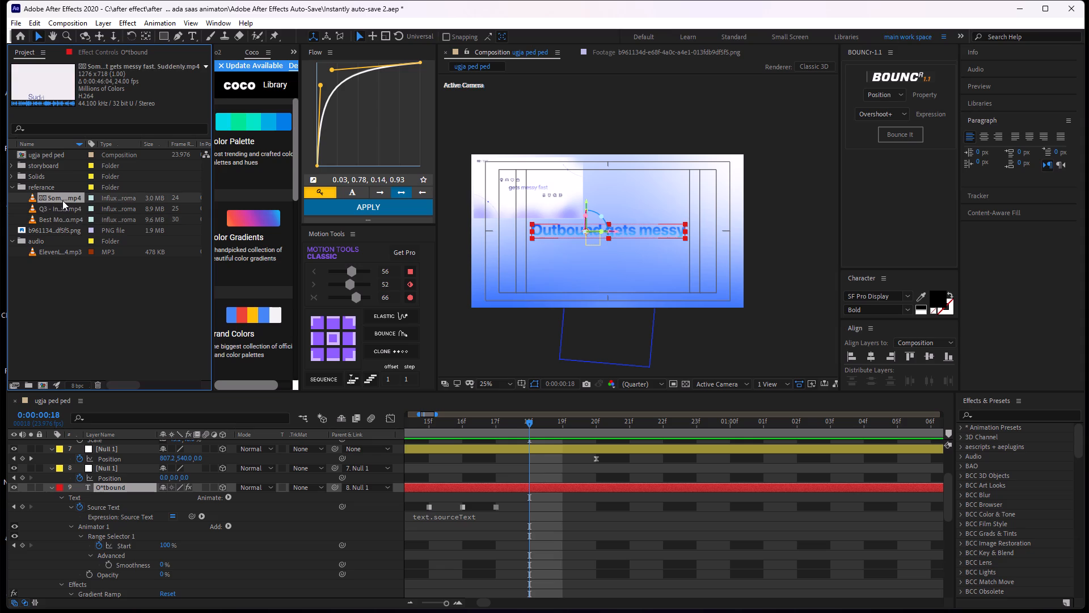
Add the third reference video, the Best Mobile App HowDo.mp4, to the composition just above layer 02.
click(57, 214)
drag(50, 217, 280, 457)
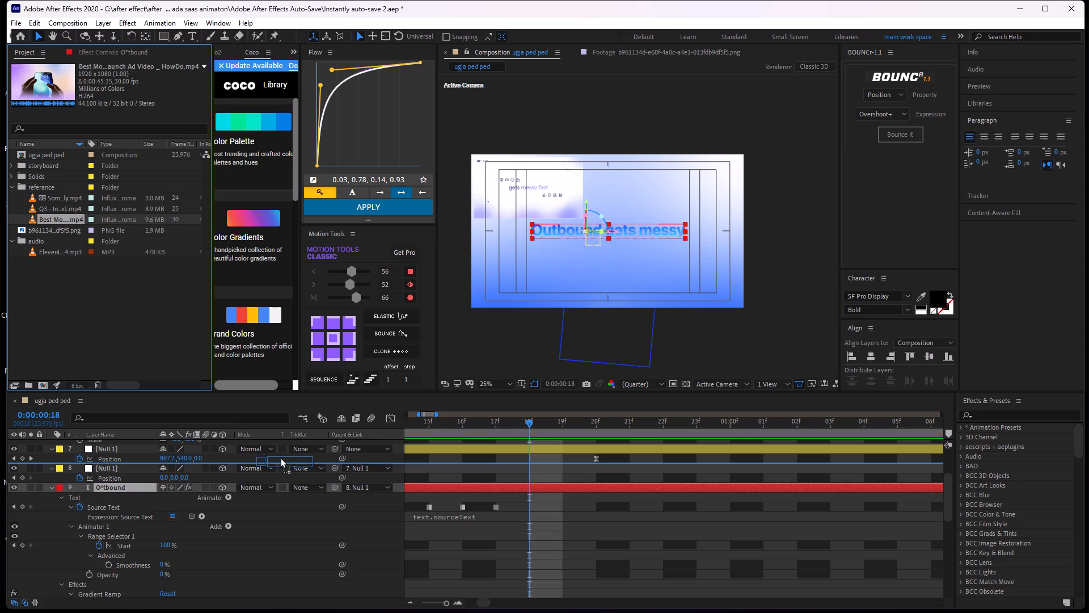
drag(280, 457, 280, 471)
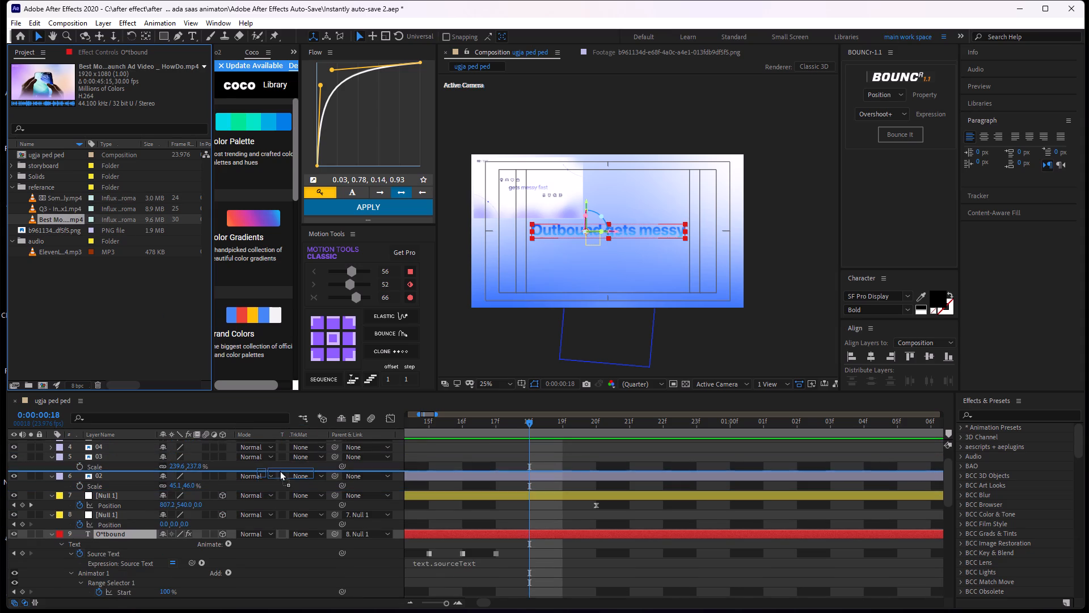
drag(280, 471, 289, 463)
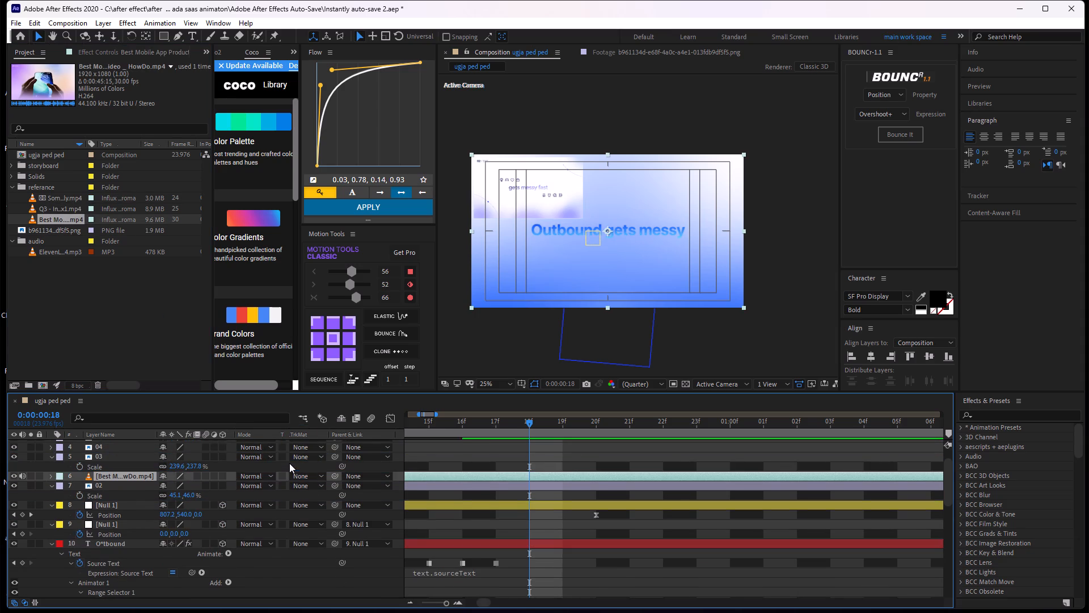
Scrub and play through the opening of the HowDo reference video up to about 0:00:02:12.
alt+scroll(556, 467, down, 2)
alt+scroll(556, 467, up, 1)
alt+scroll(556, 467, down, 1)
alt+scroll(556, 467, up, 3)
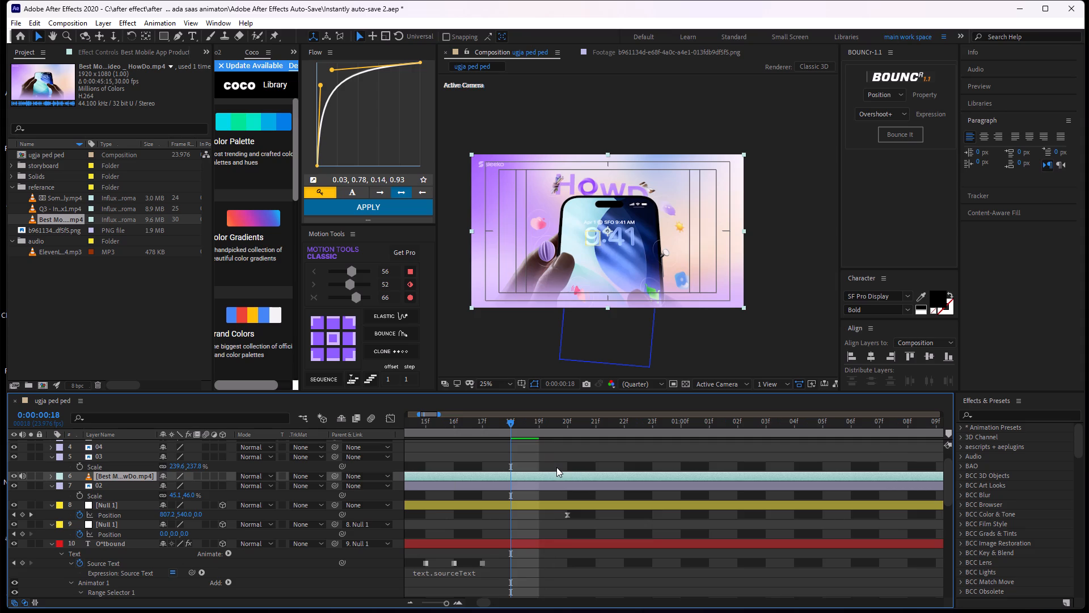
middle_drag(551, 466, 821, 479)
drag(784, 422, 748, 452)
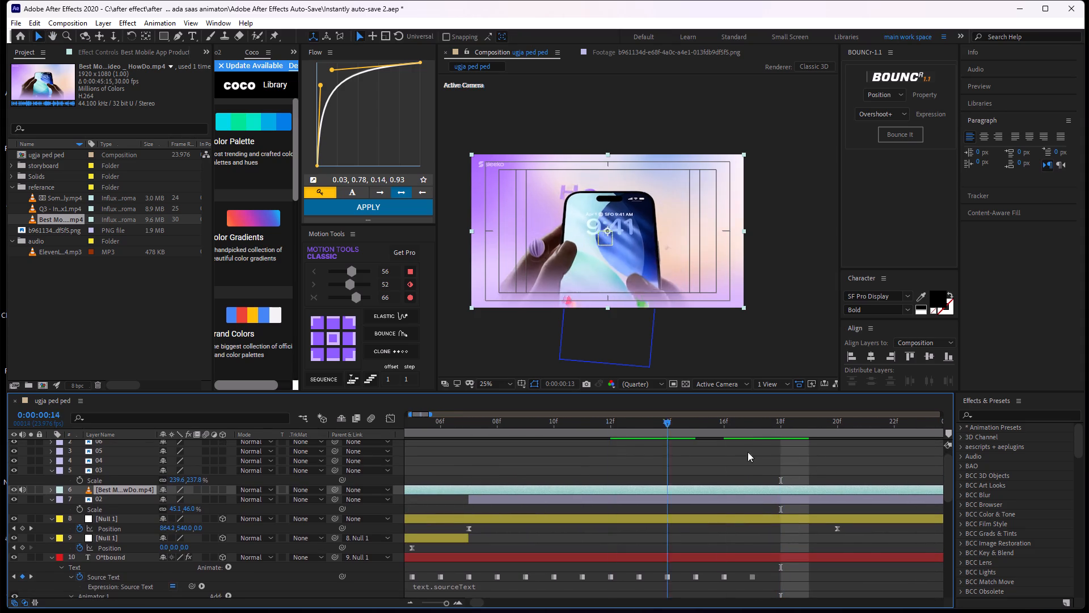
drag(748, 452, 898, 462)
middle_drag(897, 463, 425, 457)
key(space)
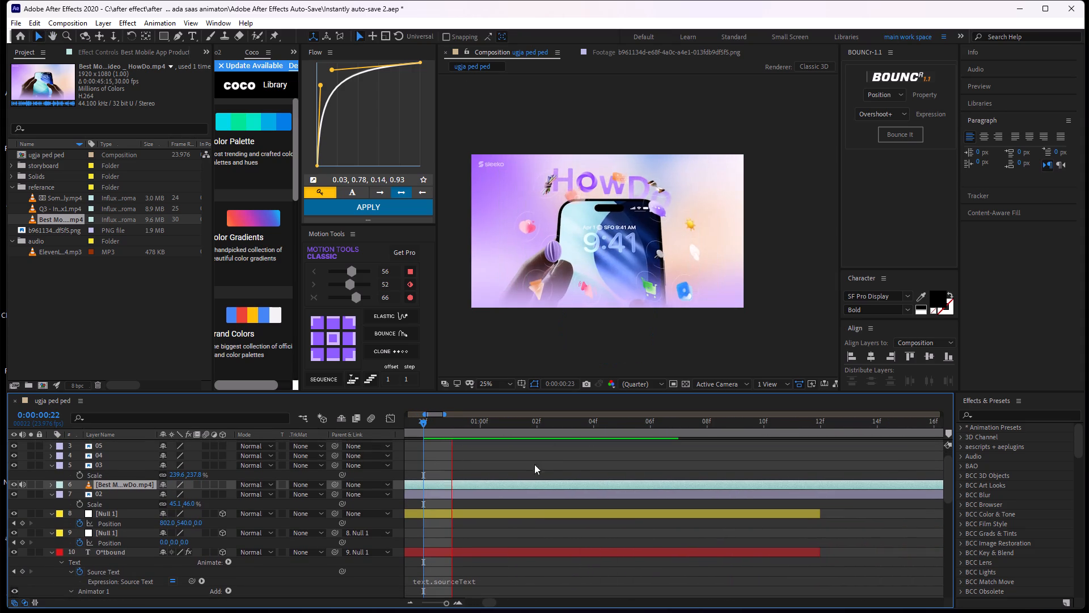
key(space)
alt+scroll(714, 492, down, 1)
alt+scroll(714, 492, up, 1)
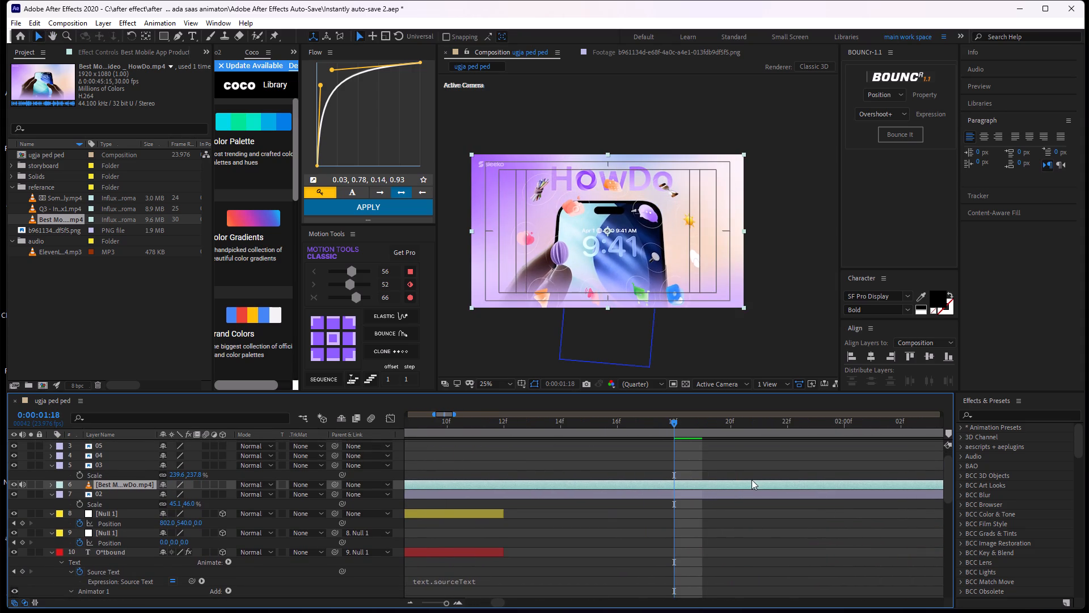
middle_drag(749, 480, 604, 484)
alt+scroll(606, 481, down, 2)
key(space)
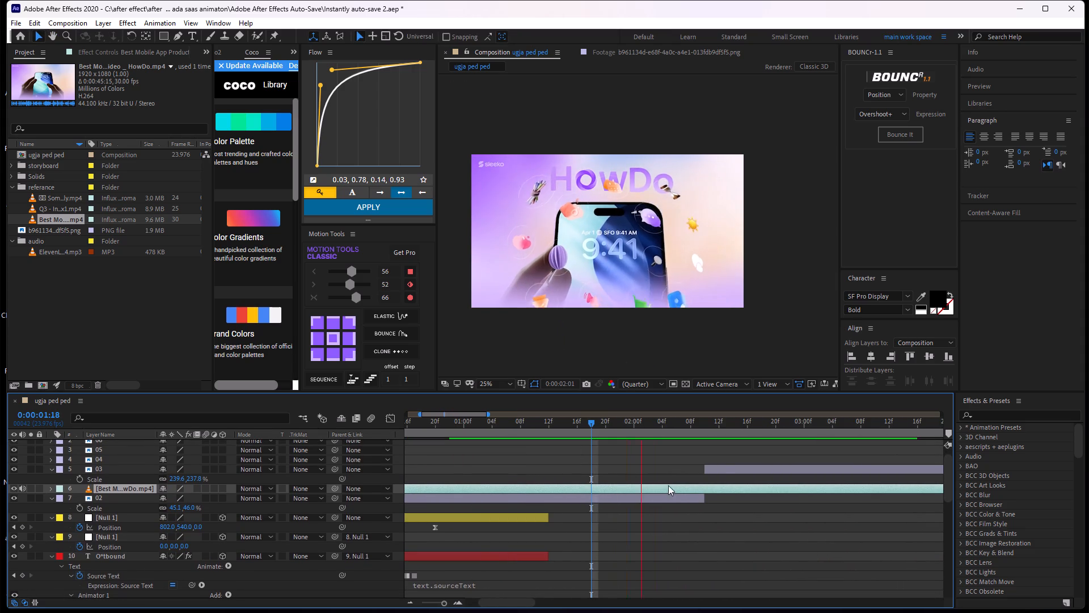
key(space)
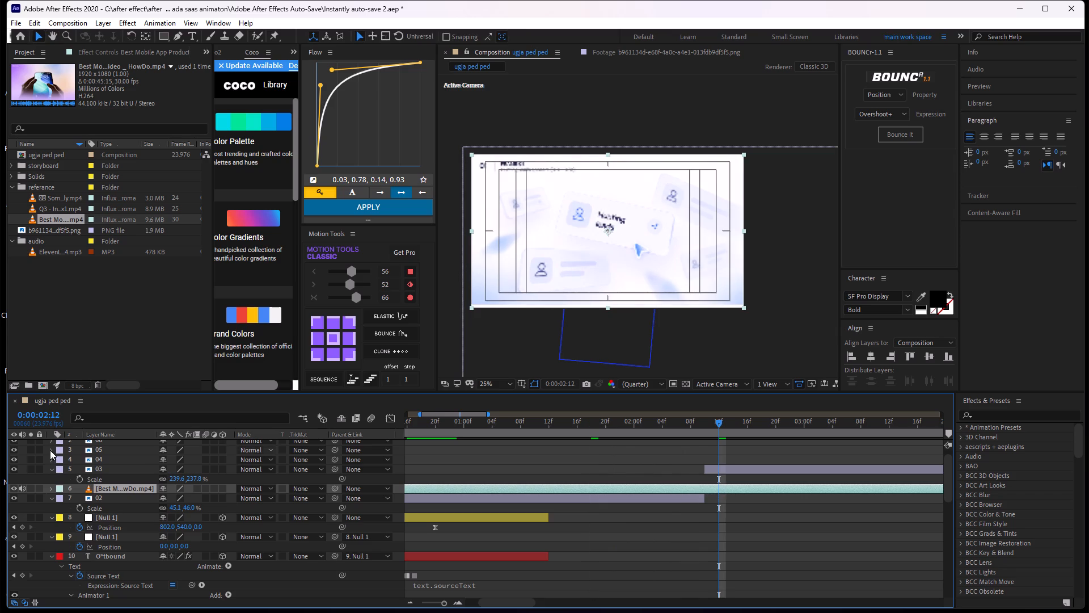
Move the HowDo reference video to the top of the layer stack and solo it.
drag(99, 488, 97, 444)
click(28, 443)
Play and scrub the soloed reference to find where its "Every day, there's something" text scene begins.
key(space)
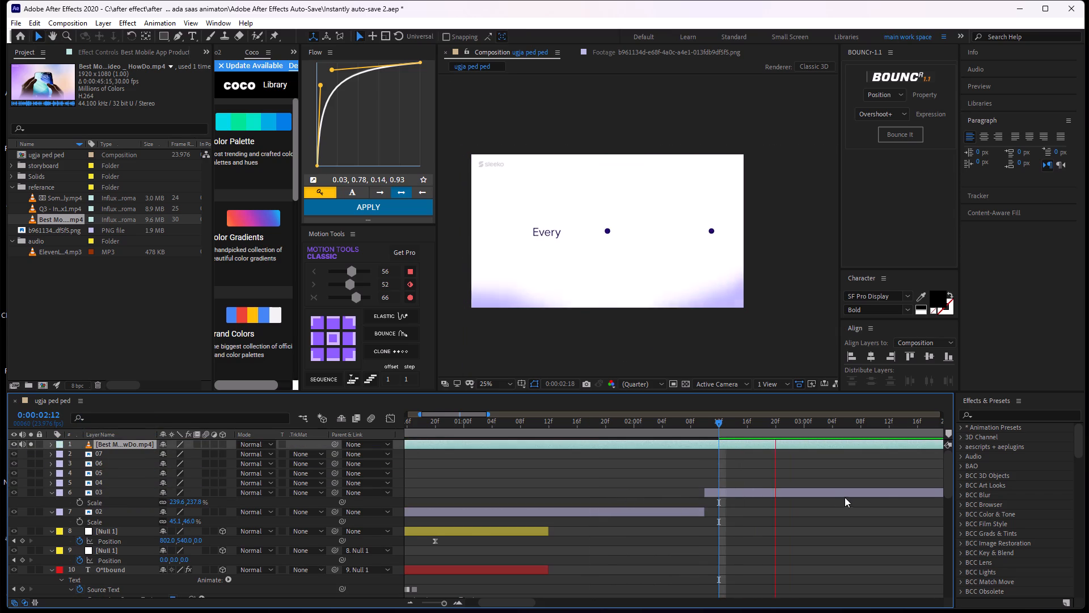
key(space)
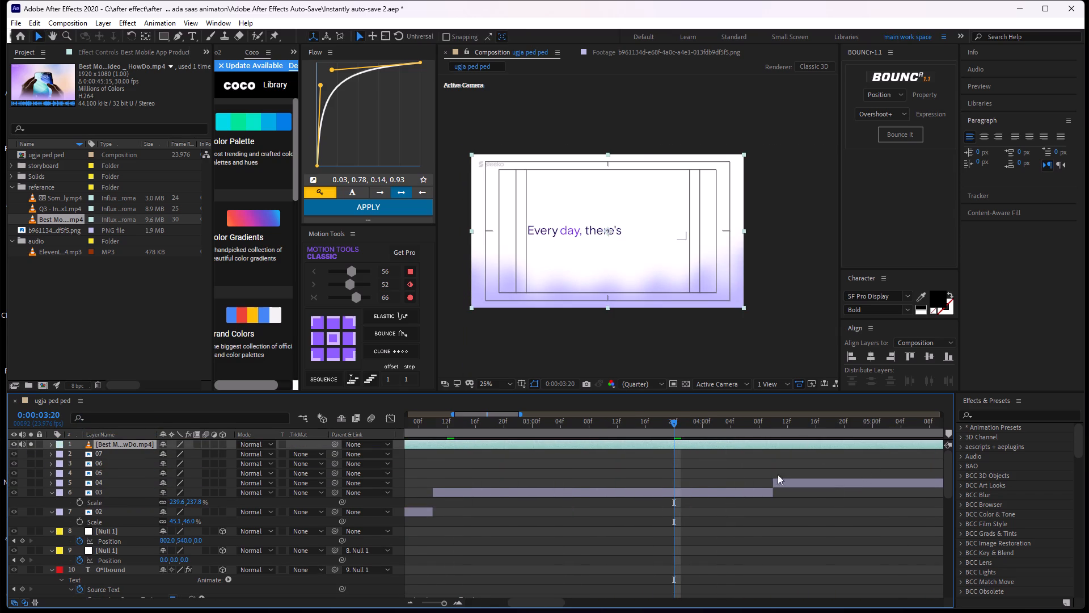
key(space)
key(space)
drag(770, 423, 599, 457)
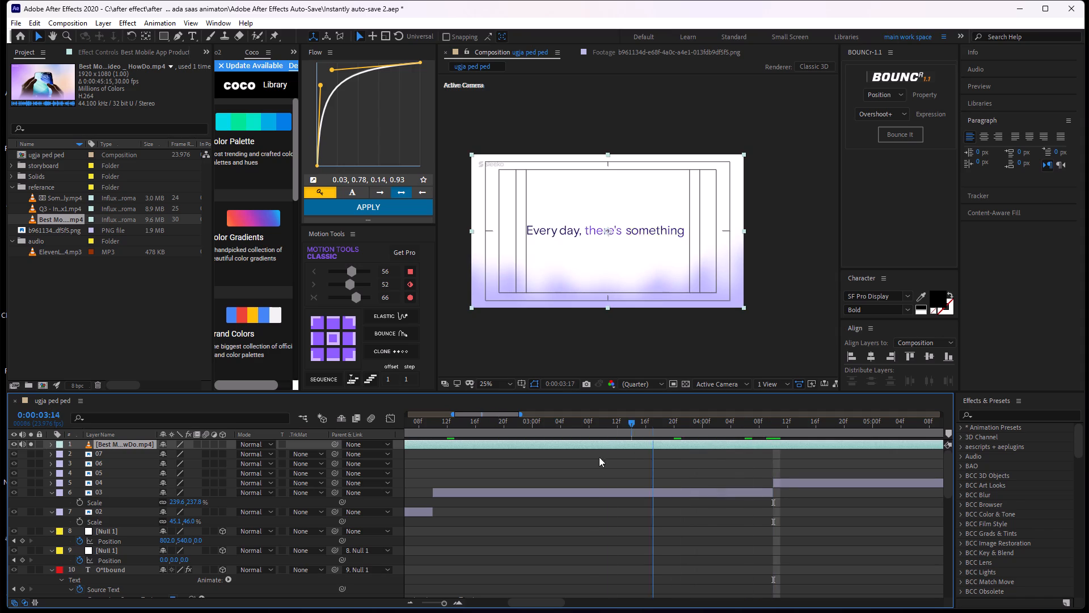
drag(599, 457, 600, 410)
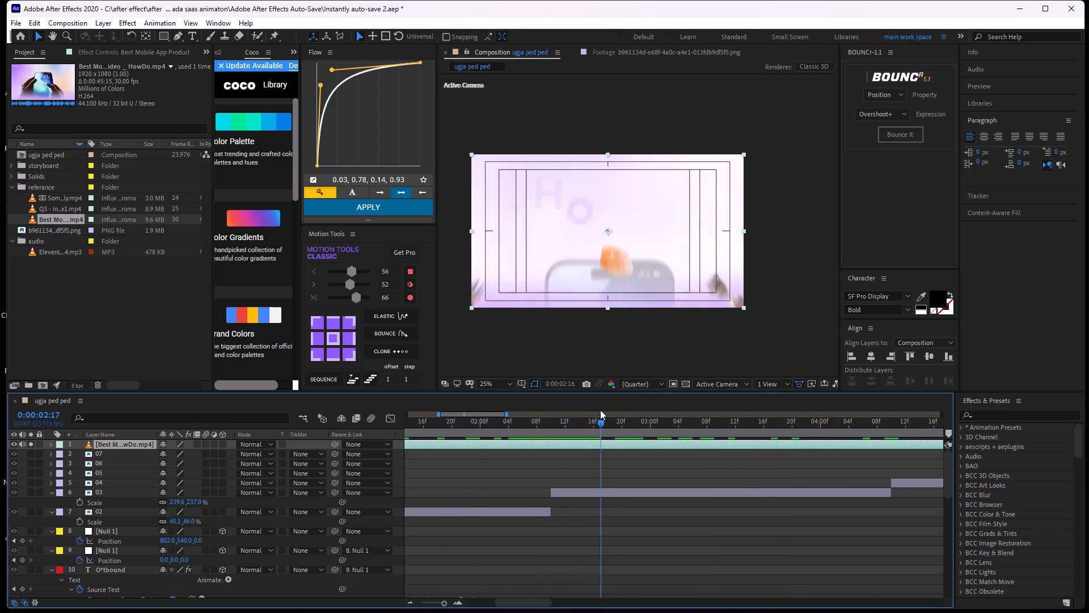
drag(600, 410, 744, 372)
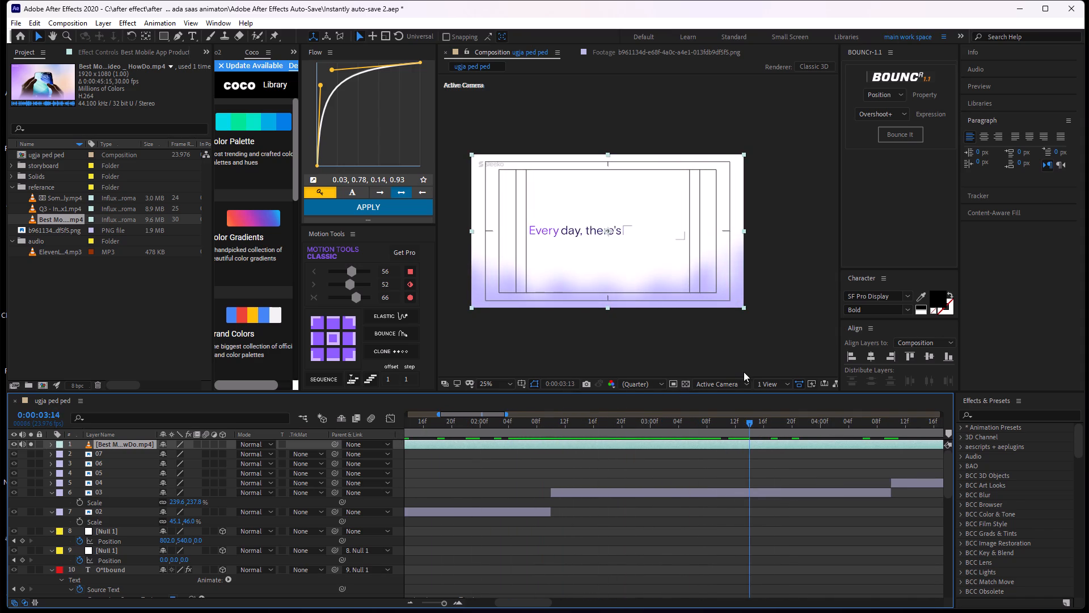
Split the reference video at 0:00:02:16 and 0:00:02:17, then delete both earlier pieces, keeping the "Every day" part onward.
drag(744, 372, 590, 419)
click(598, 446)
key(ctrl+shift+d)
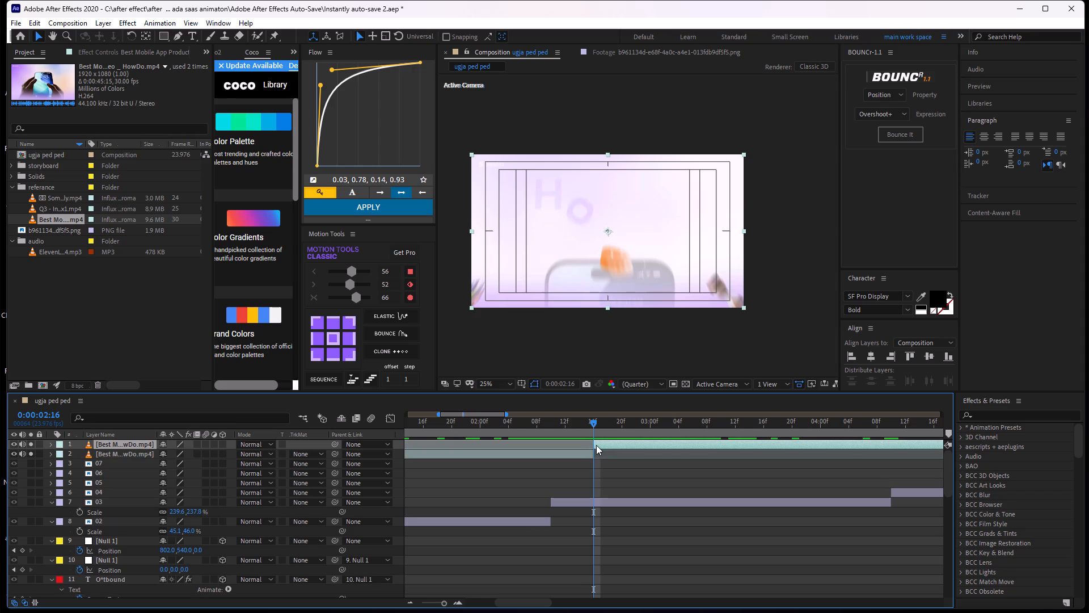
click(574, 456)
drag(595, 425, 602, 425)
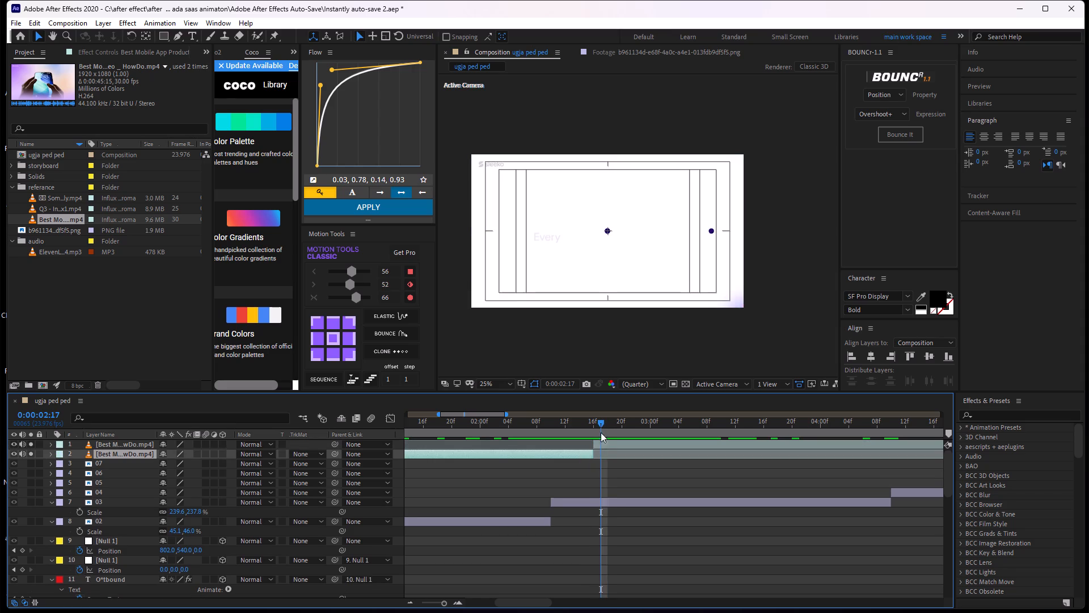
click(603, 444)
key(ctrl+shift+d)
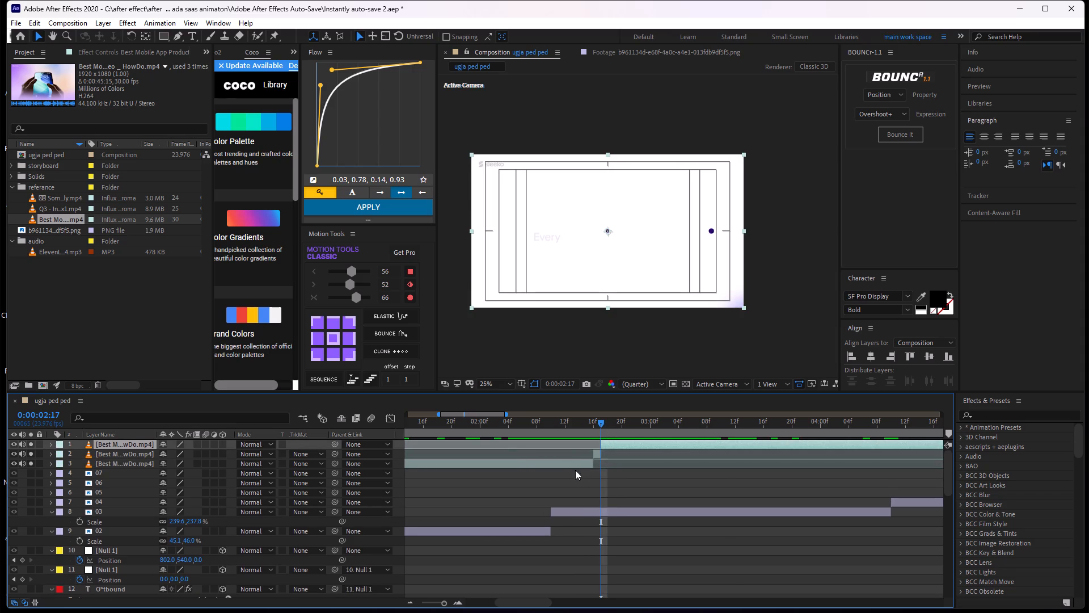
click(579, 465)
shift+click(595, 454)
key(BackSpace)
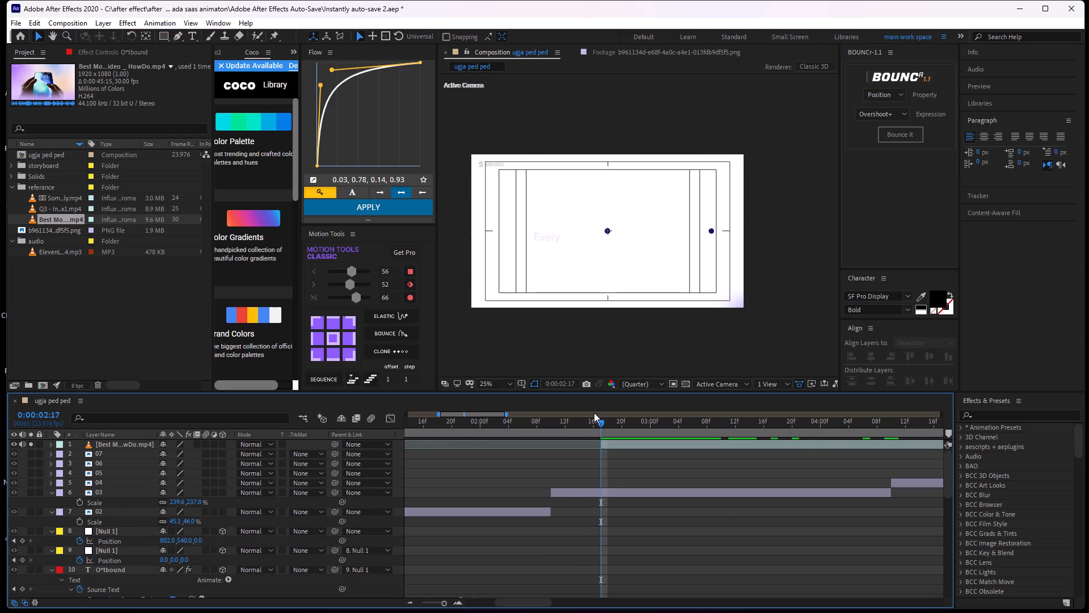
Return to the start of the composition, preview the first frames and turn off solo on the reference video.
drag(600, 422, 220, 496)
middle_drag(458, 507, 498, 452)
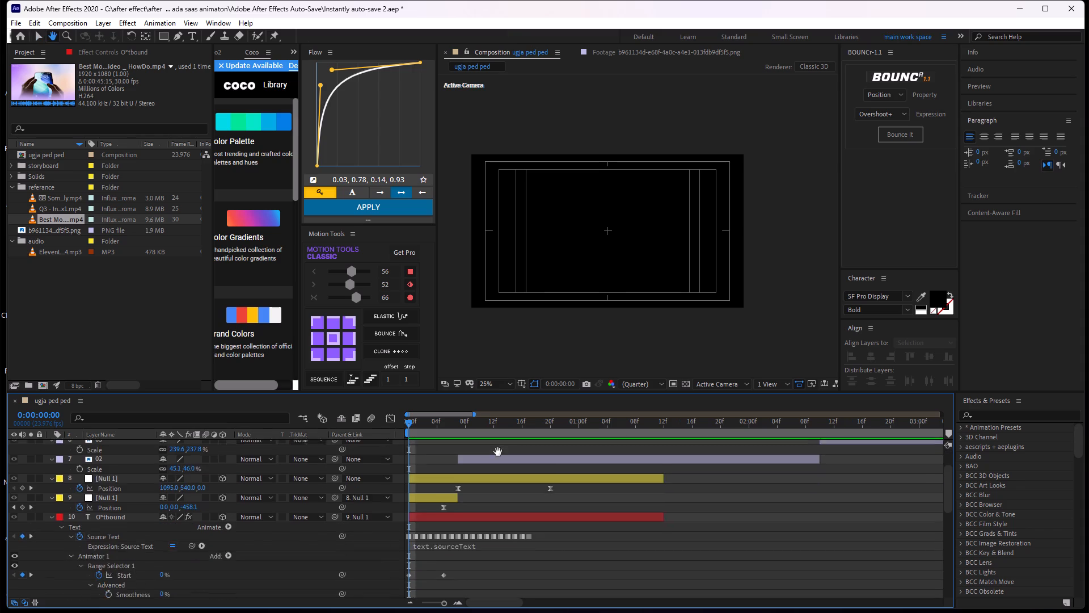
middle_drag(498, 452, 488, 564)
key(space)
key(space)
middle_drag(524, 500, 556, 472)
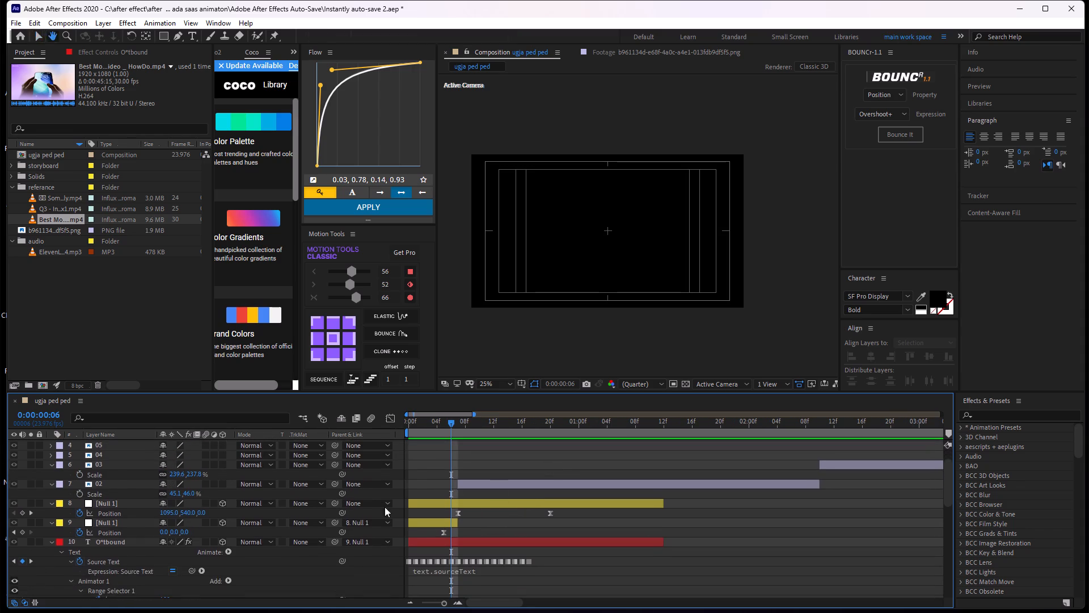
middle_drag(174, 462, 167, 570)
click(29, 443)
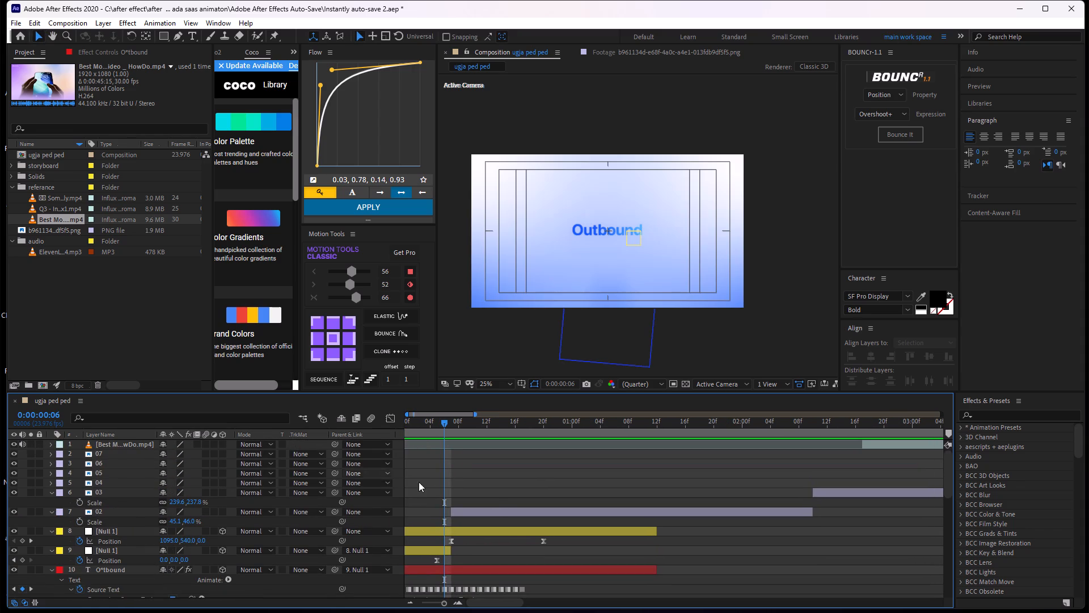
Slide the trimmed reference clip earlier to start at about 0:00:01:00 and scrub across its changeover from the Outbound text.
middle_drag(502, 500, 632, 520)
alt+scroll(662, 500, down, 1)
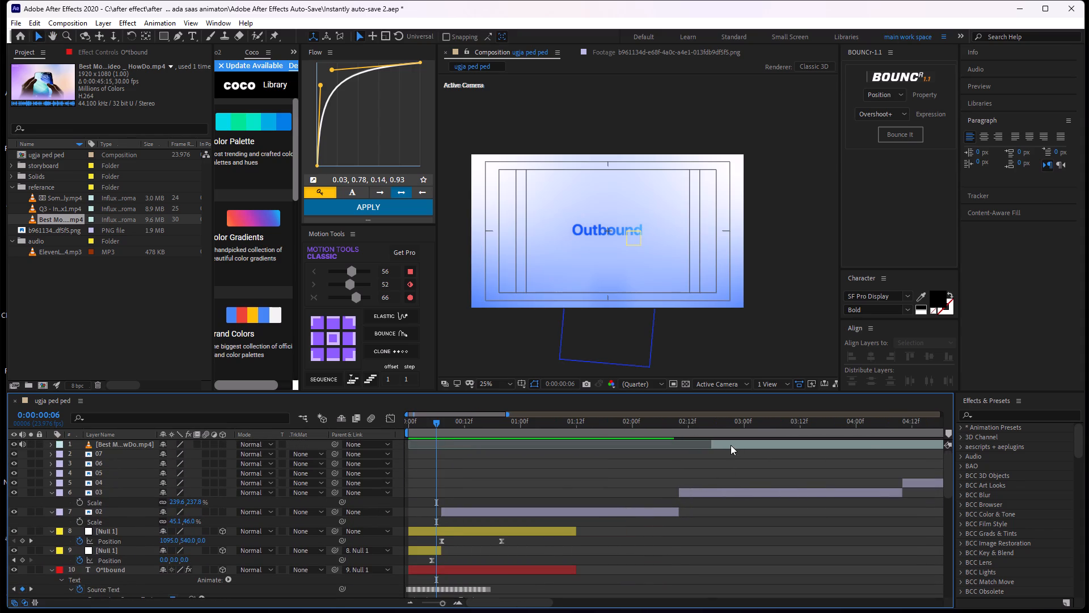
drag(728, 445, 537, 475)
drag(438, 418, 552, 442)
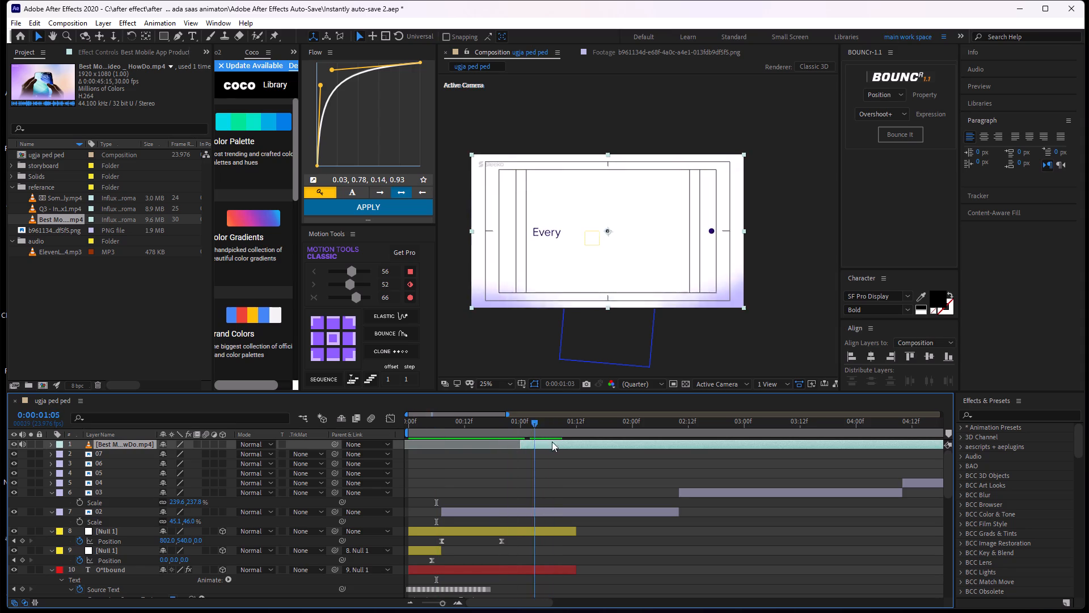
drag(552, 442, 534, 444)
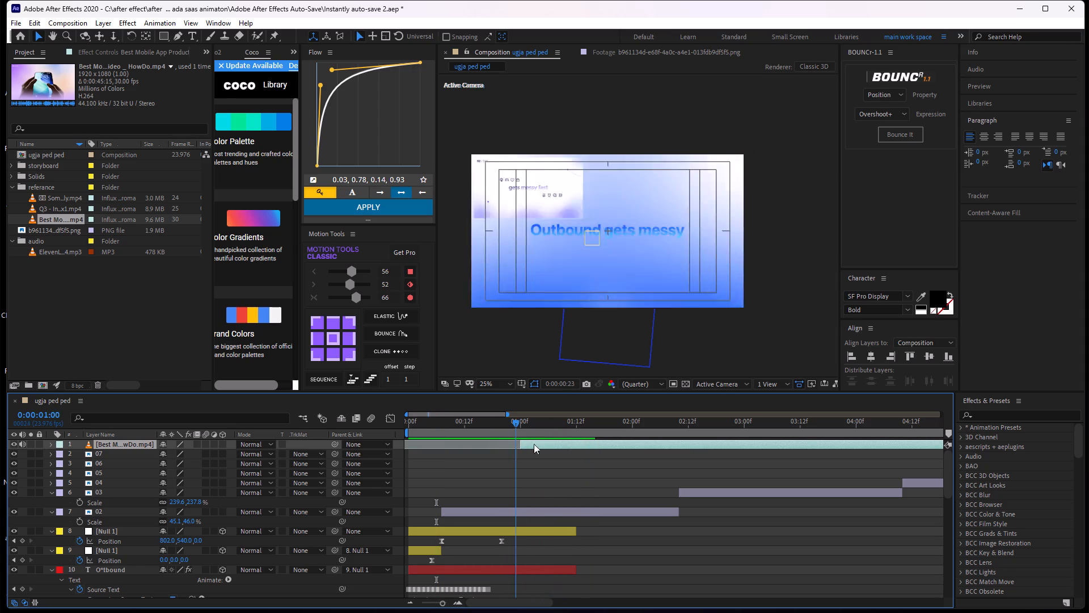
drag(534, 444, 471, 434)
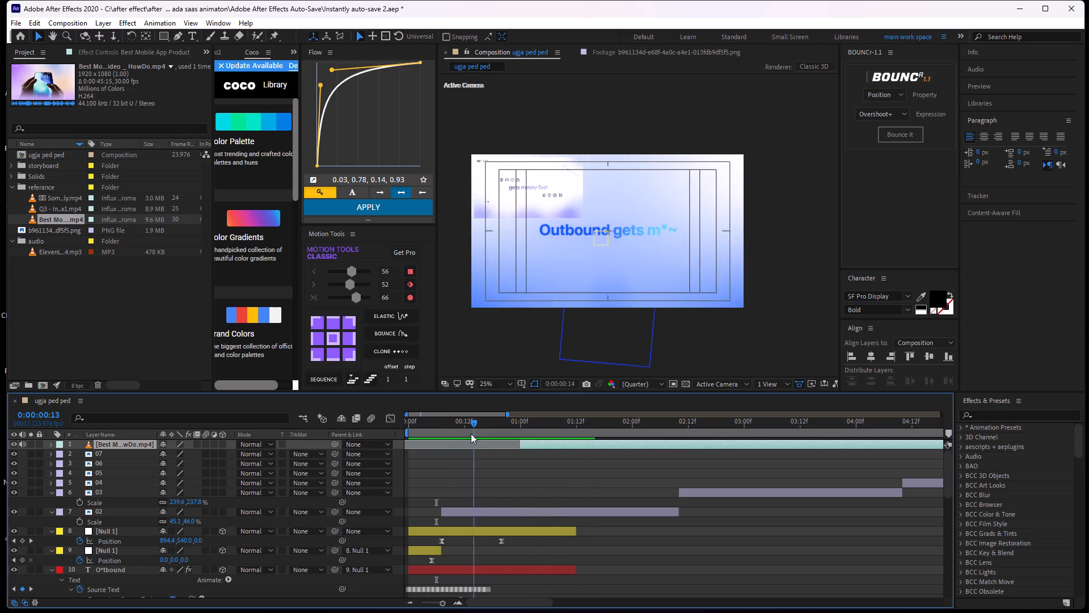
drag(471, 434, 470, 435)
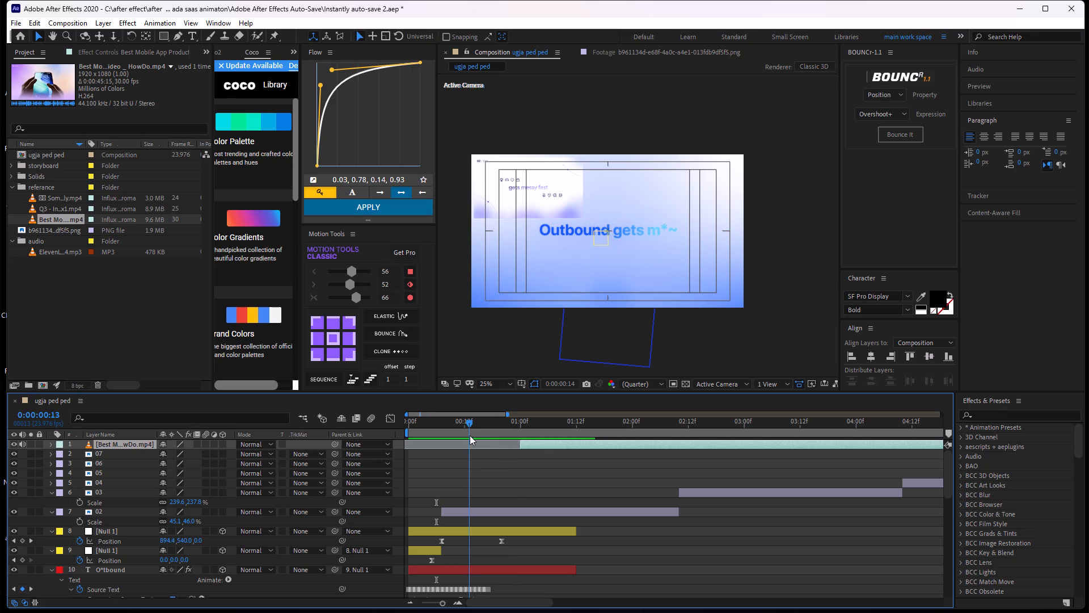
drag(470, 435, 423, 436)
Select the first 4-Color Gradient Point 3 and Point 4 keyframes on the gradient layer, with the time at frame 0.
middle_drag(440, 484, 529, 357)
middle_drag(475, 488, 478, 480)
alt+scroll(457, 496, up, 3)
alt+scroll(457, 496, down, 1)
middle_drag(462, 496, 695, 422)
middle_drag(499, 481, 586, 376)
middle_drag(516, 506, 541, 469)
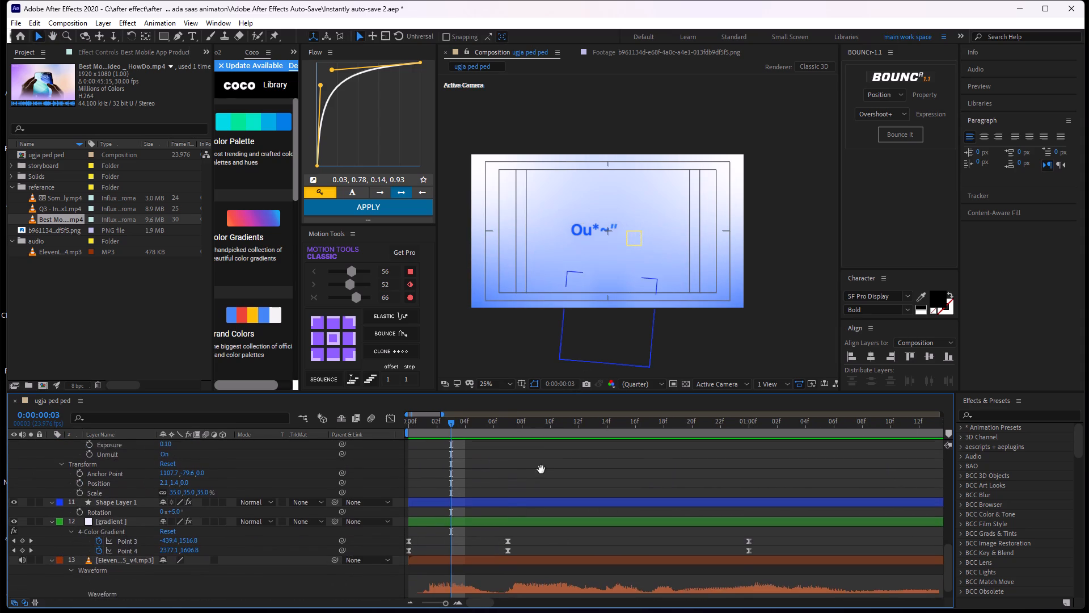
middle_drag(541, 469, 564, 449)
alt+scroll(474, 501, up, 1)
middle_drag(474, 500, 654, 442)
drag(473, 526, 444, 530)
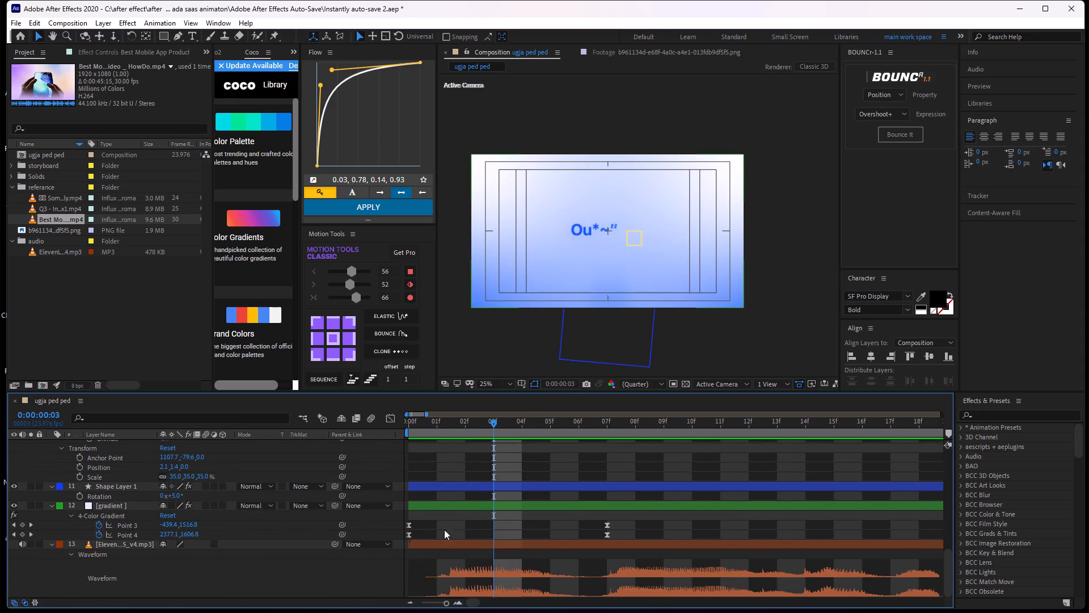
drag(444, 530, 365, 543)
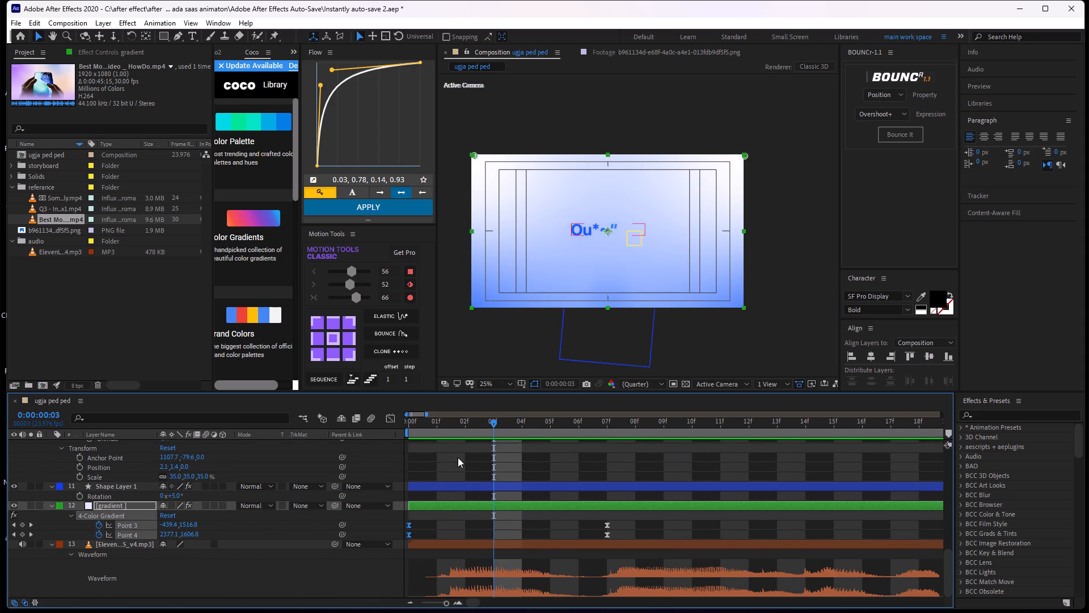
drag(497, 425, 421, 526)
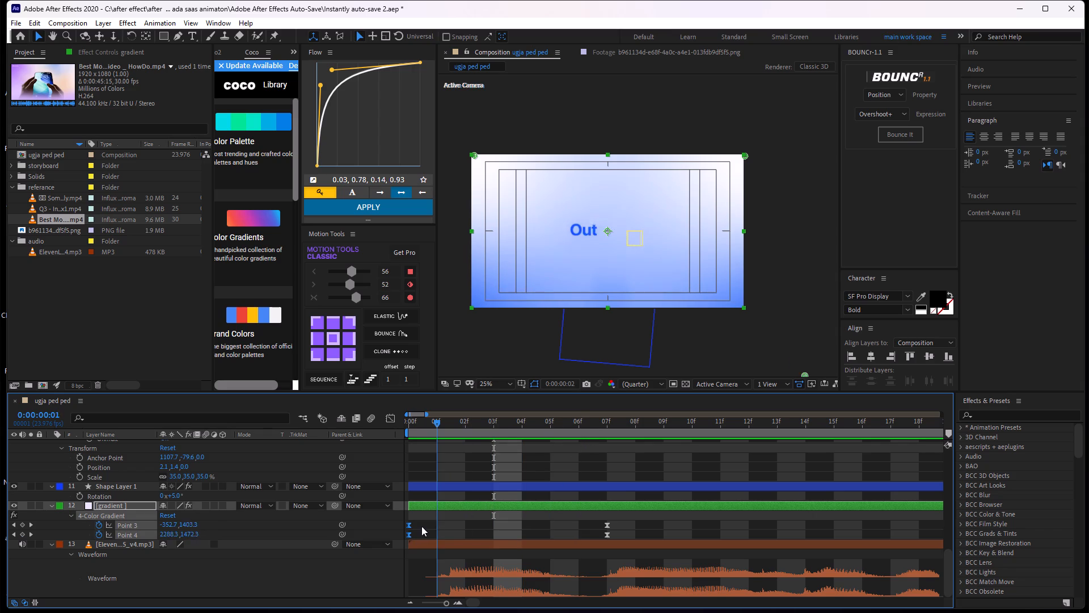
drag(421, 526, 418, 529)
click(431, 528)
drag(422, 524, 368, 556)
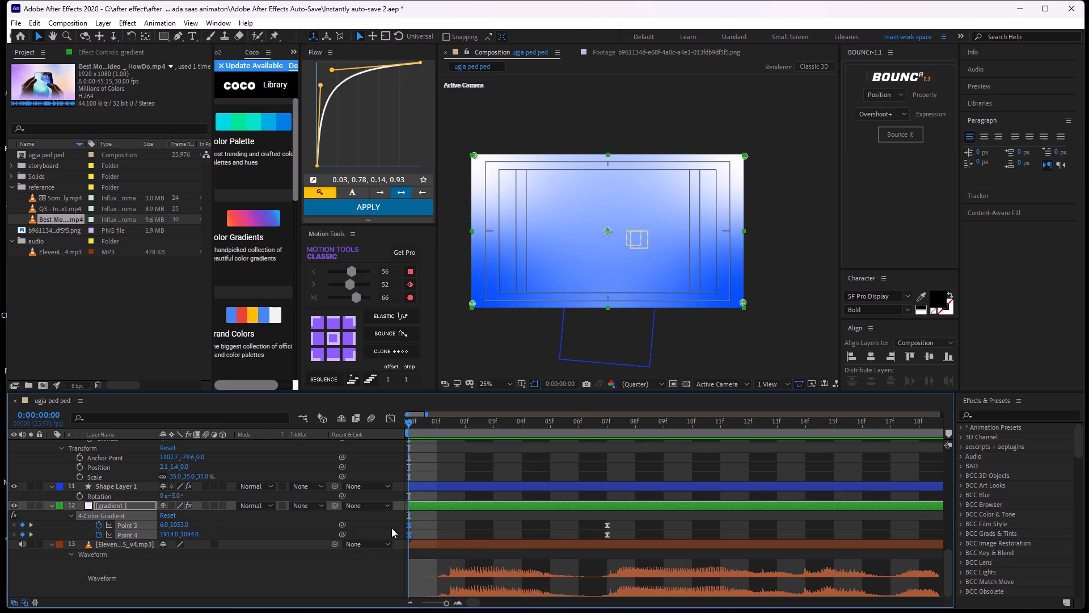
At frame 0, move gradient Point 3 to about -1002, 2677 and Point 4 to about 2914, 2668, far below the frame.
alt+scroll(559, 238, down, 1)
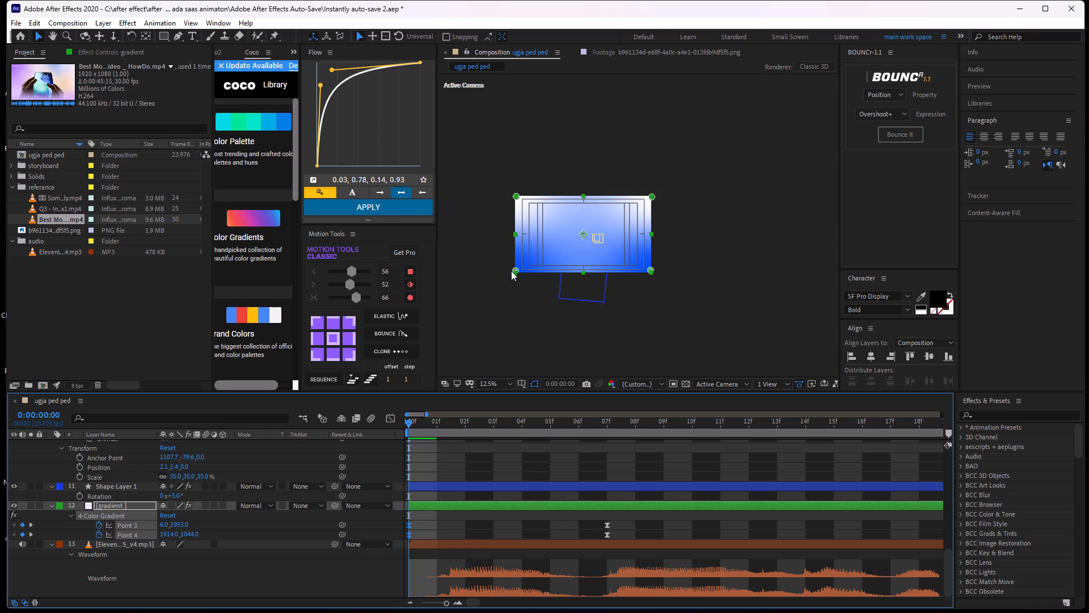
drag(514, 270, 466, 341)
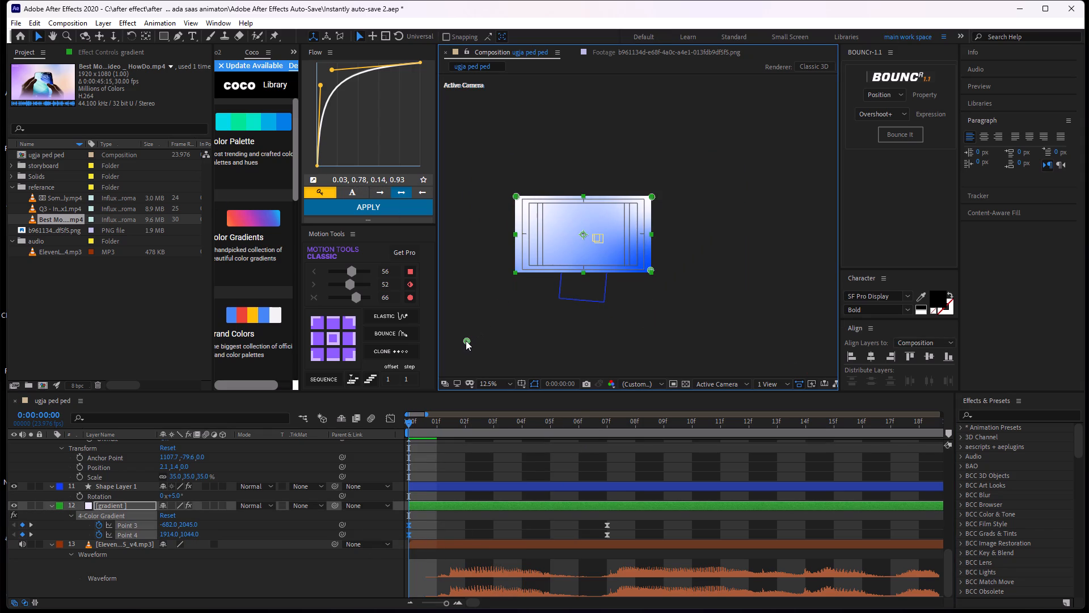
drag(466, 341, 467, 338)
drag(652, 267, 698, 368)
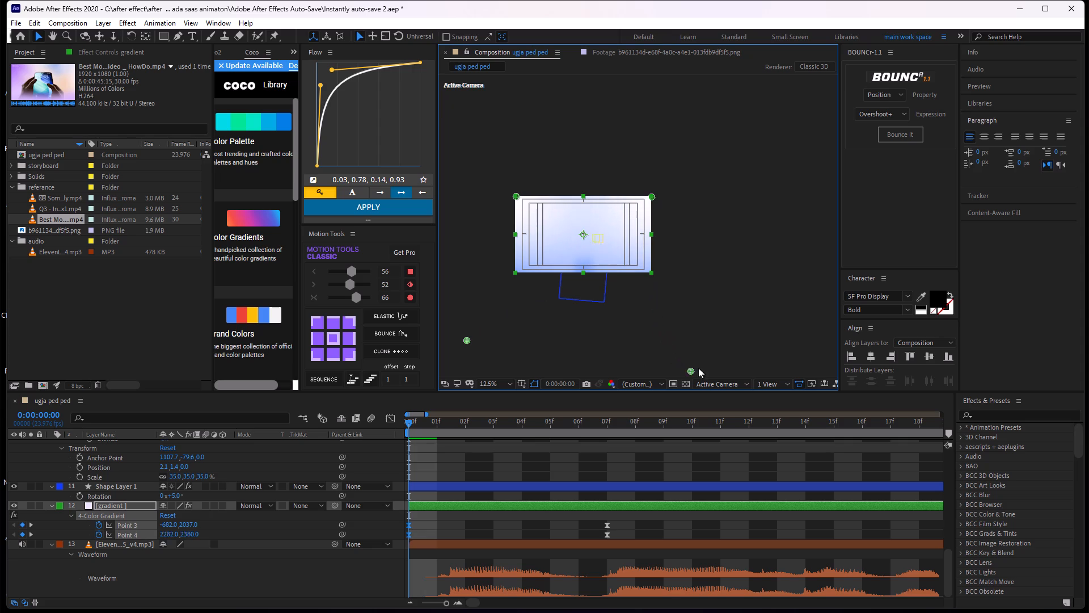
drag(698, 368, 701, 366)
middle_drag(679, 284, 700, 239)
drag(487, 298, 465, 343)
drag(720, 324, 742, 341)
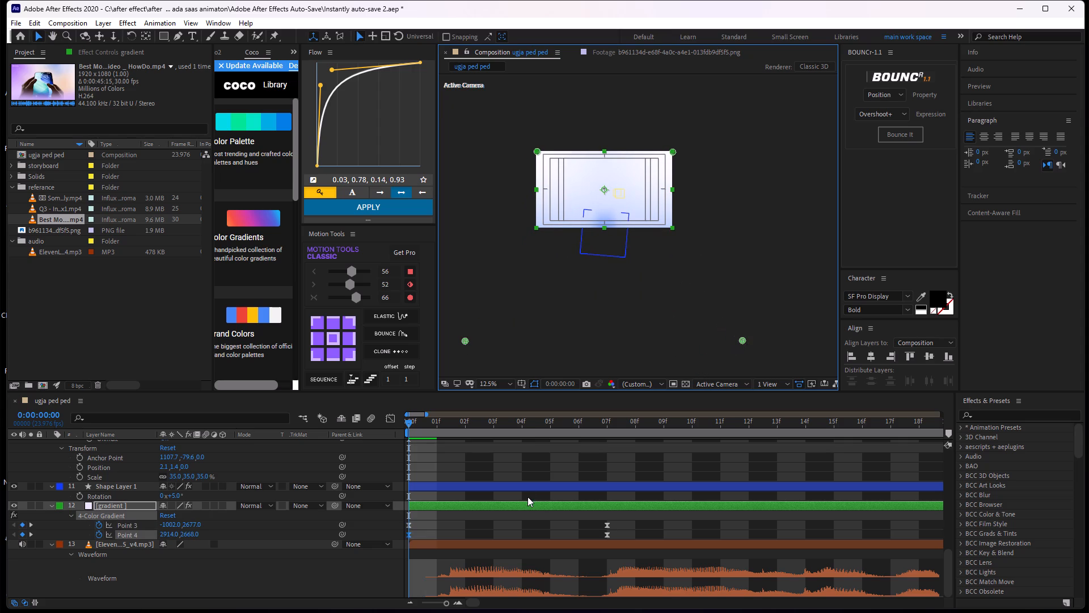
Start Position keyframing on Shape Layer 1 with a keyframe at frame 7.
click(534, 486)
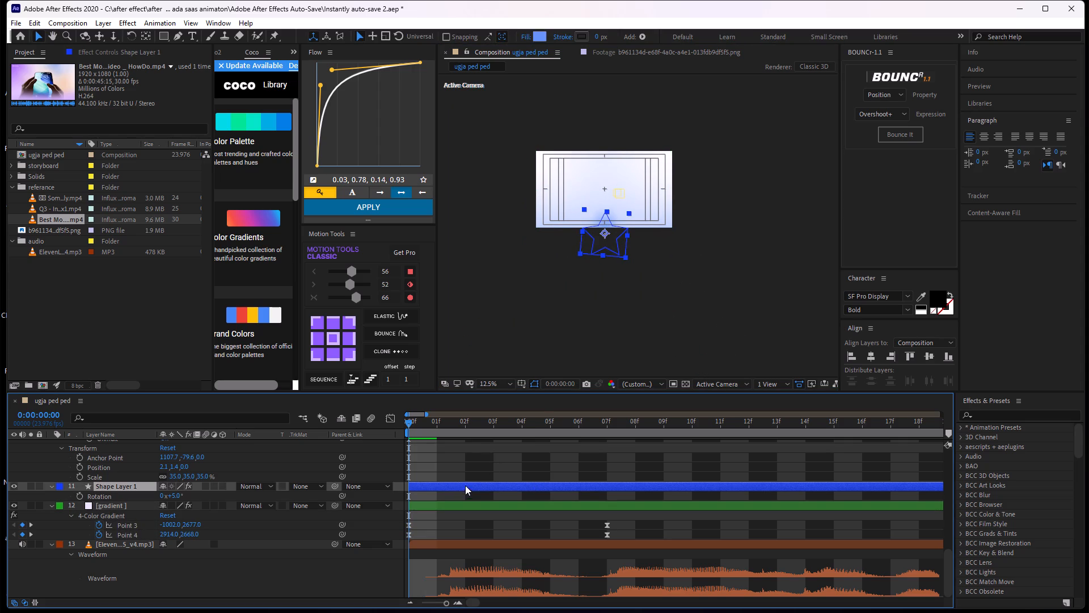
drag(412, 426, 586, 456)
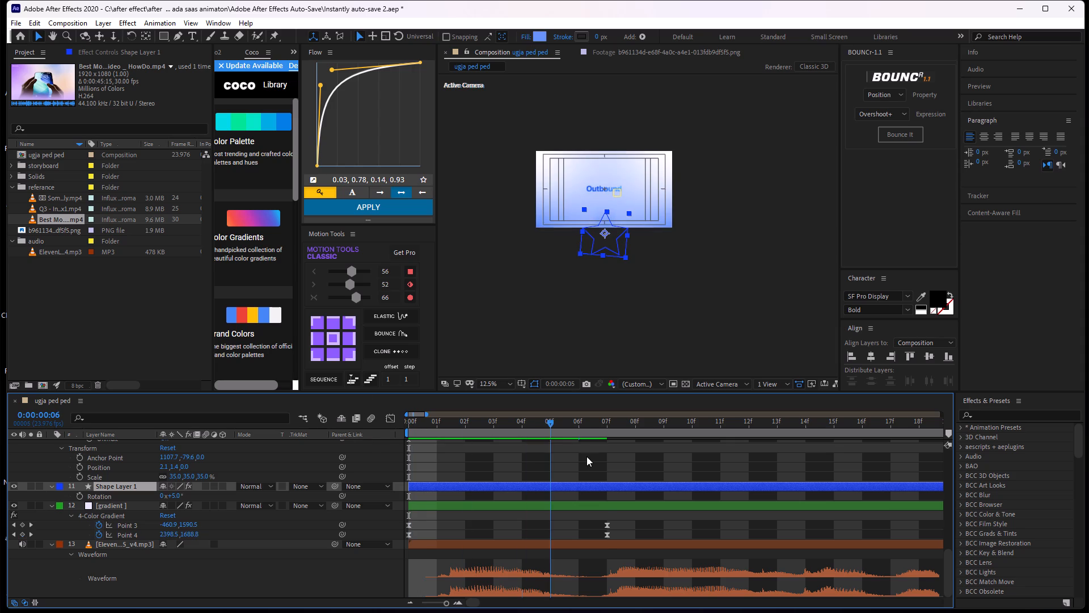
drag(586, 456, 603, 462)
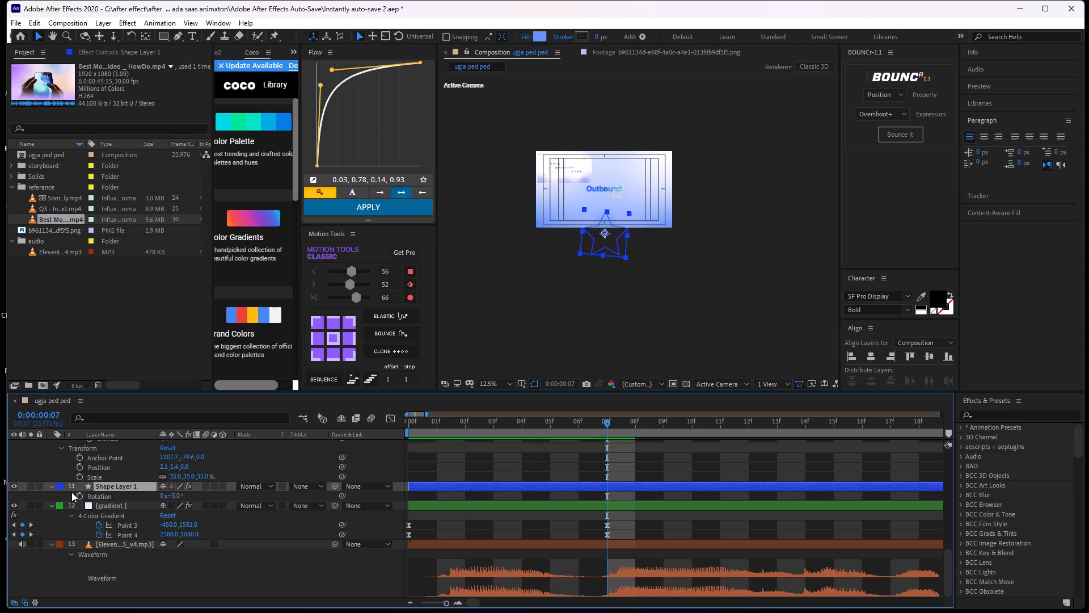
key(p)
click(78, 494)
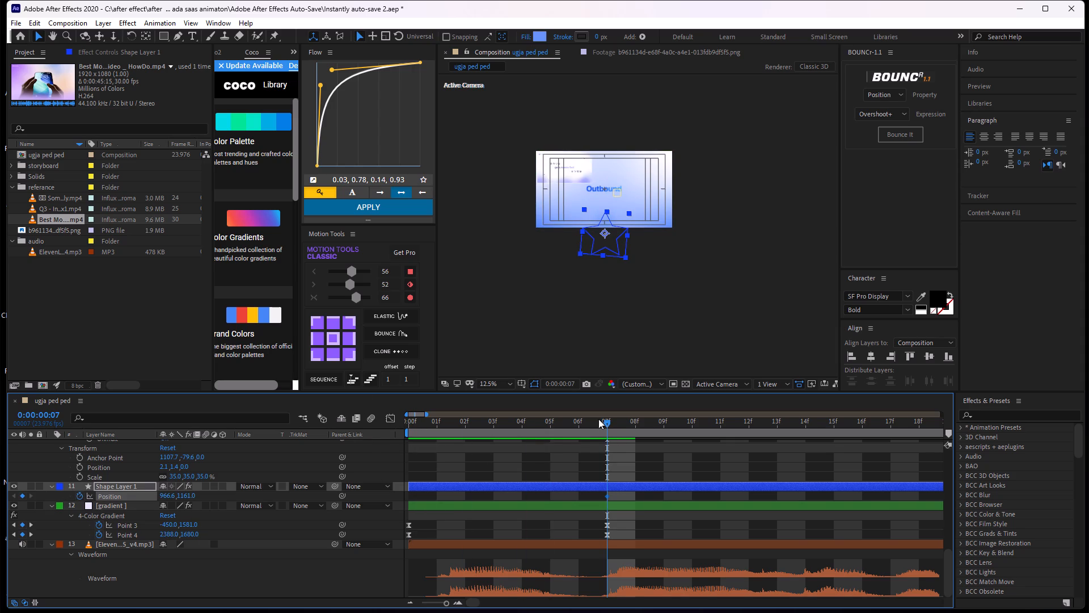
At frame 0, lower Shape Layer 1 further below the frame, to a Y position of about 1736.
drag(609, 425, 397, 492)
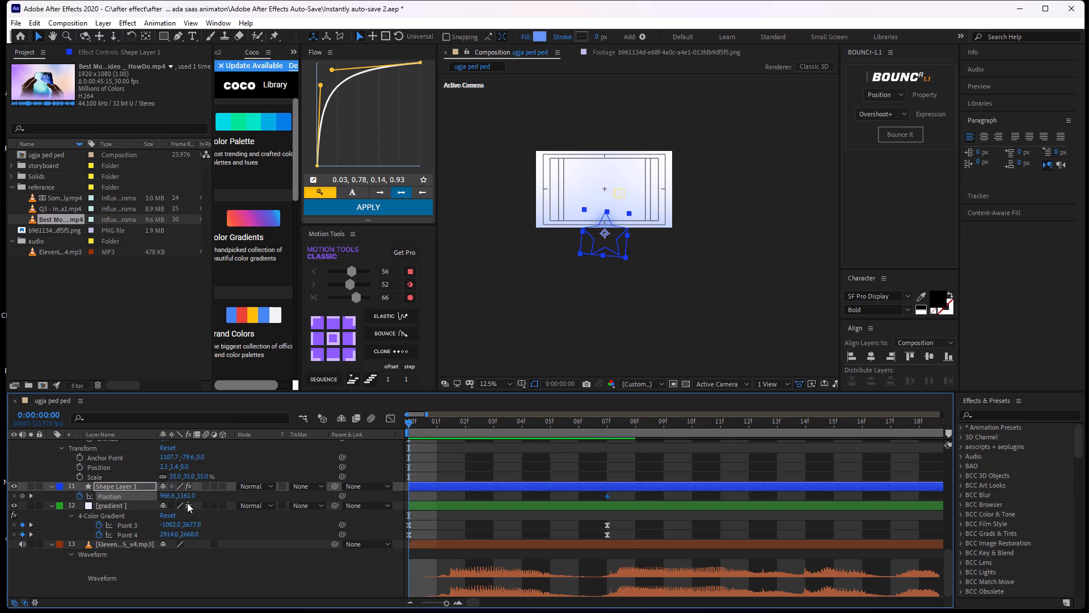
drag(191, 497, 448, 509)
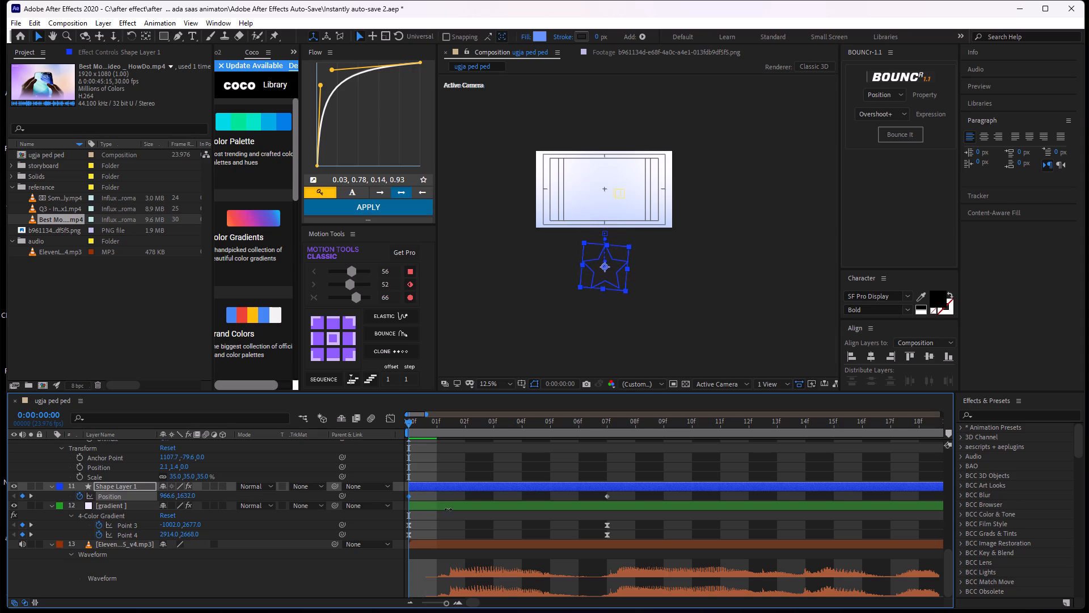
drag(448, 509, 502, 512)
click(503, 515)
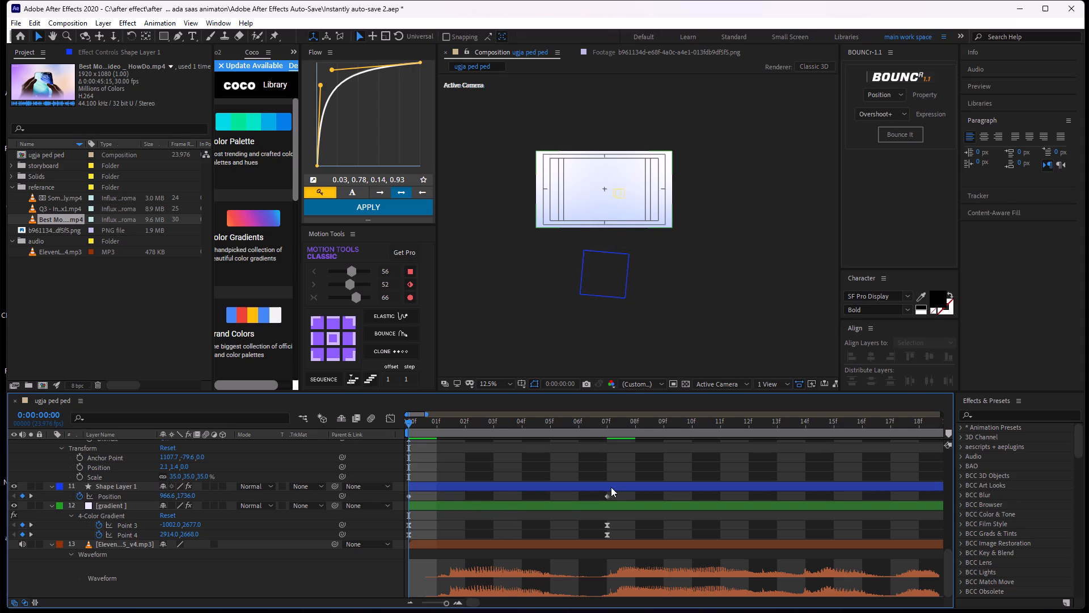
Apply Easy Ease to Shape Layer 1's Position and the gradient Point 3 and 4 keyframes at frames 0 and 7, and show their speed graph.
drag(626, 494, 351, 534)
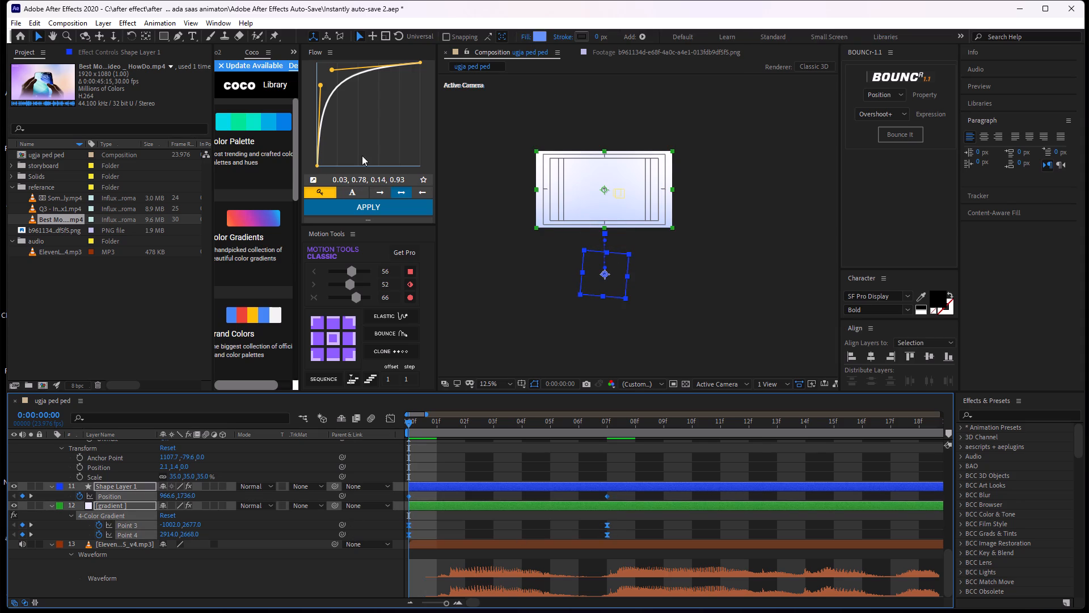
right_click(369, 131)
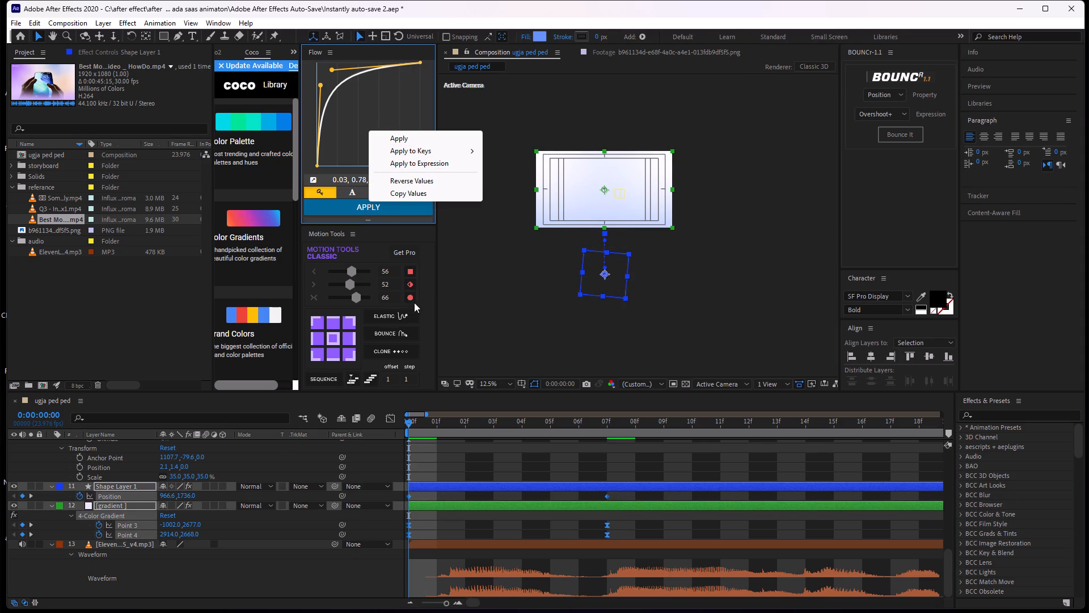
click(385, 416)
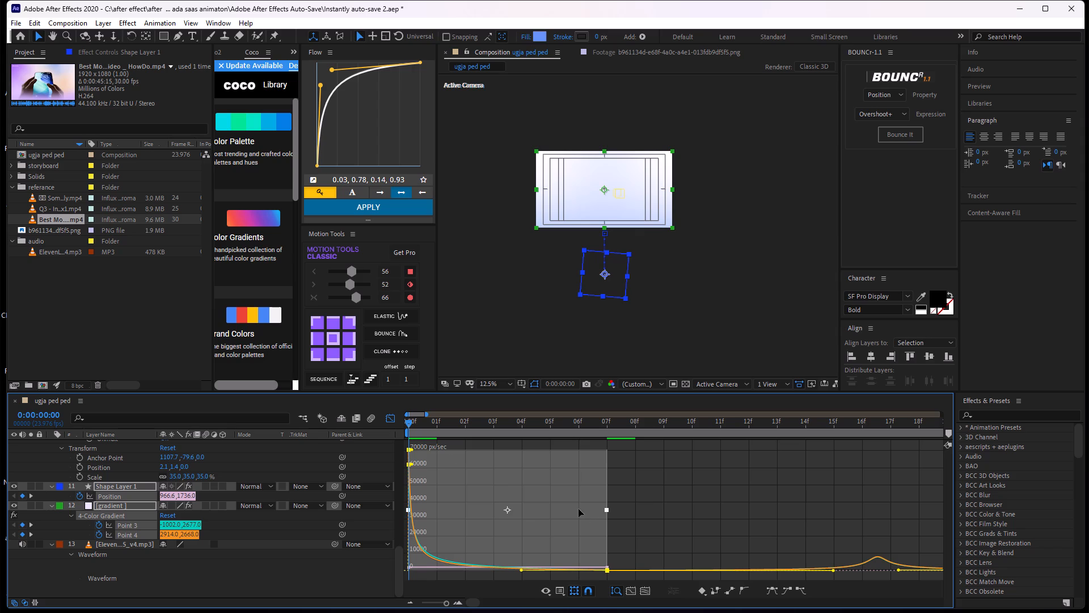
click(395, 421)
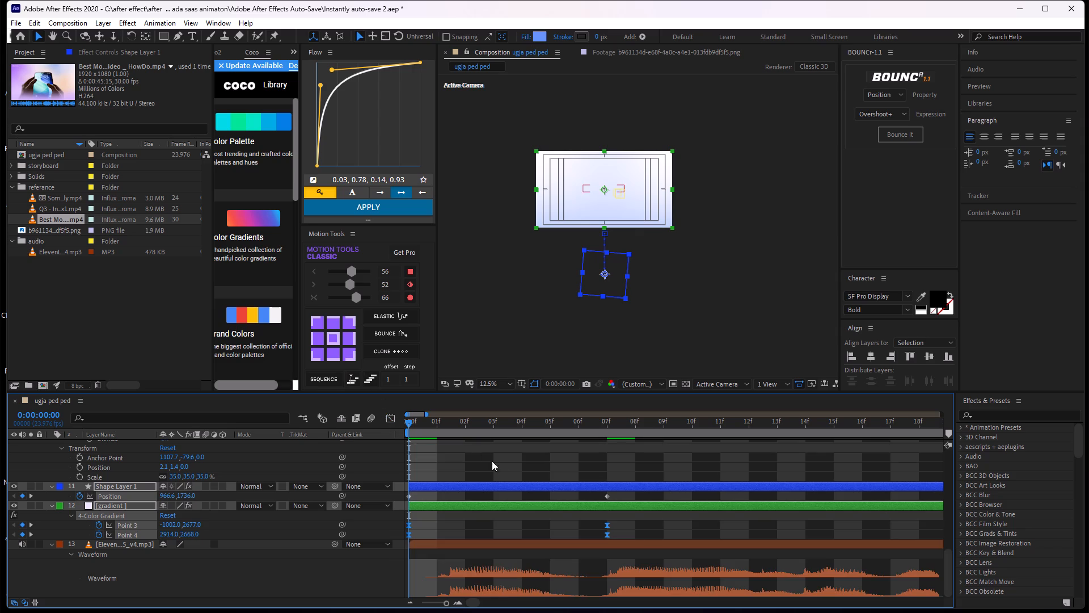
drag(624, 496, 365, 541)
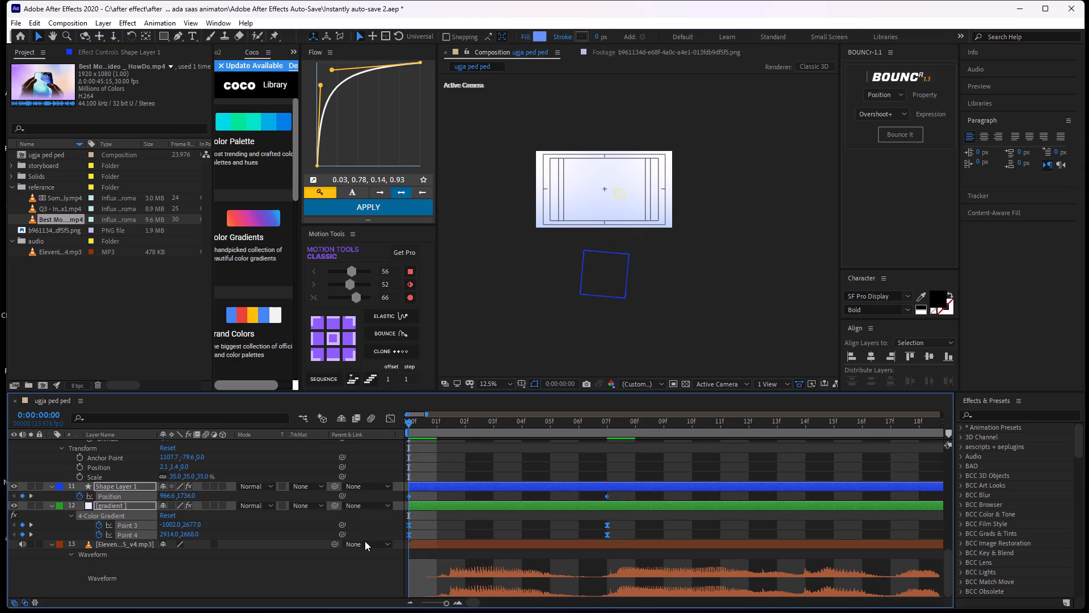
key(F9)
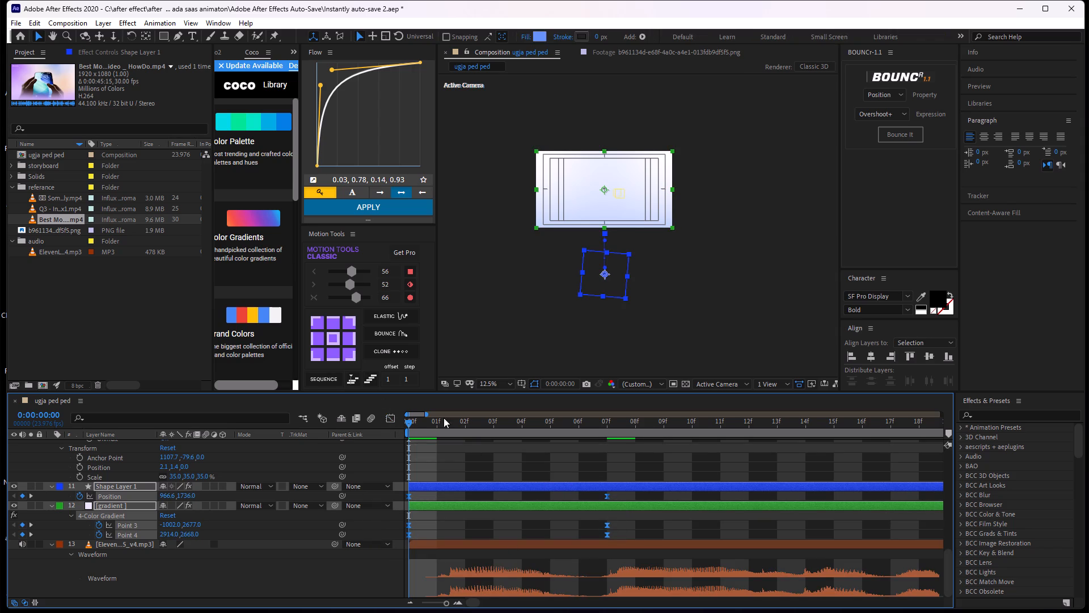
click(394, 420)
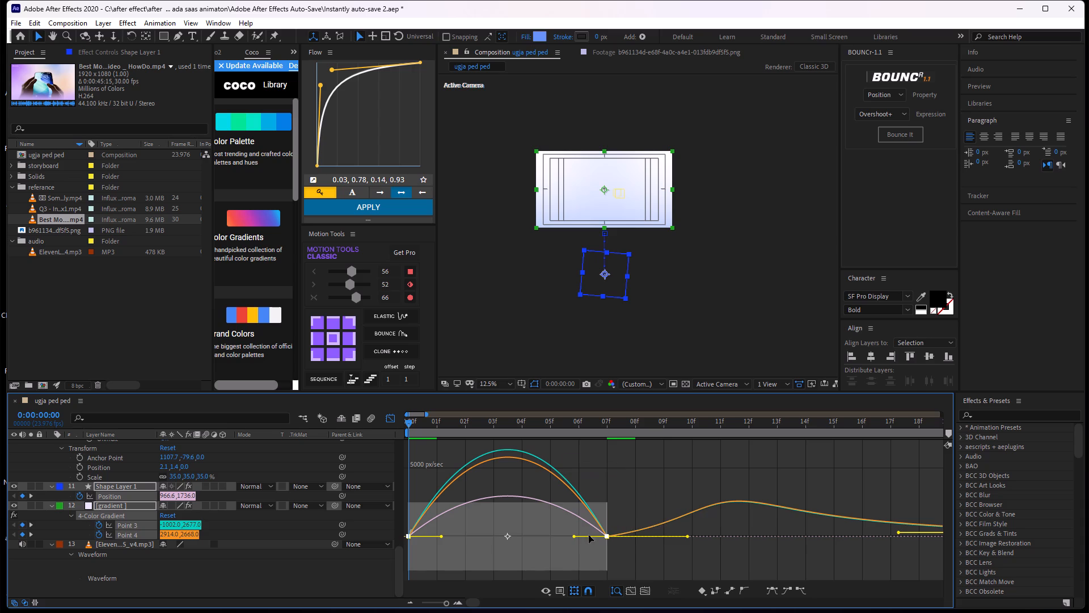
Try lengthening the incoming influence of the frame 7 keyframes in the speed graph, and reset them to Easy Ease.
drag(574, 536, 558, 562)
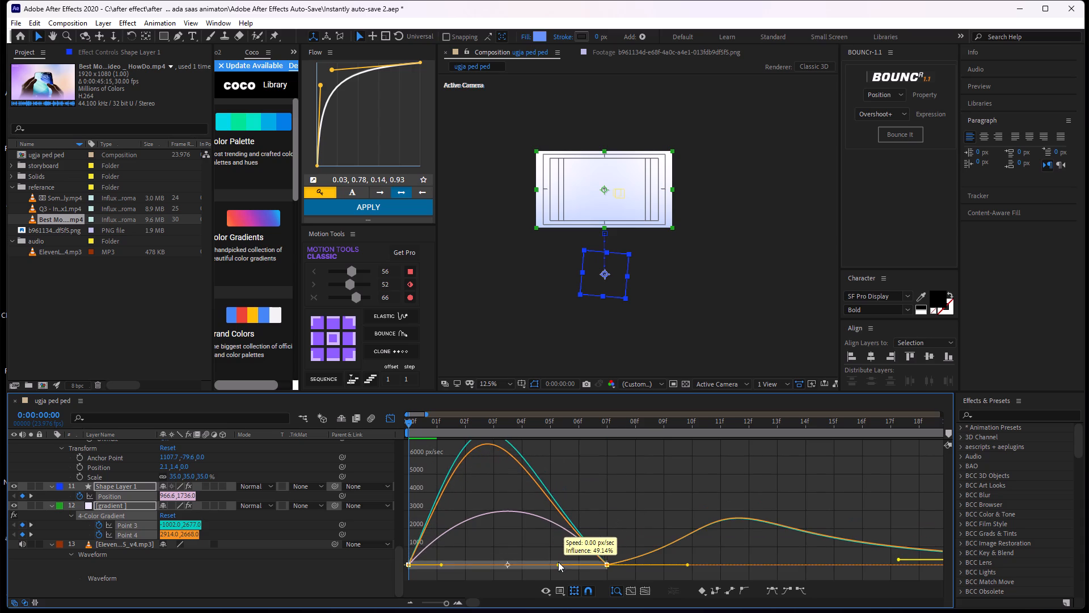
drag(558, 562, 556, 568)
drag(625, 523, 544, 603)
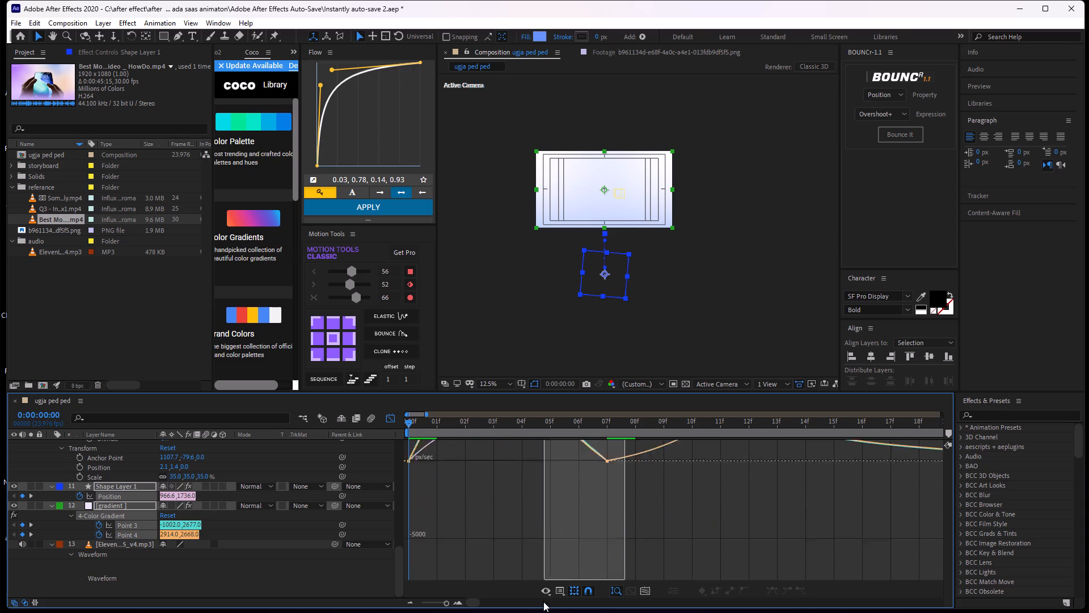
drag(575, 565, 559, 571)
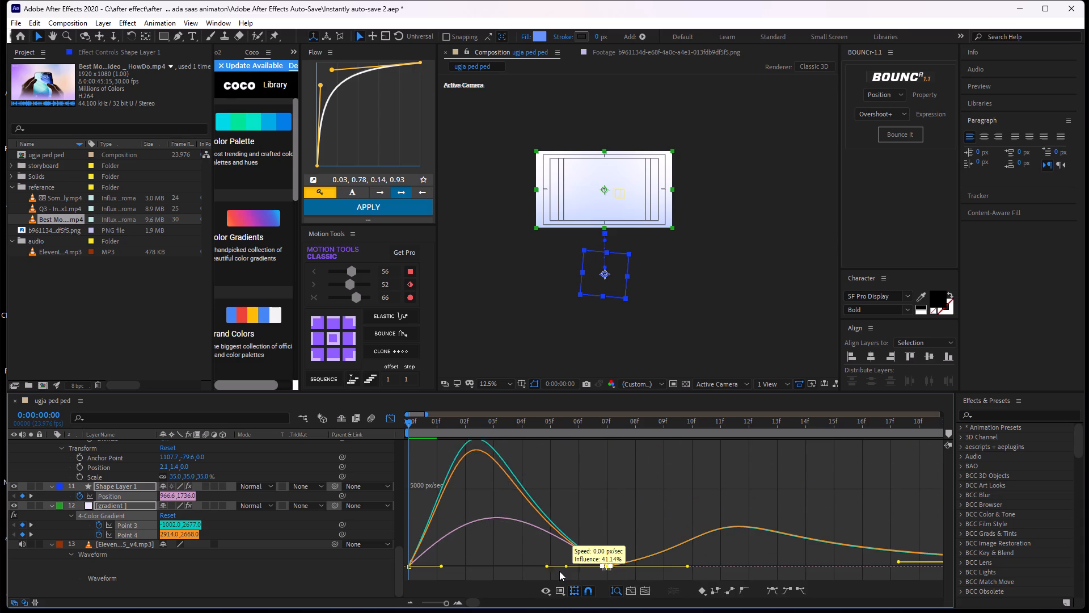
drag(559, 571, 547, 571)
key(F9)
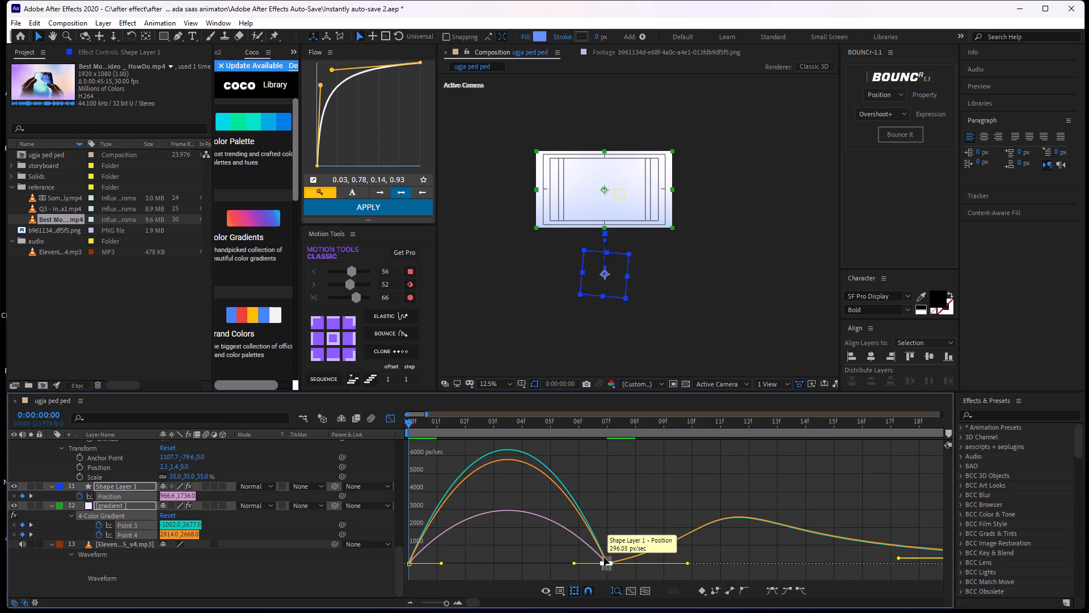
Raise the incoming influence of the frame 7 Position, Point 3 and Point 4 keyframes to just over 80%.
drag(623, 535, 574, 603)
drag(575, 566, 569, 568)
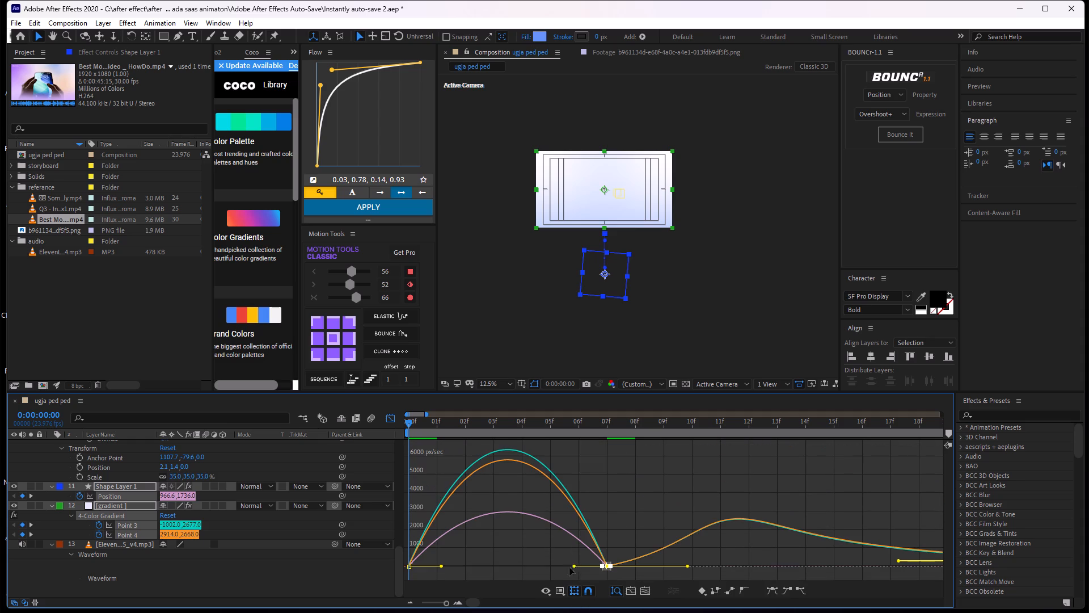
drag(569, 568, 525, 580)
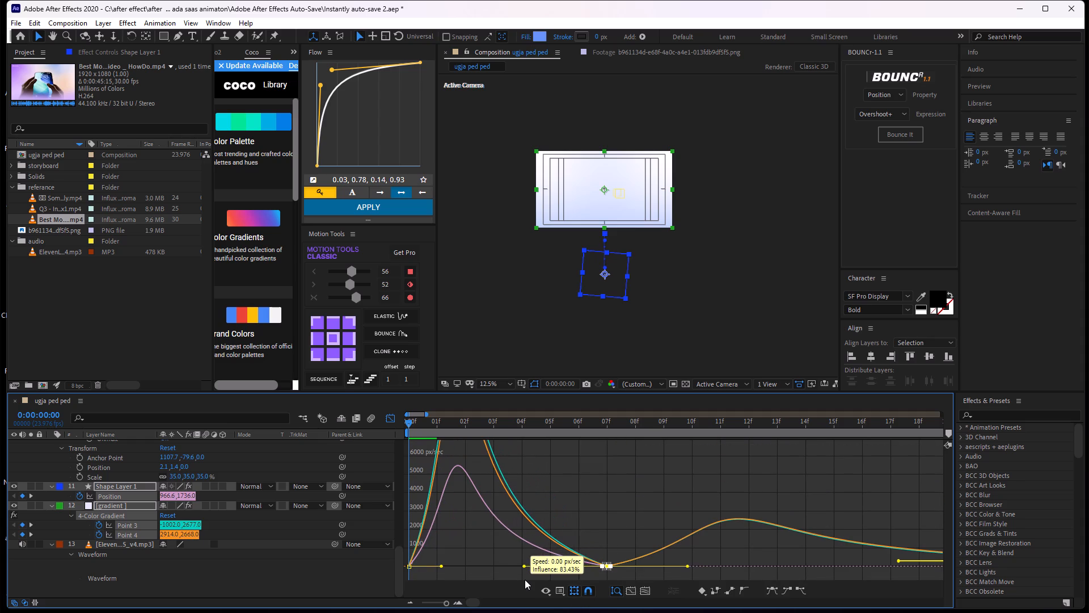
drag(525, 580, 527, 580)
Reduce the outgoing influence of the frame 0 Position, Point 3 and Point 4 keyframes to about 12%.
drag(411, 535, 424, 593)
drag(432, 587, 404, 556)
drag(438, 568, 384, 574)
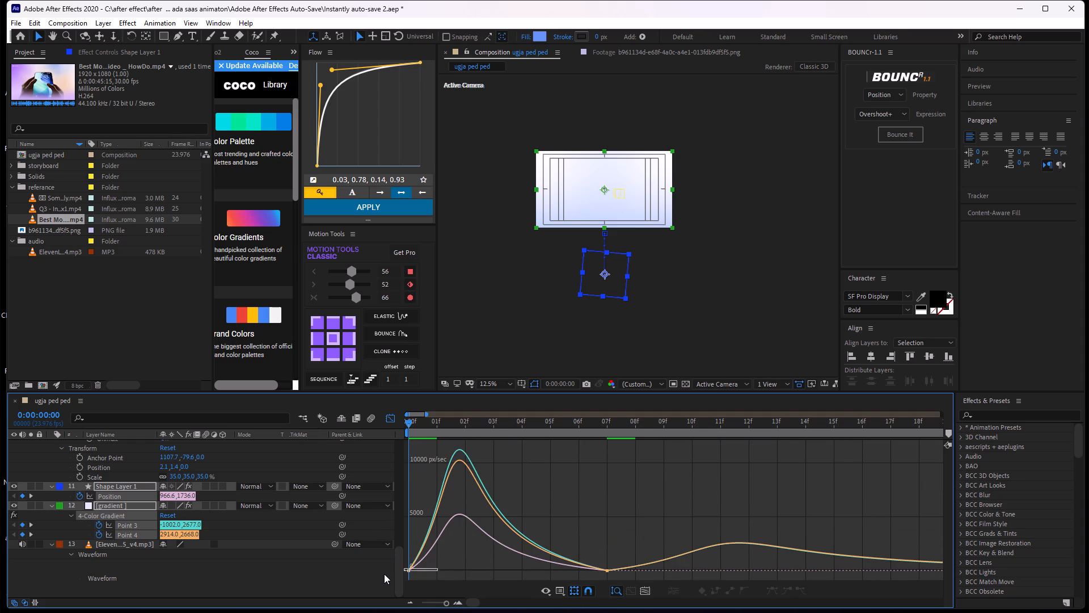
drag(384, 574, 384, 576)
drag(442, 566, 424, 568)
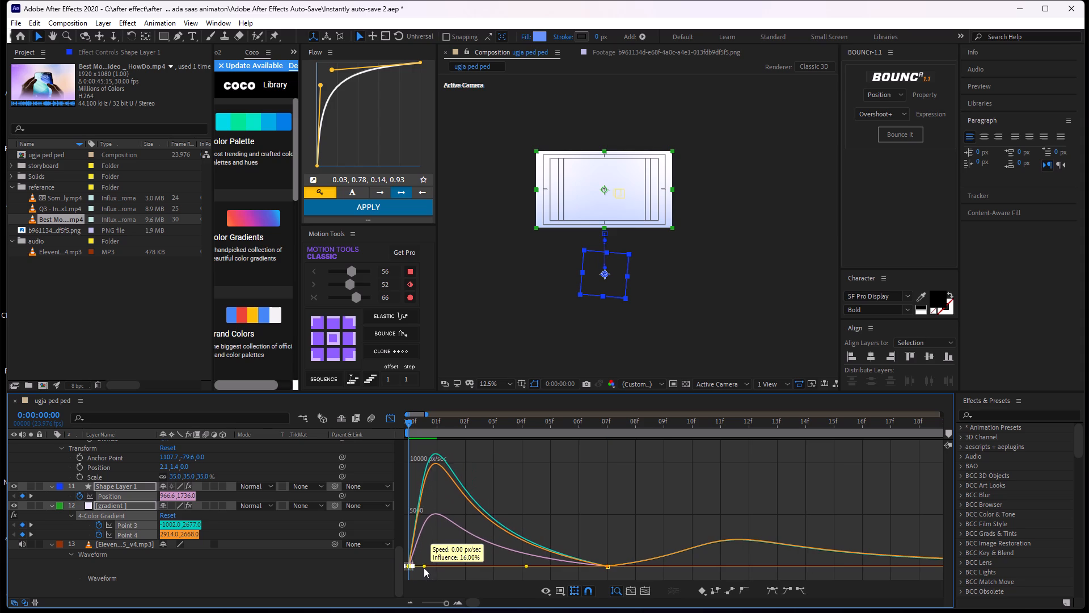
drag(424, 568, 421, 568)
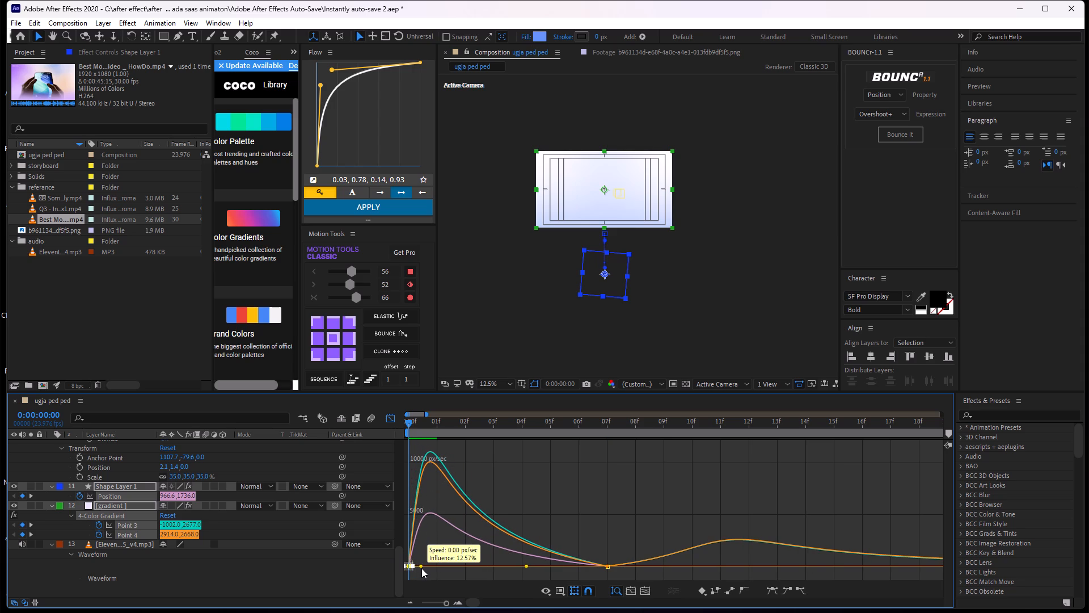
drag(421, 568, 420, 568)
Preview the opening animation, scrub ahead to frame 14 and examine the gradient's speed curve after frame 7.
key(space)
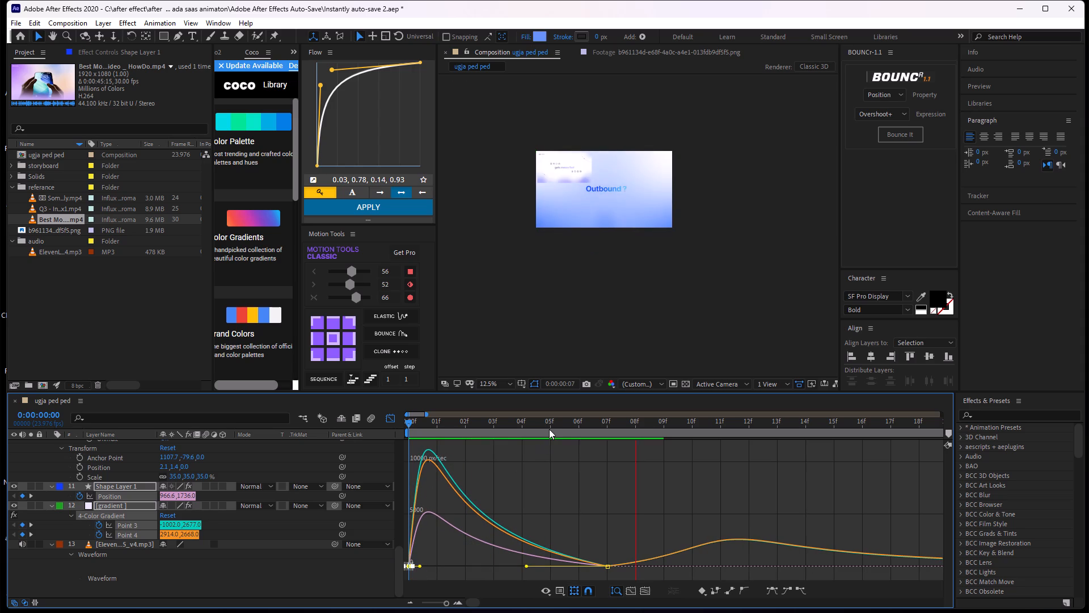
key(space)
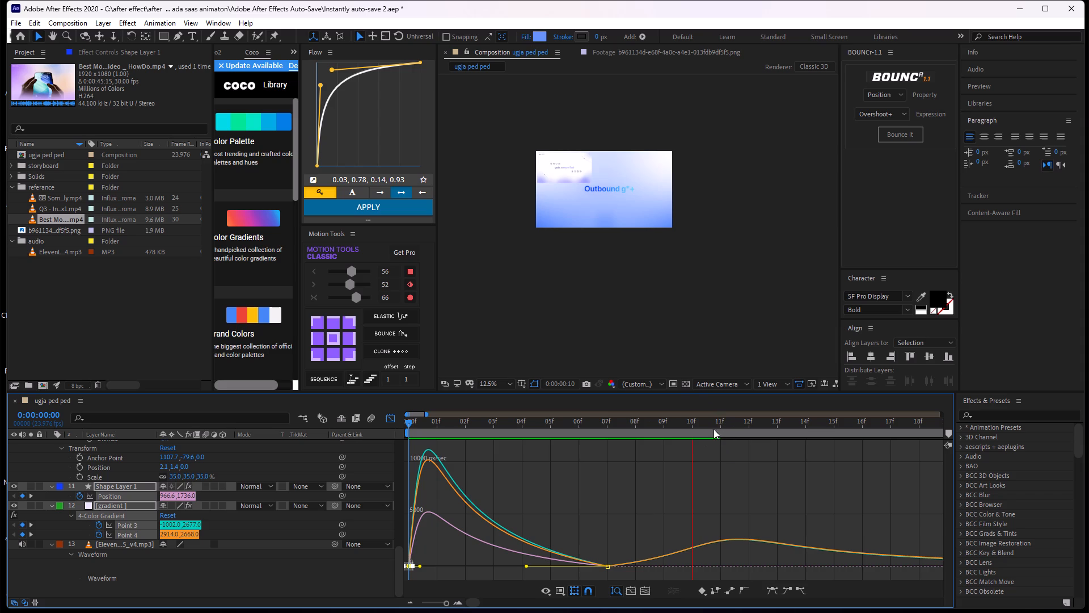
drag(694, 421, 764, 442)
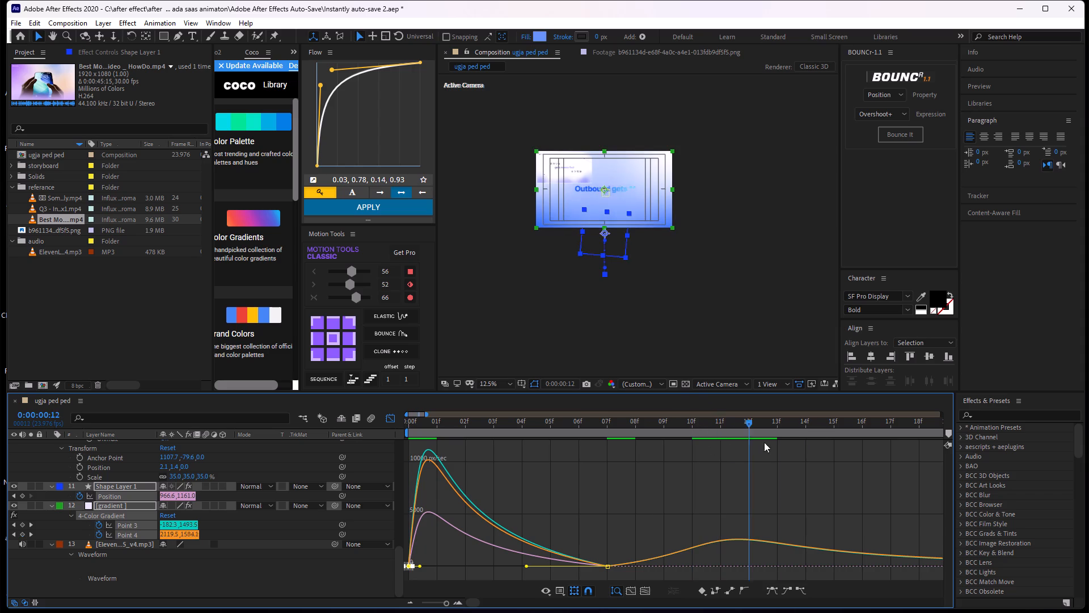
drag(764, 442, 816, 435)
middle_drag(813, 463, 660, 430)
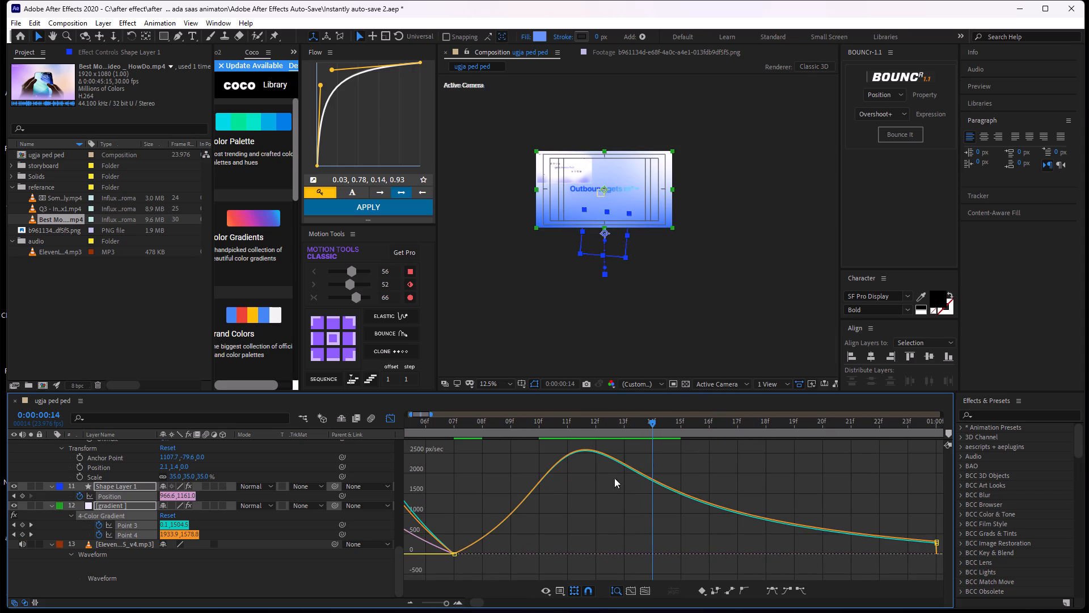
Retime the gradient Point 3 and Point 4 keyframes, moving the frame 7 pair to 0:00:01:00 and the last pair to 0:00:01:08.
click(388, 418)
alt+scroll(585, 502, down, 1)
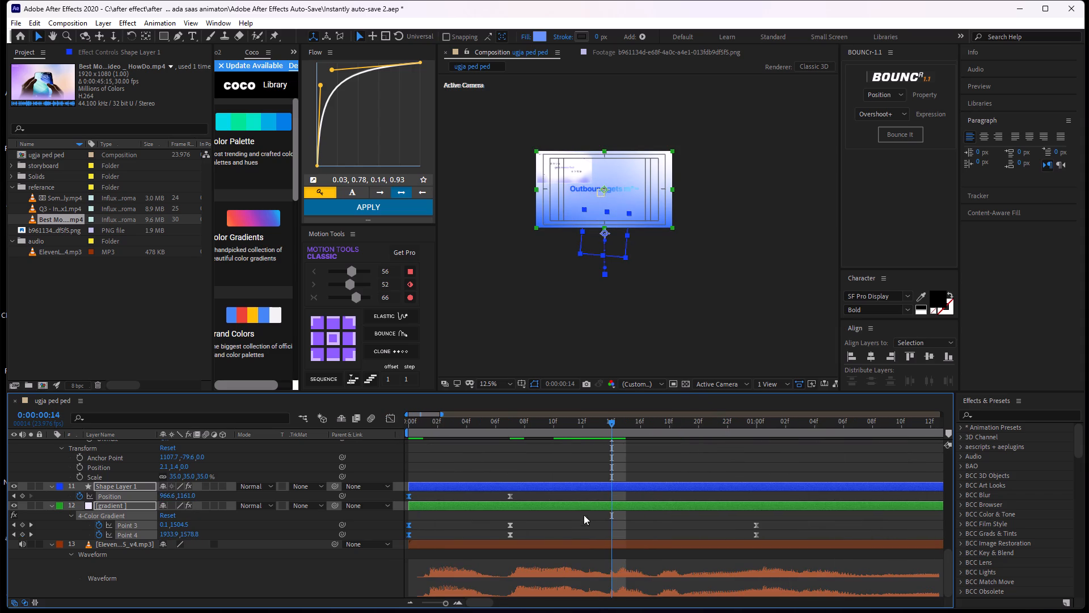
drag(538, 516, 464, 538)
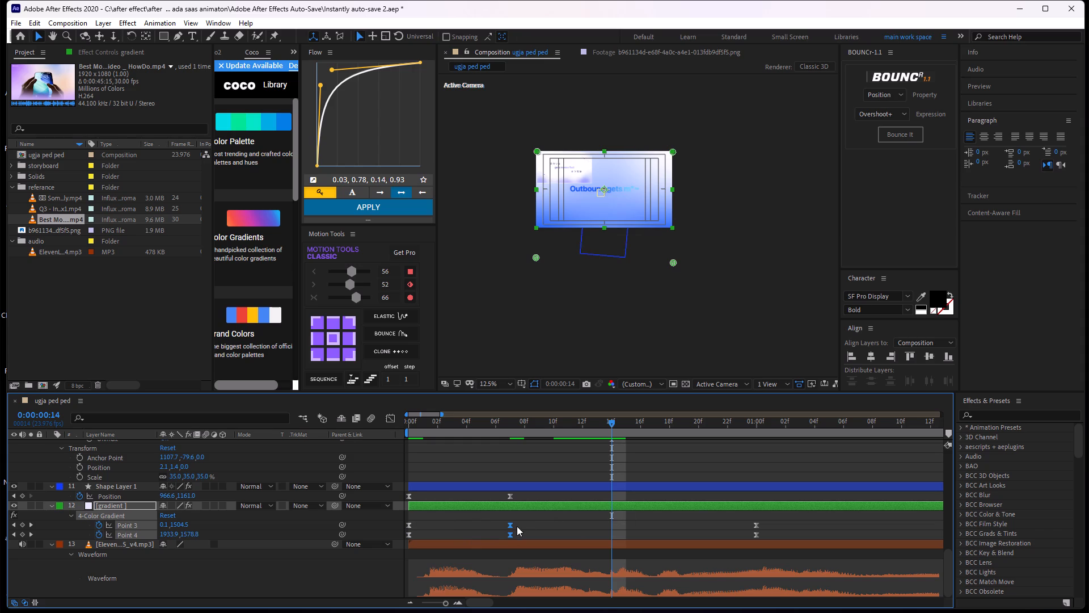
drag(508, 526, 699, 534)
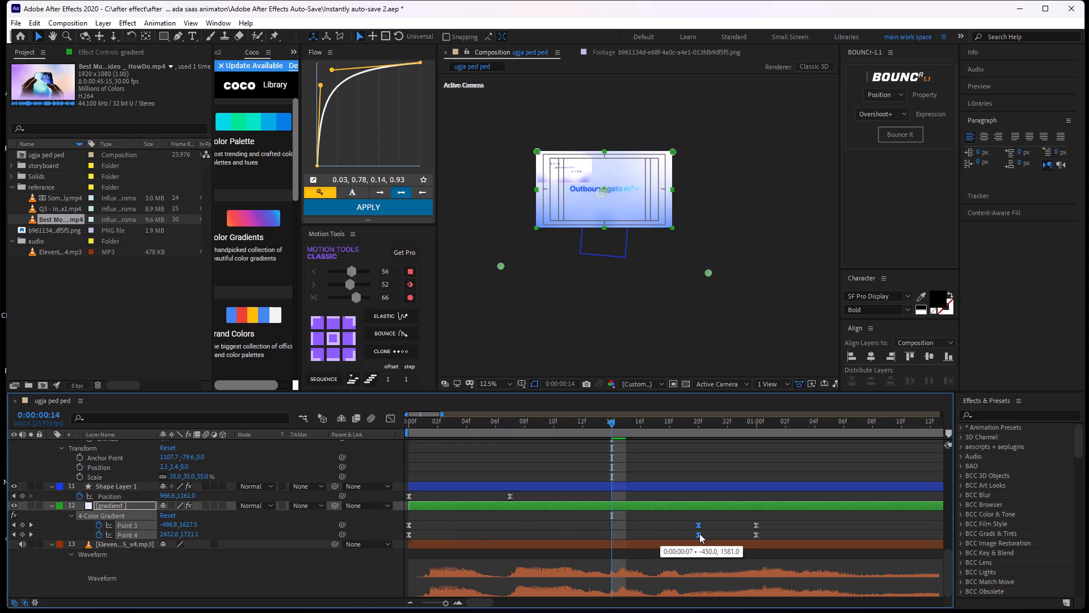
drag(699, 534, 727, 540)
drag(802, 514, 732, 540)
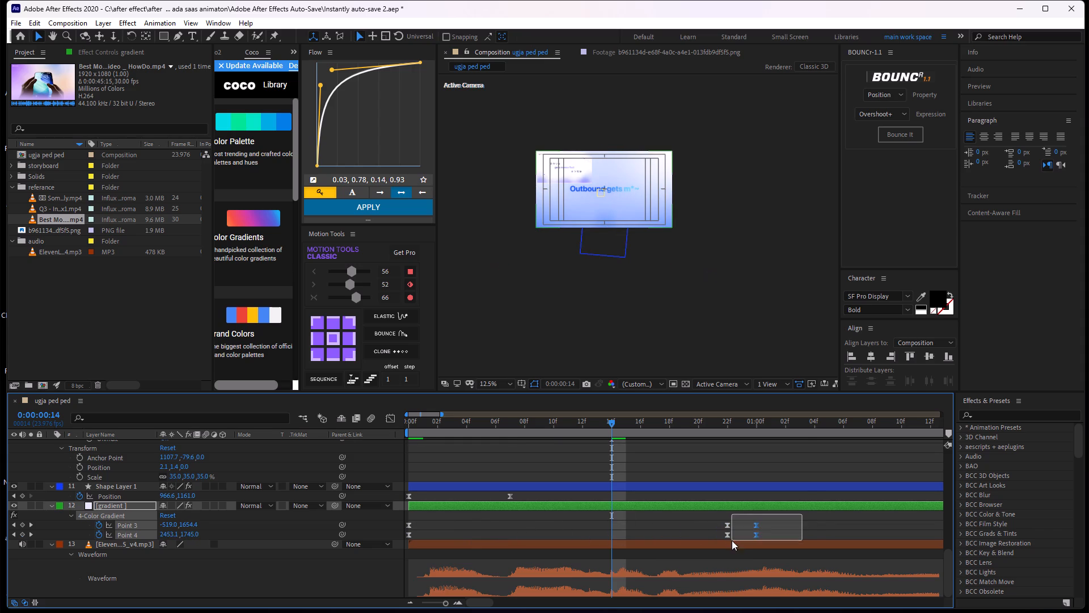
drag(732, 540, 733, 540)
drag(757, 527, 874, 535)
drag(742, 518, 703, 545)
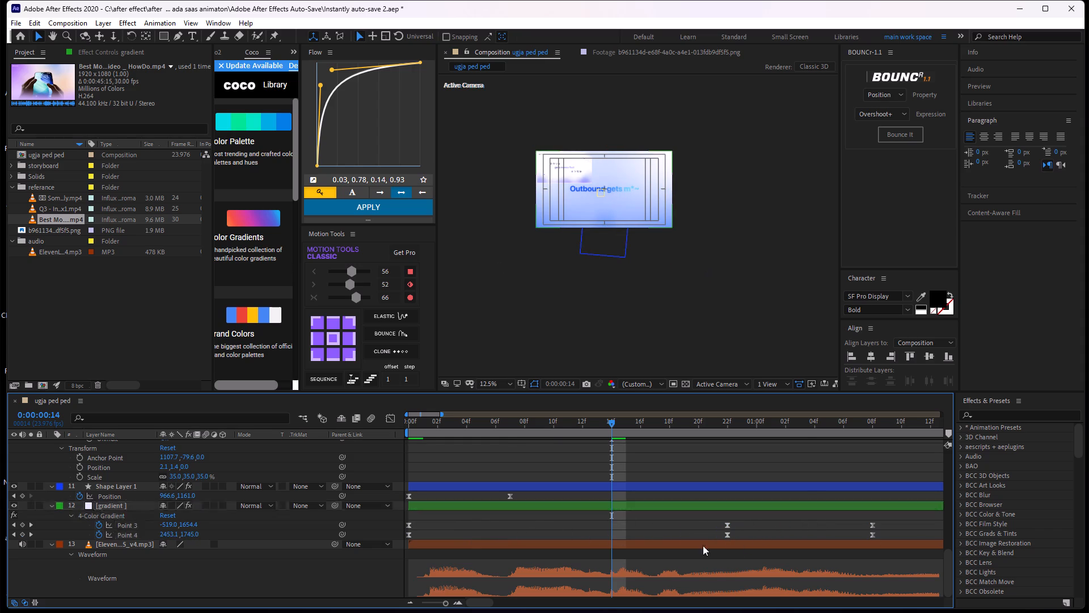
drag(703, 545, 693, 552)
drag(727, 522, 754, 534)
Apply a Flow easing curve of about 0.27, 0.00, 0.00, 0.99 to the gradient's Point 3 and Point 4 keyframes at frame 0 and 0:00:01:00.
drag(771, 520, 357, 550)
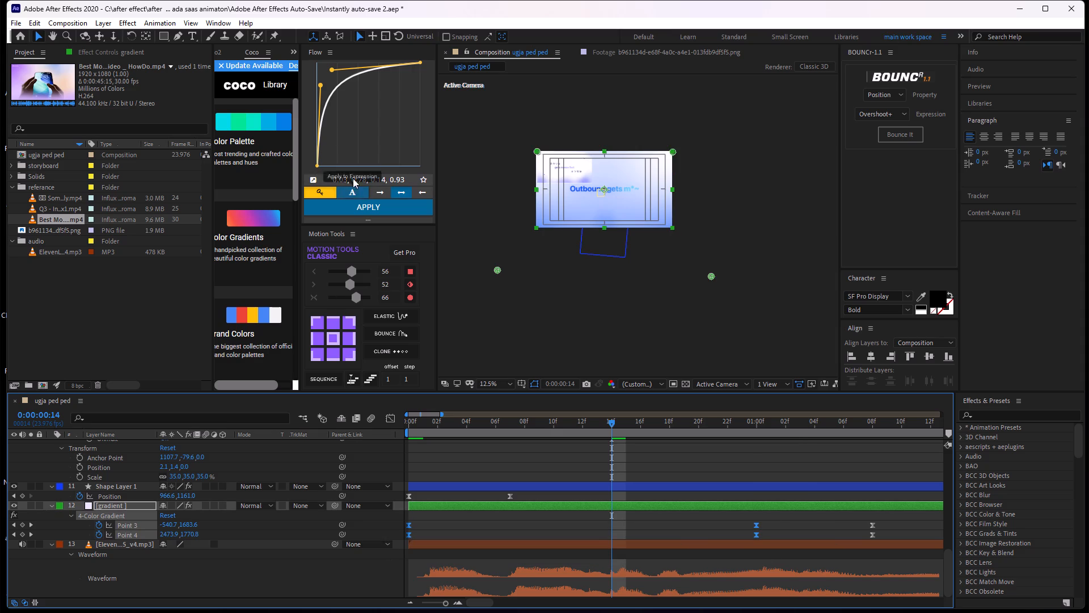
click(391, 413)
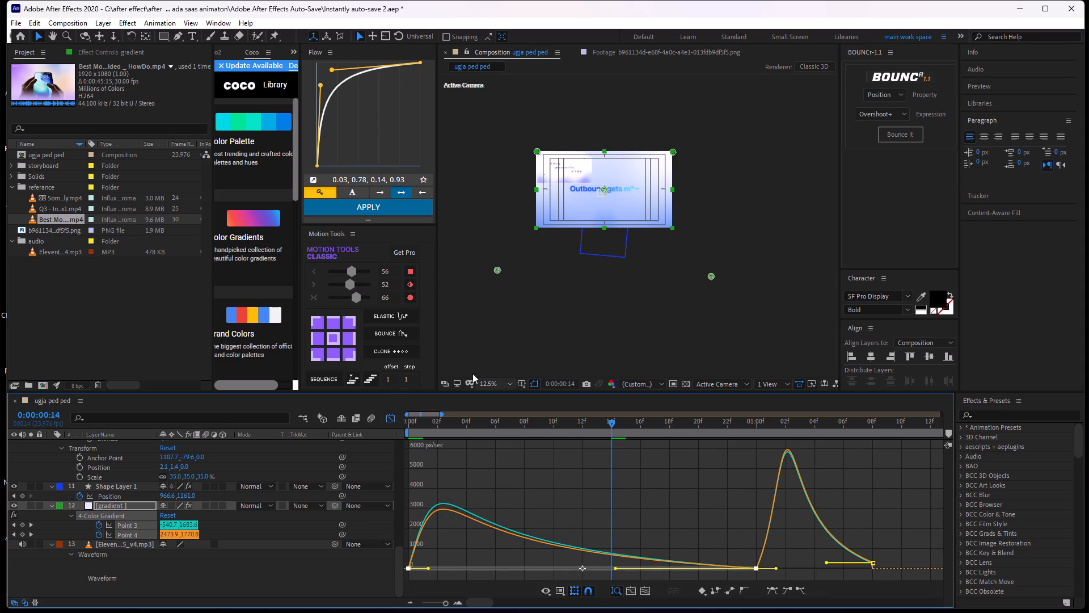
click(392, 422)
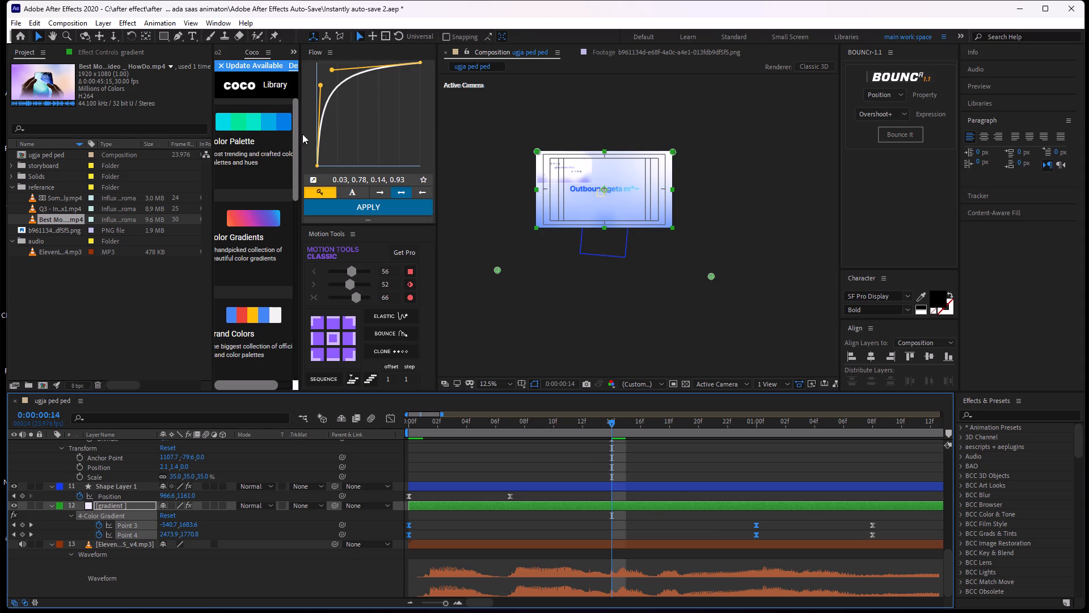
drag(319, 84, 347, 166)
drag(331, 70, 340, 61)
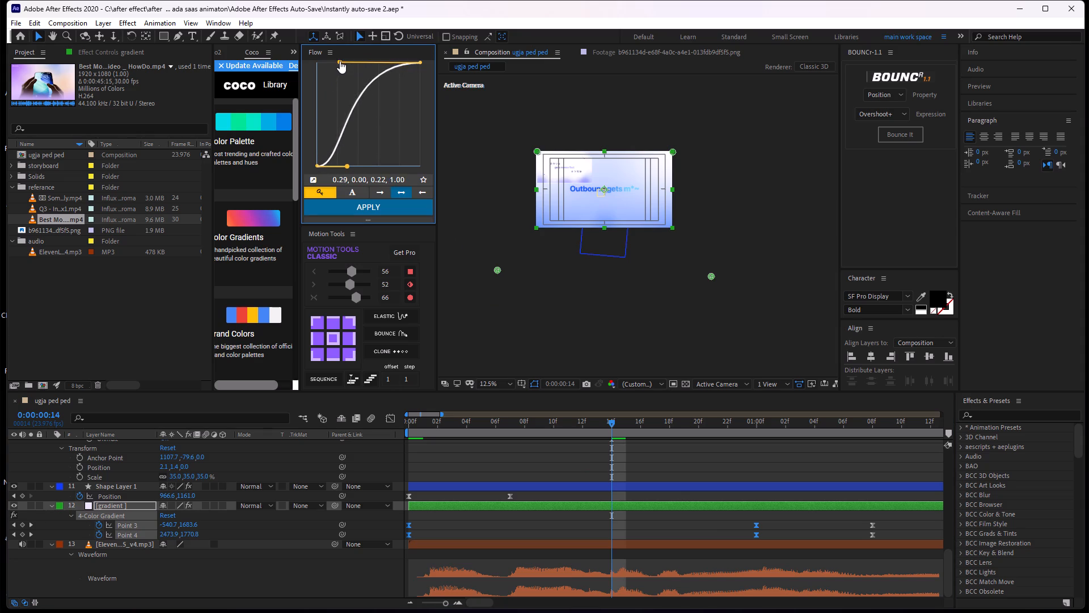
drag(340, 61, 317, 63)
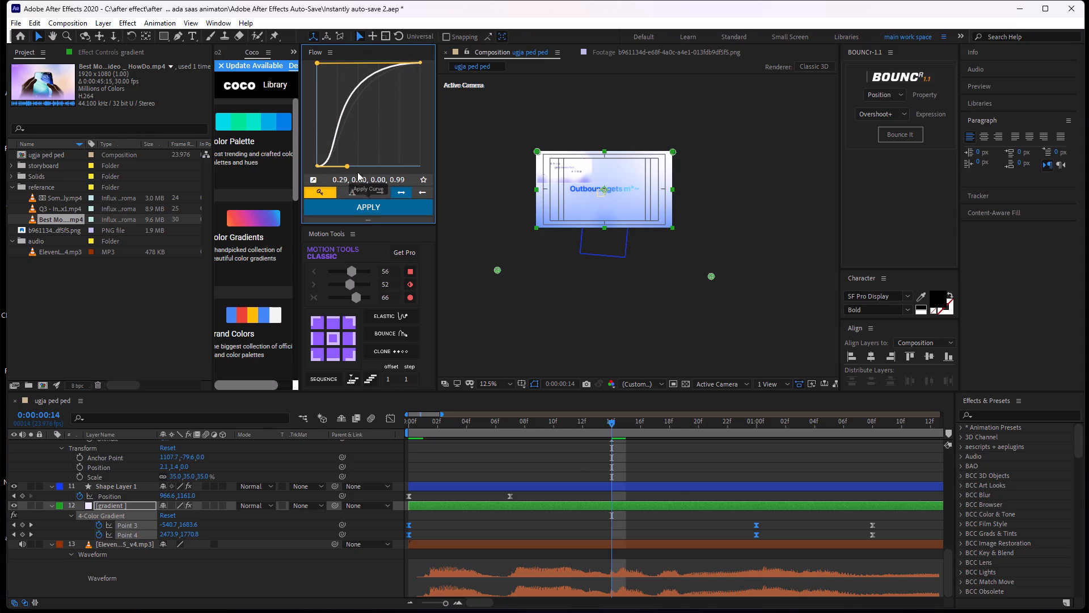
drag(345, 163, 337, 163)
drag(339, 162, 345, 166)
click(354, 208)
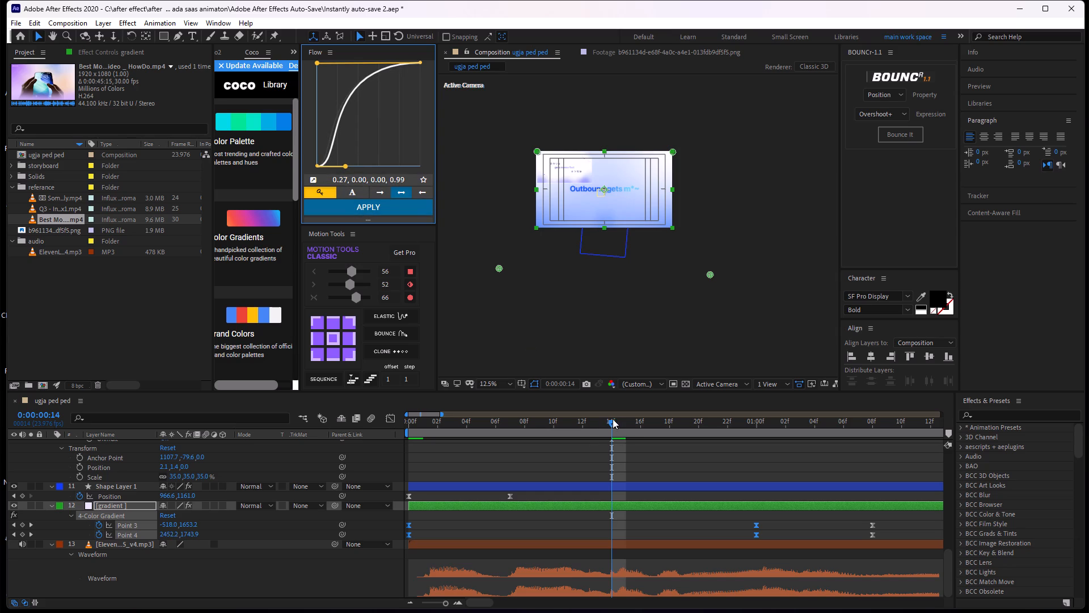
Preview the opening repeatedly from the first frames and scrub around 0:00:01:00 to examine the gradient's new easing.
drag(612, 420, 448, 458)
key(space)
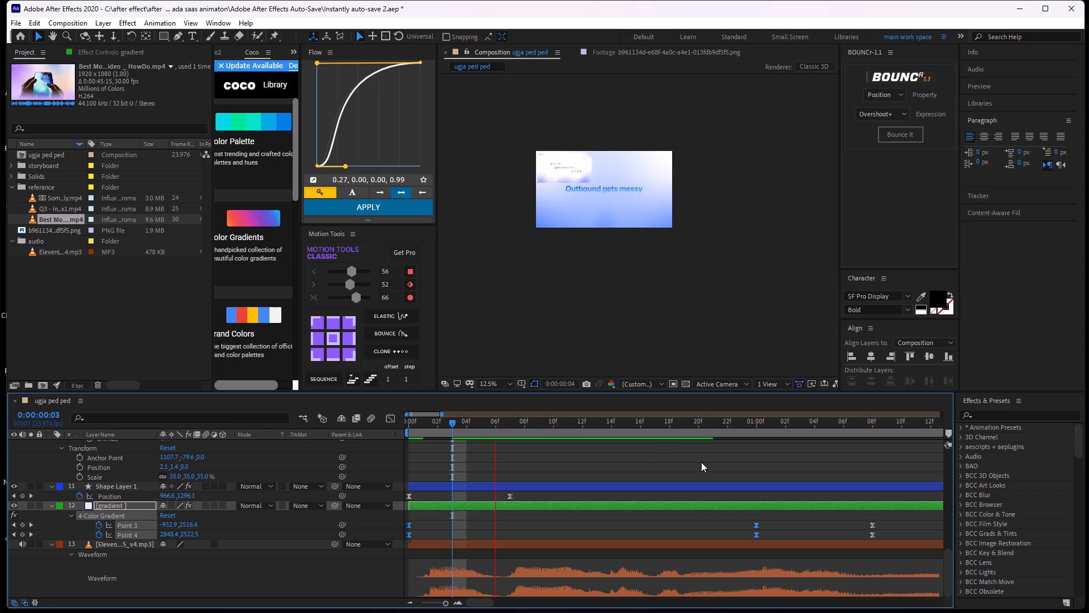
key(space)
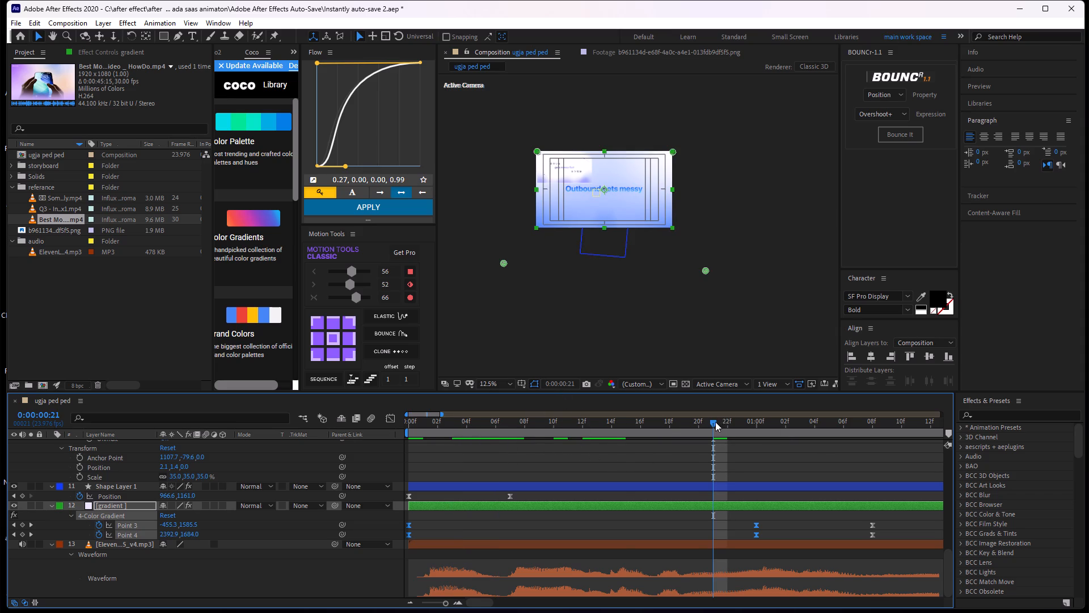
drag(708, 431, 407, 470)
key(space)
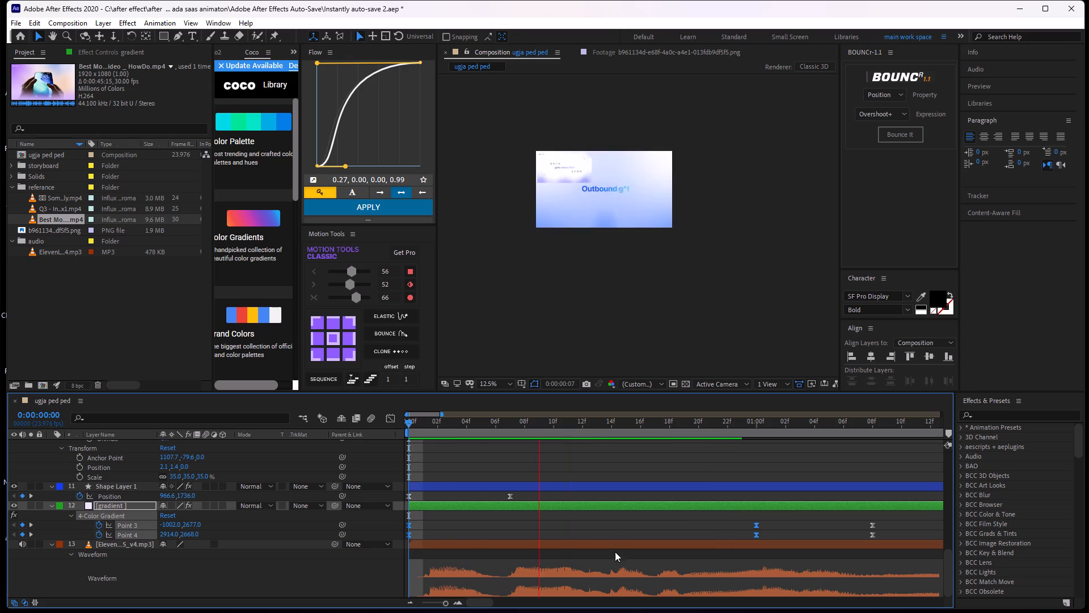
key(space)
drag(811, 423, 377, 495)
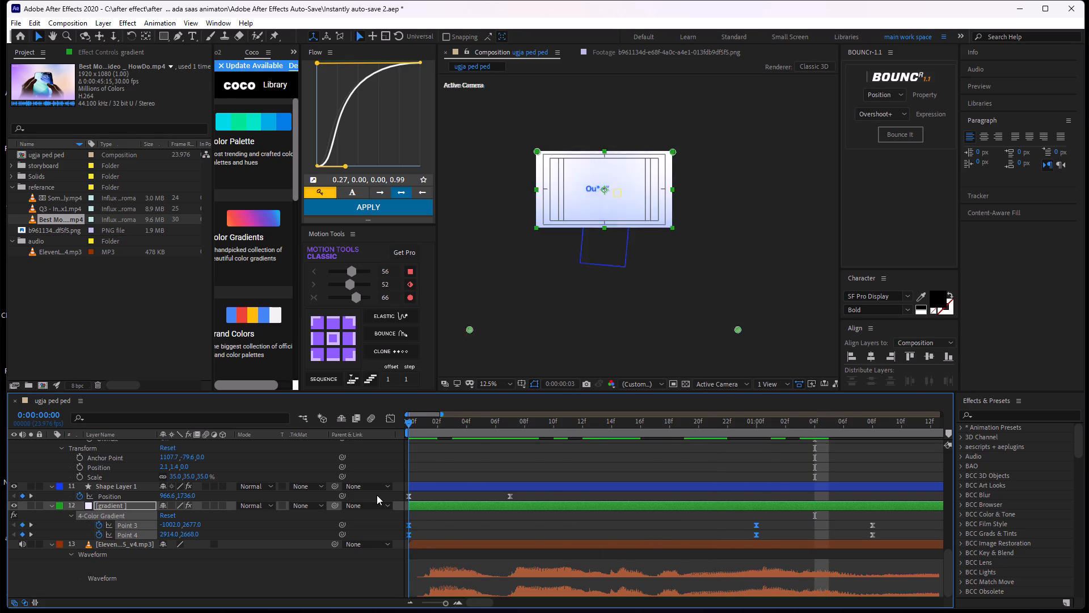
drag(377, 495, 372, 459)
key(space)
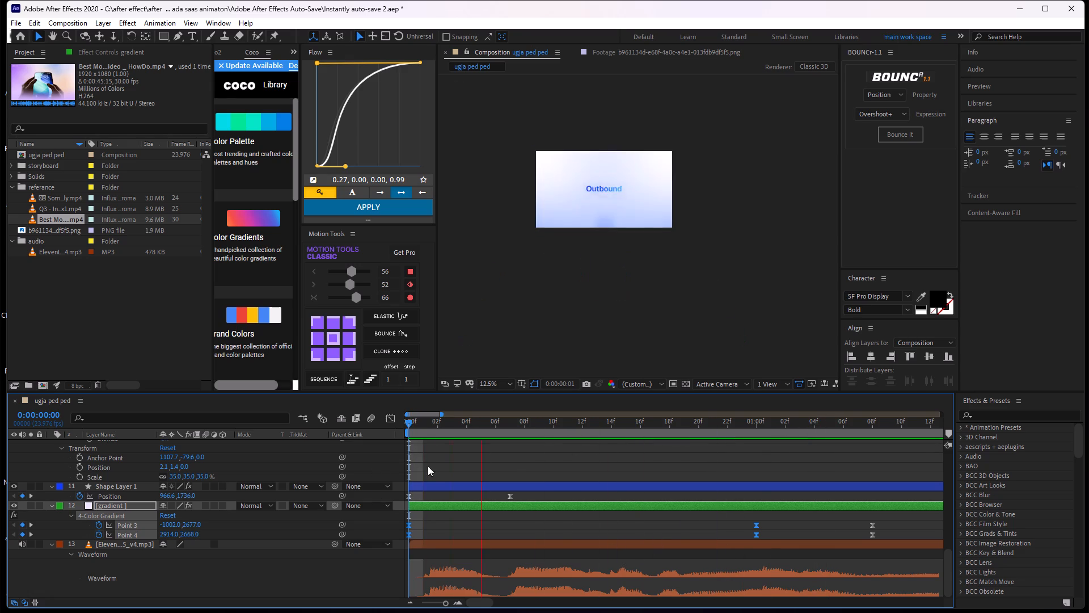
key(space)
drag(755, 416, 540, 467)
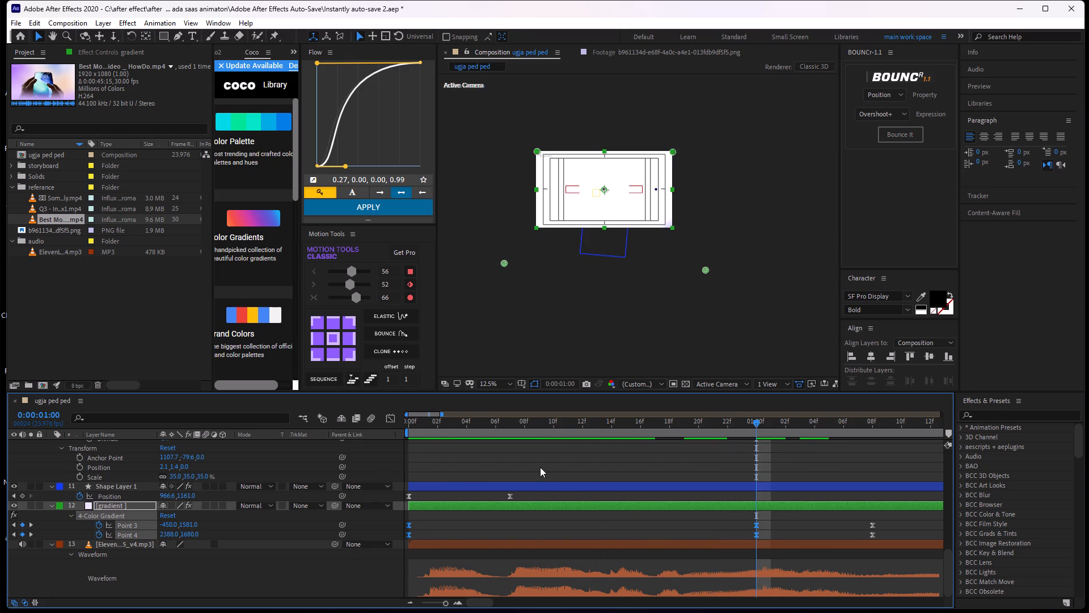
drag(540, 467, 535, 466)
drag(747, 433, 556, 481)
Move Shape Layer 1's second Position keyframe to 0:00:01:00, in line with the gradient keyframes.
click(568, 471)
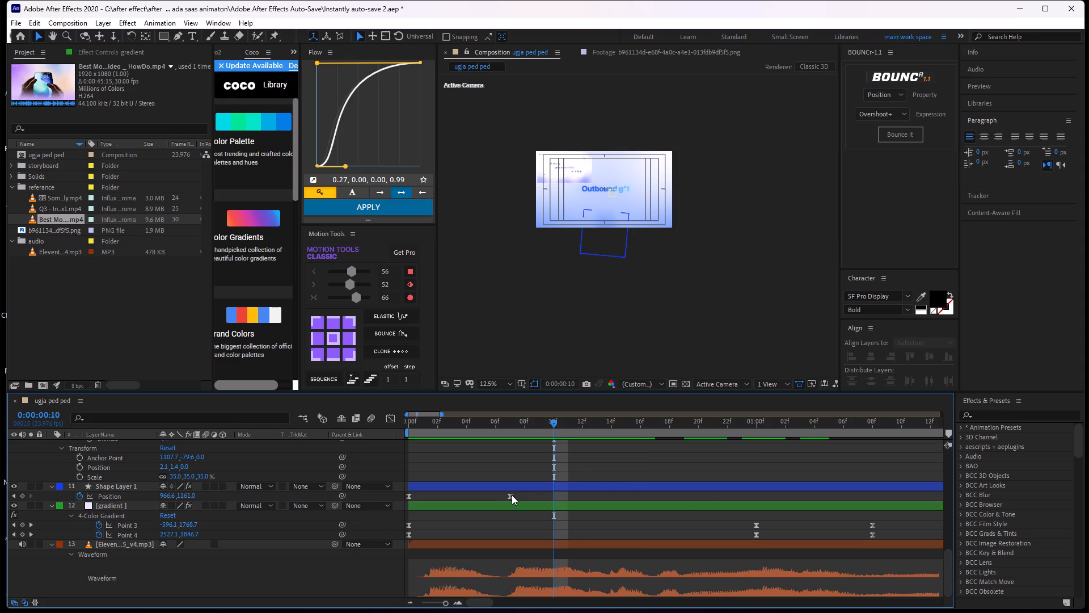
drag(512, 495, 758, 502)
click(706, 509)
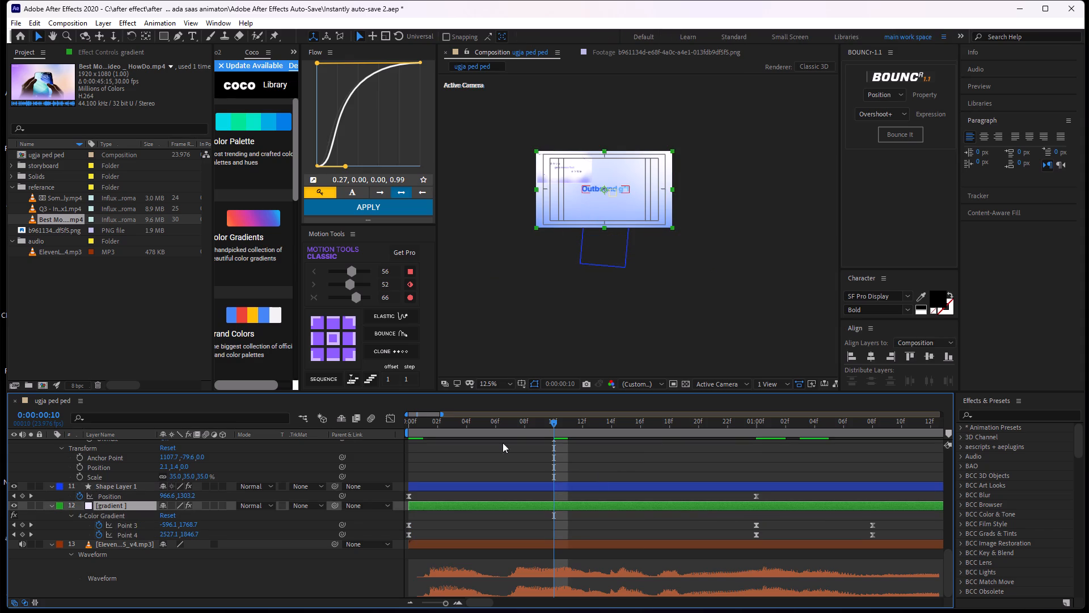
Set Shape Layer 1's Position Y to 2405 on its frame 0 keyframe.
drag(551, 421, 398, 492)
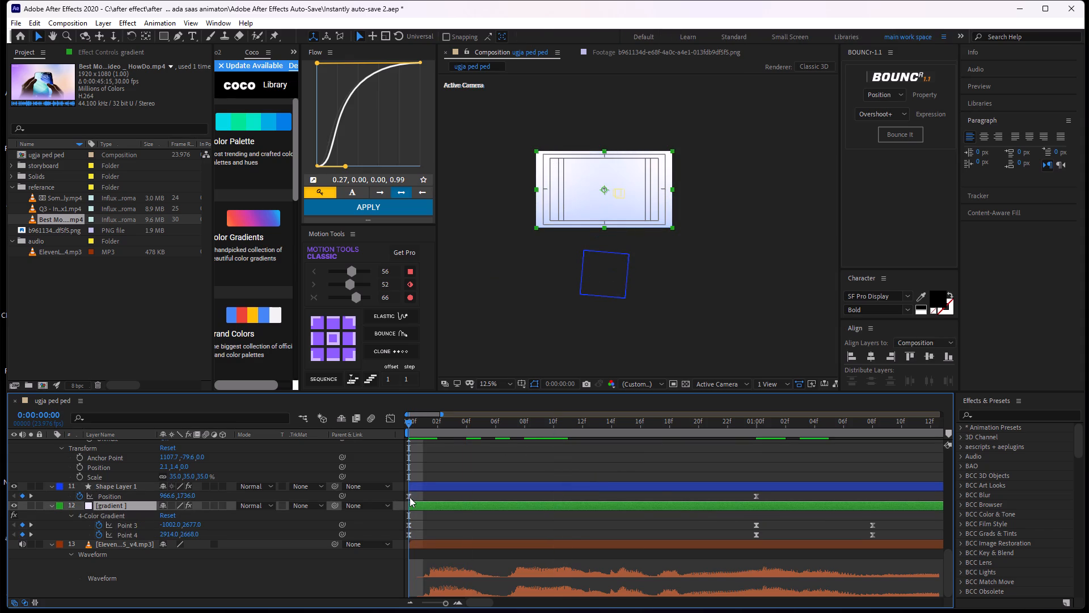
click(410, 497)
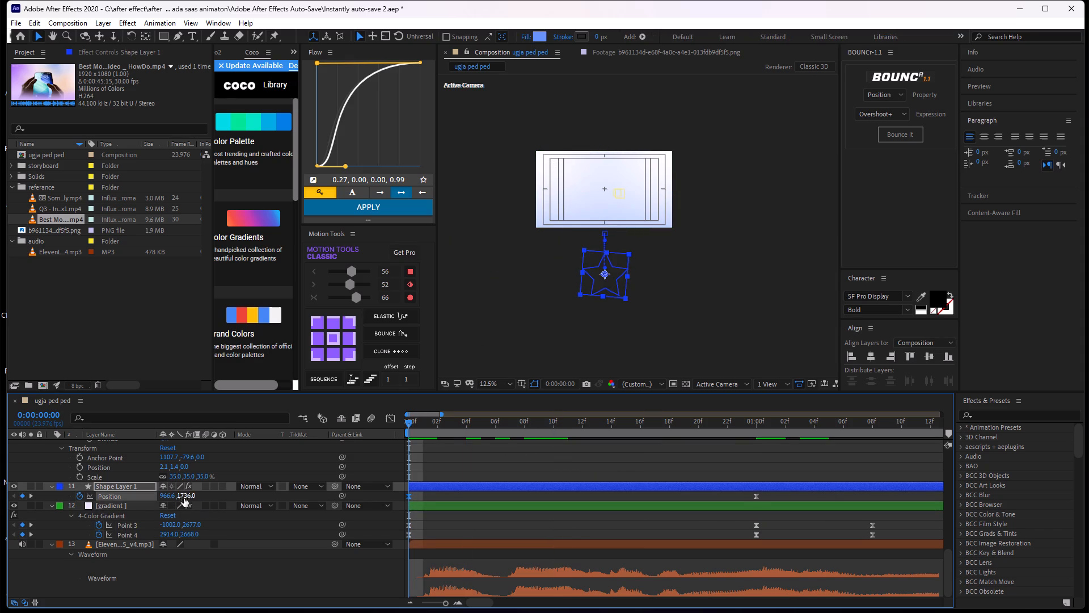
drag(184, 495, 550, 509)
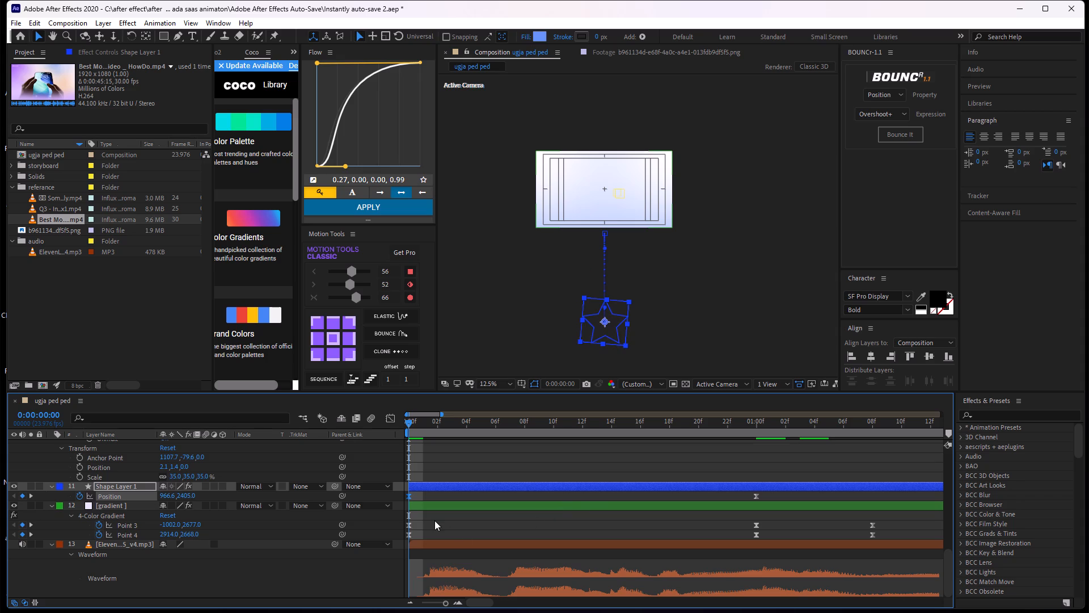
Apply the 0.27, 0.00, 0.00, 0.99 Flow curve to the Position, Point 3 and Point 4 keyframes at frame 0 and 0:00:01:00.
drag(423, 517, 398, 541)
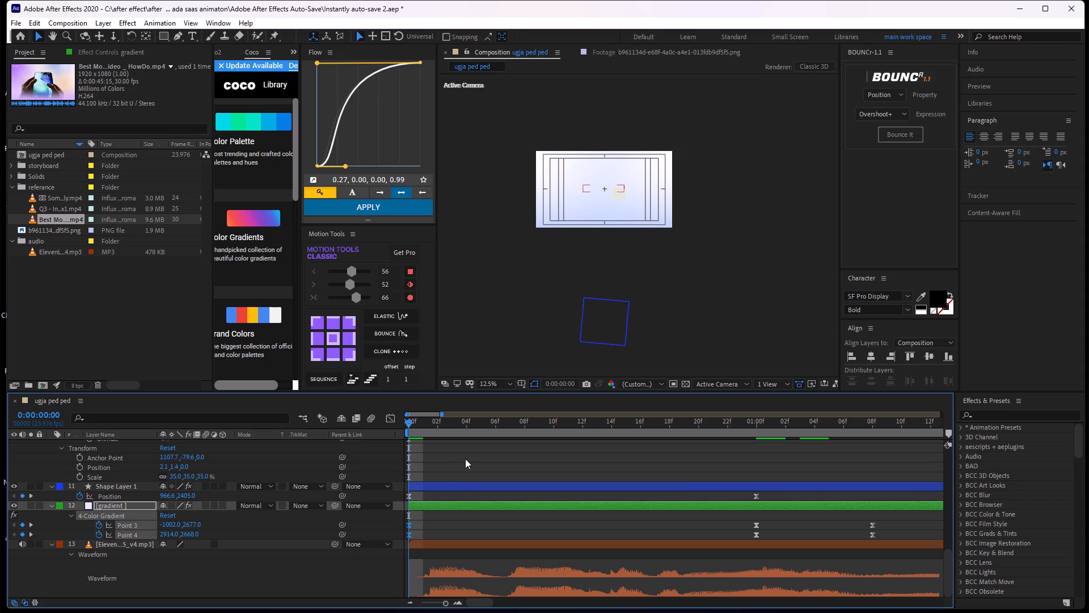
click(465, 459)
drag(775, 496, 340, 532)
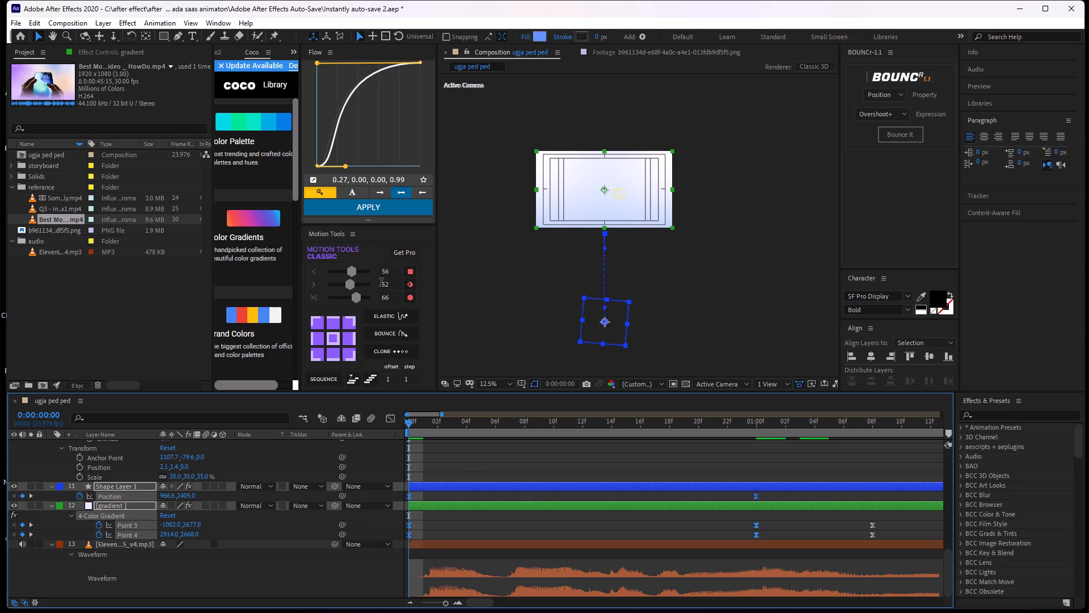
click(375, 204)
click(459, 463)
Preview the opening and replay the transition into "Every day." around 0:00:01:00 to check the star and gradient motion.
key(space)
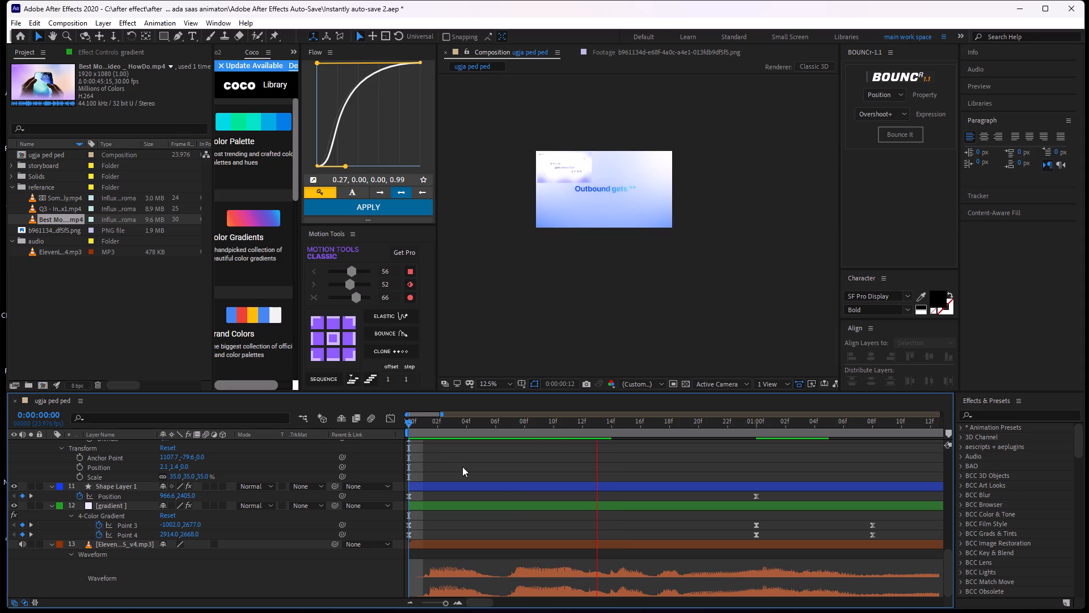
key(space)
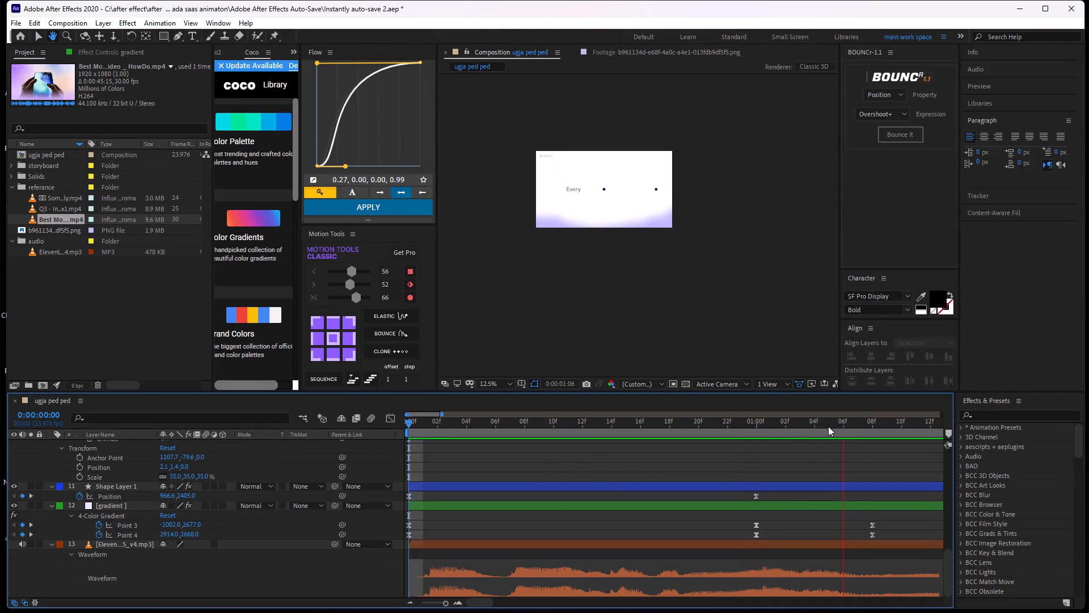
drag(833, 427, 841, 460)
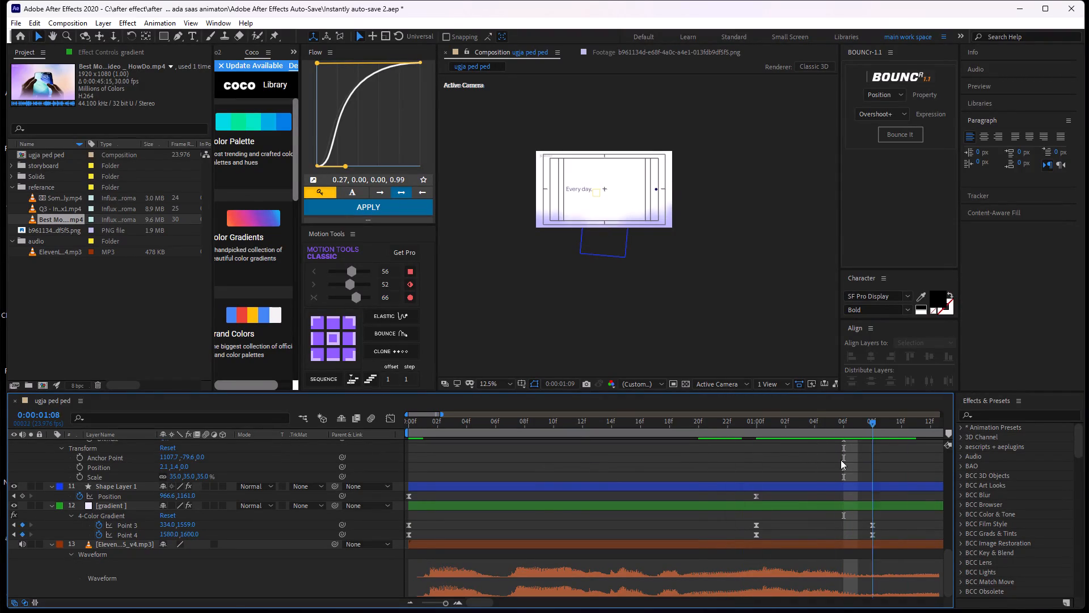
drag(841, 460, 802, 469)
middle_drag(848, 466, 616, 509)
key(space)
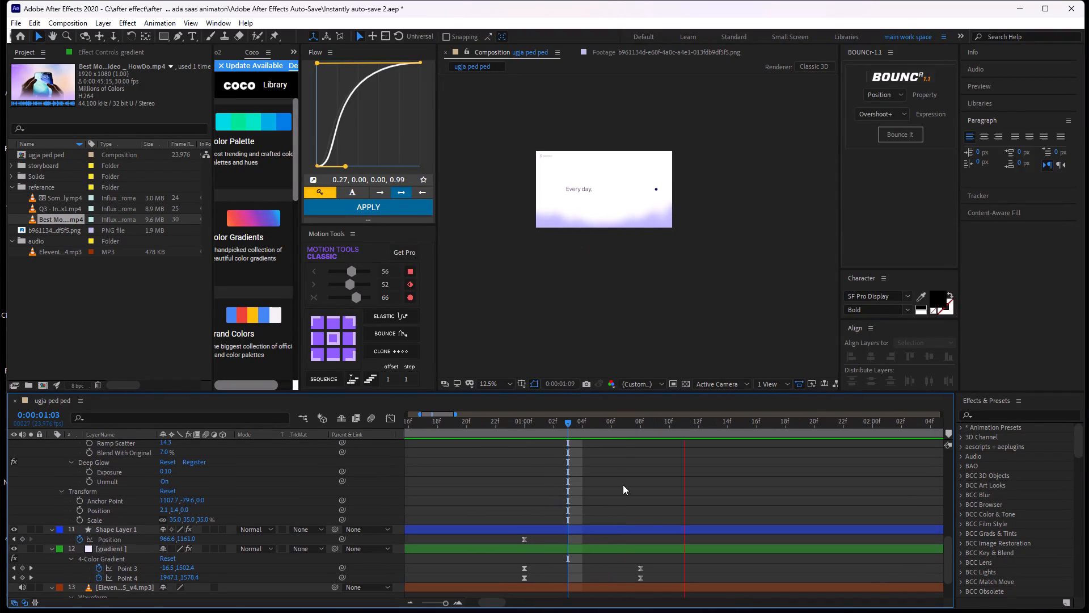
key(space)
drag(828, 423, 528, 481)
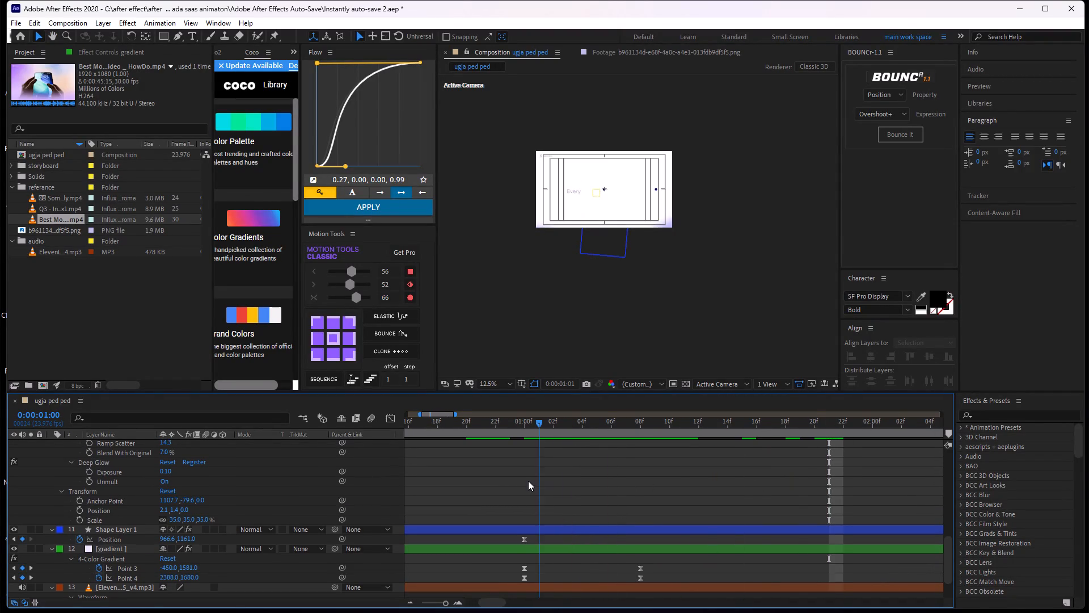
drag(528, 481, 528, 481)
key(space)
key(space)
drag(729, 425, 529, 486)
key(space)
key(space)
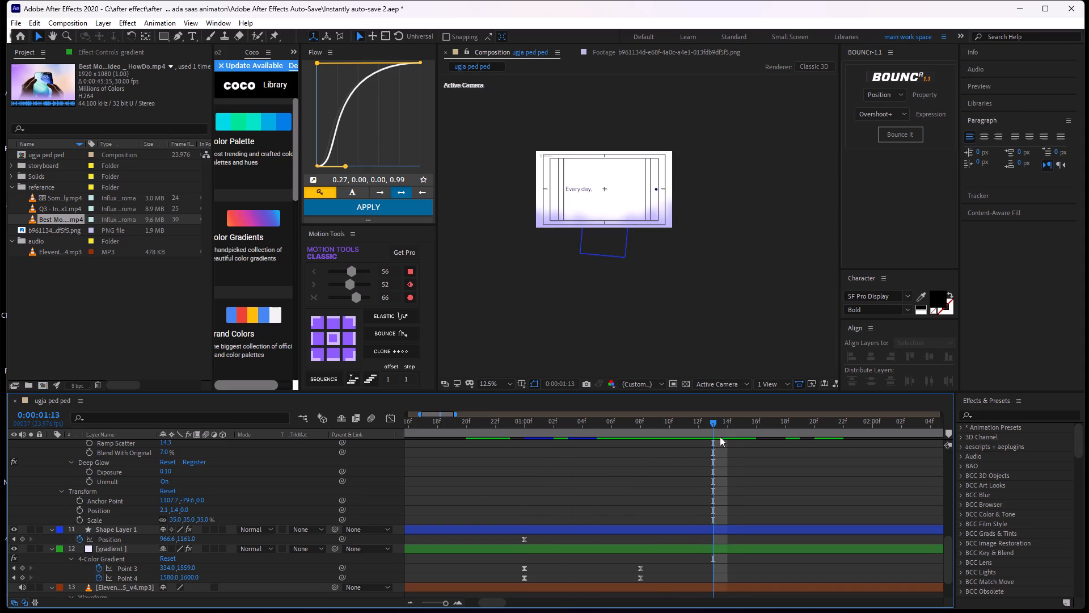
drag(706, 428, 543, 462)
key(space)
key(space)
drag(714, 420, 472, 460)
key(space)
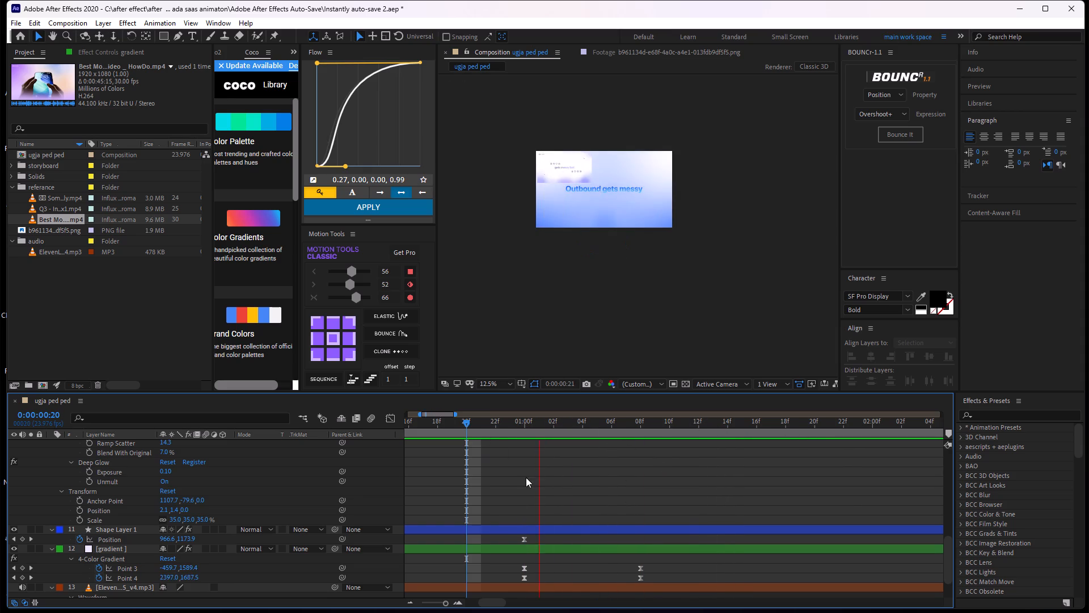
key(space)
Replay the intro from frame 0 and scrub back to frame 11 to examine the gradient and star.
drag(728, 419, 221, 501)
key(space)
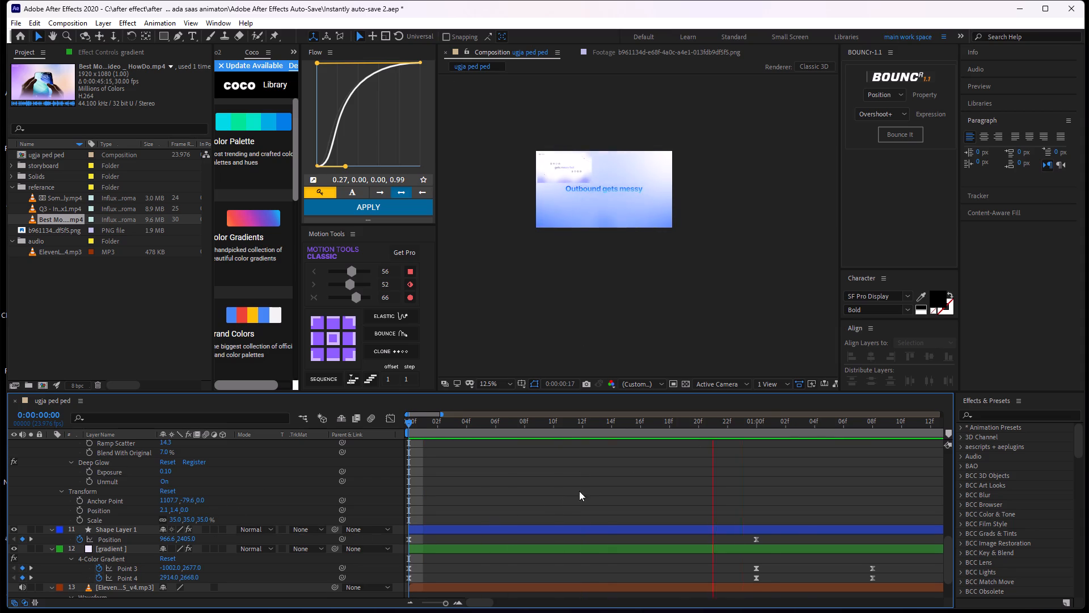
key(space)
drag(779, 419, 598, 471)
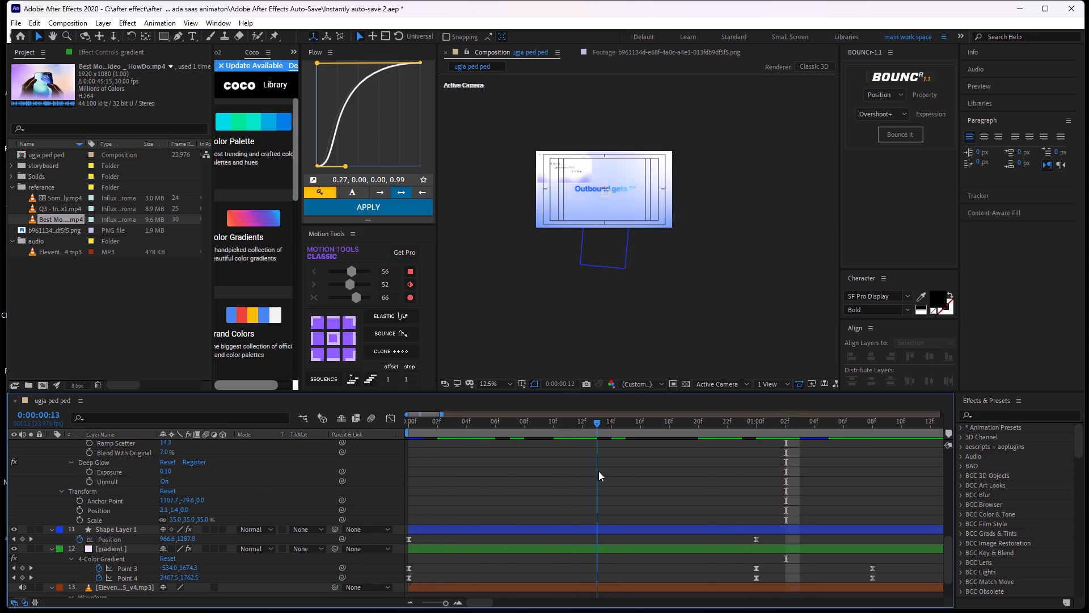
drag(598, 471, 564, 471)
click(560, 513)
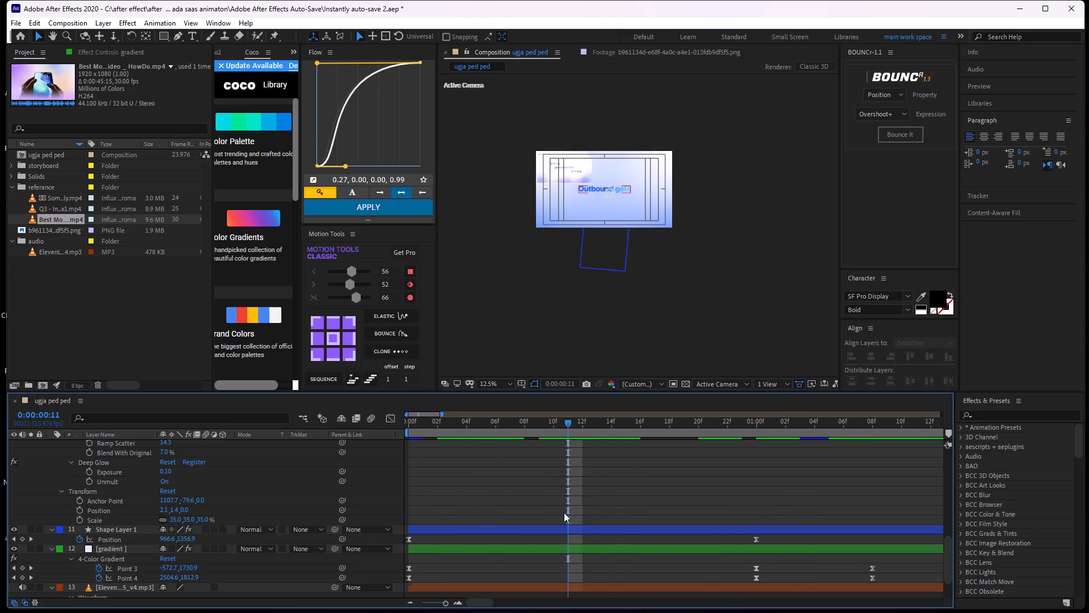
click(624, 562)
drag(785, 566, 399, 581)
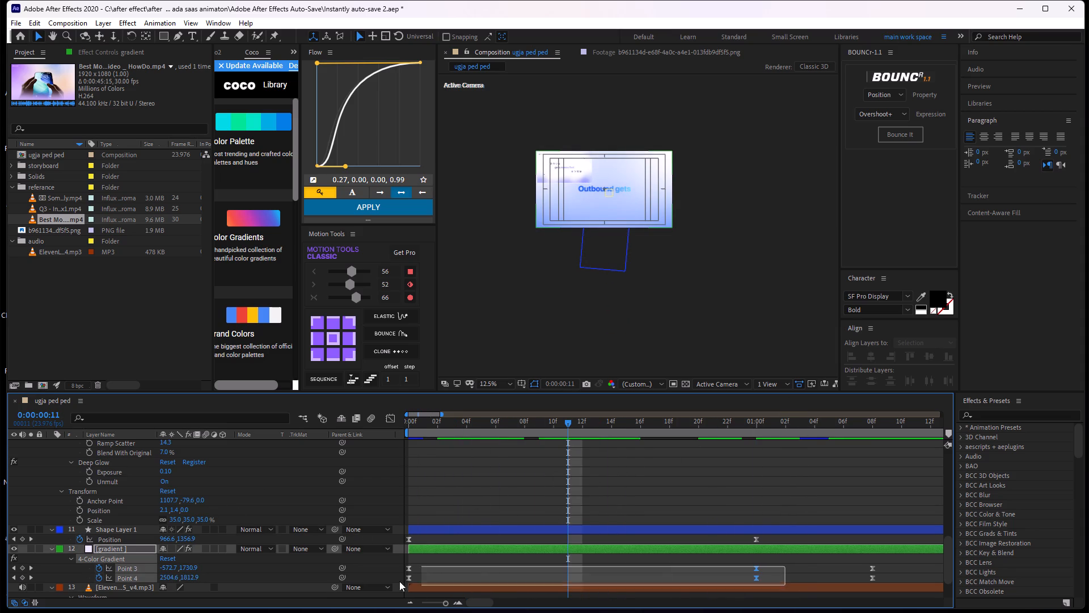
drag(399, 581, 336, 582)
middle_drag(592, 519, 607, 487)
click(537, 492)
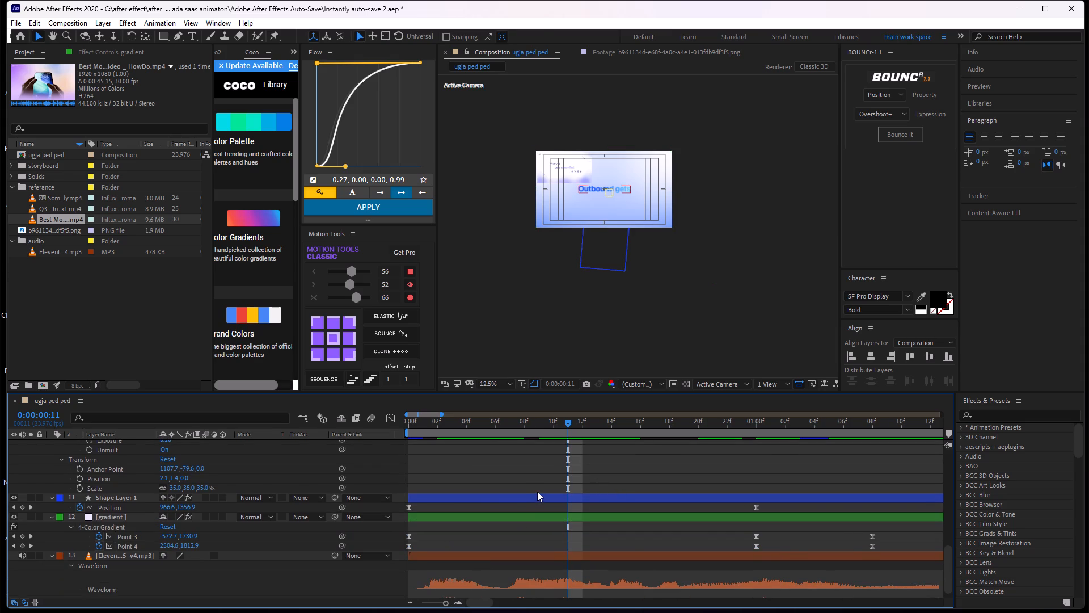
Add an Inner Glow layer style to Shape Layer 1 and open its settings.
click(530, 495)
right_click(424, 497)
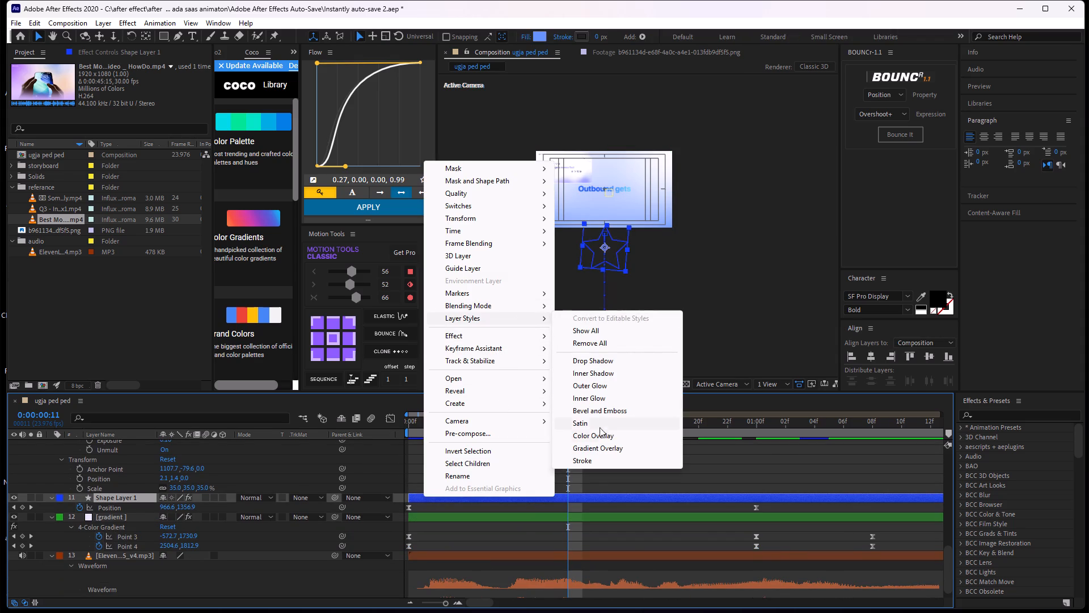
click(601, 402)
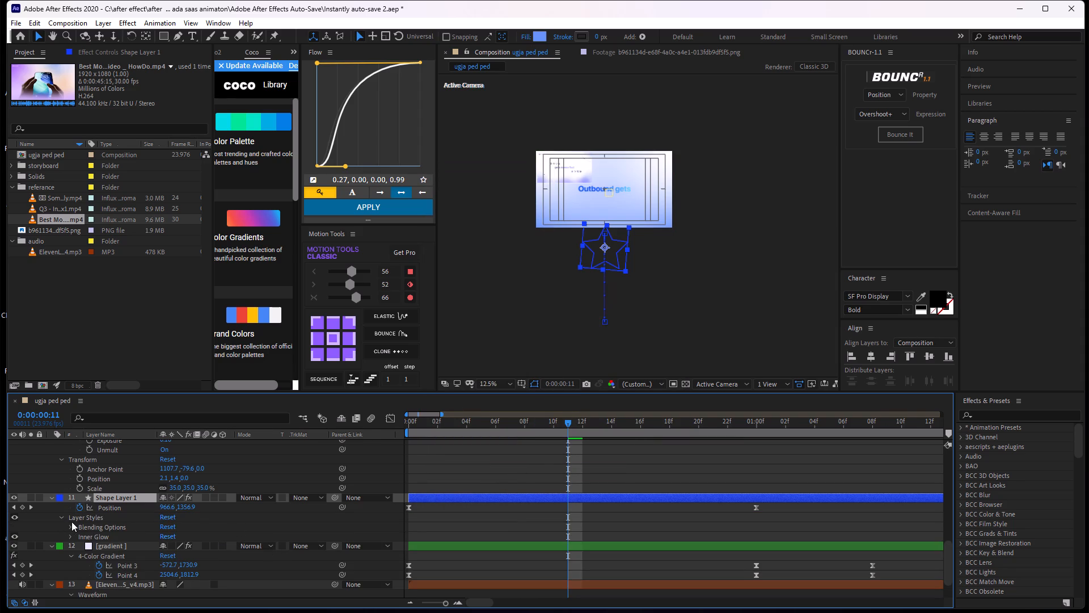
click(66, 539)
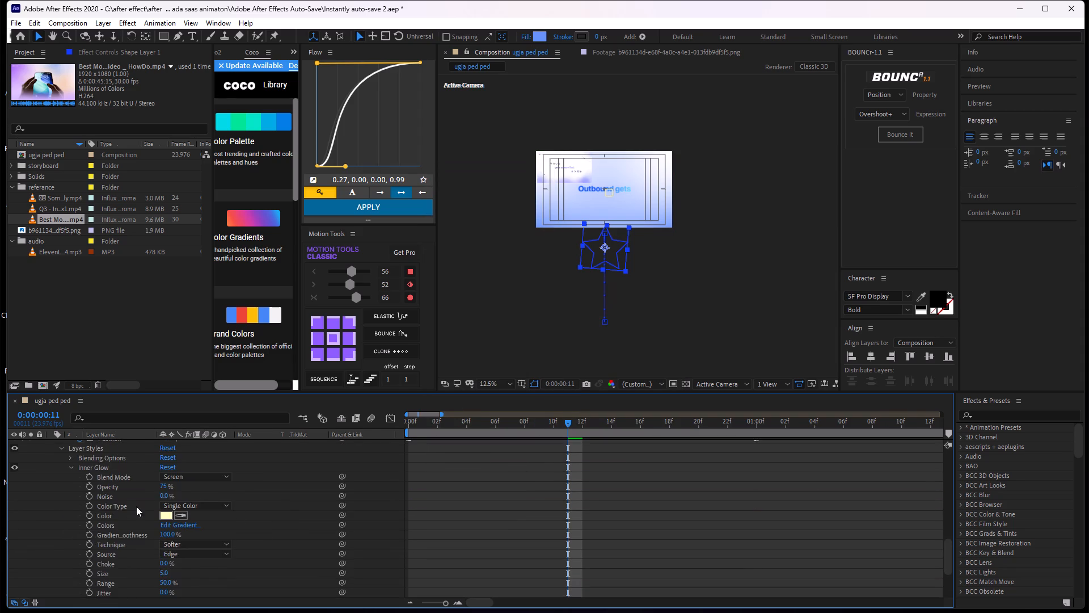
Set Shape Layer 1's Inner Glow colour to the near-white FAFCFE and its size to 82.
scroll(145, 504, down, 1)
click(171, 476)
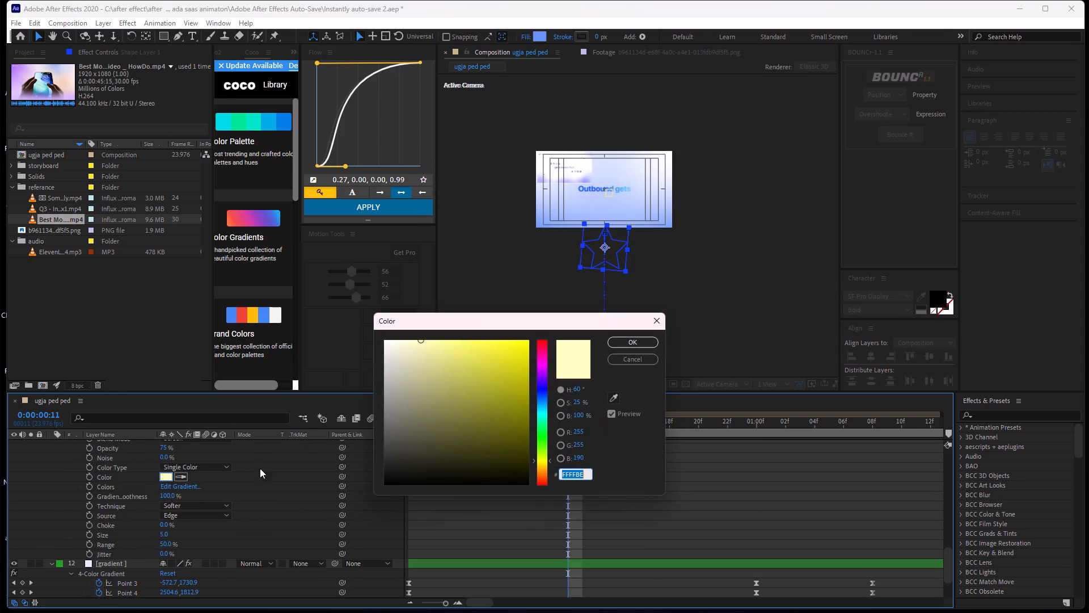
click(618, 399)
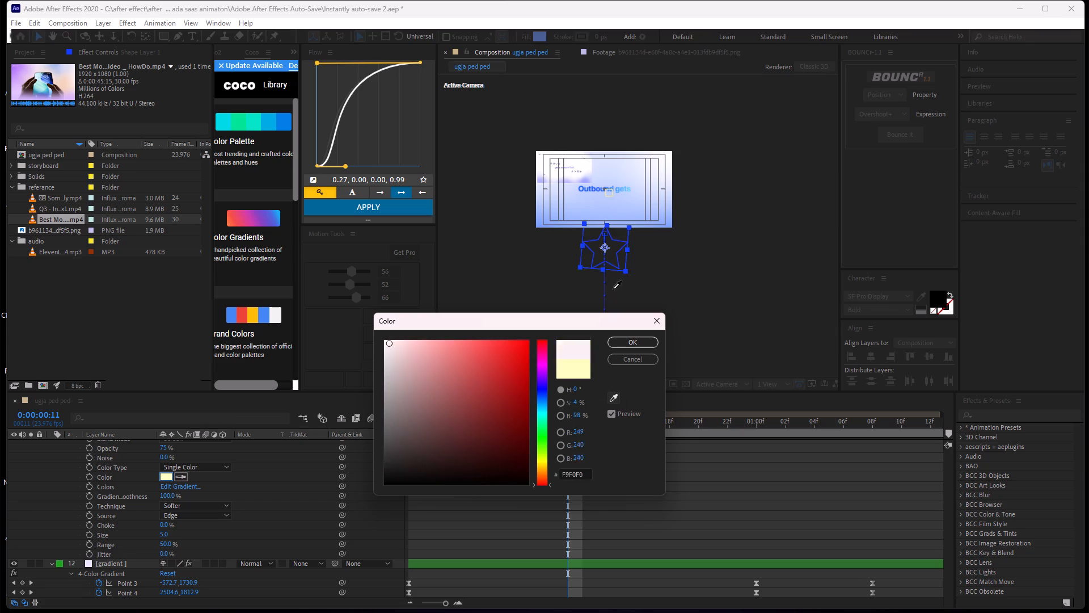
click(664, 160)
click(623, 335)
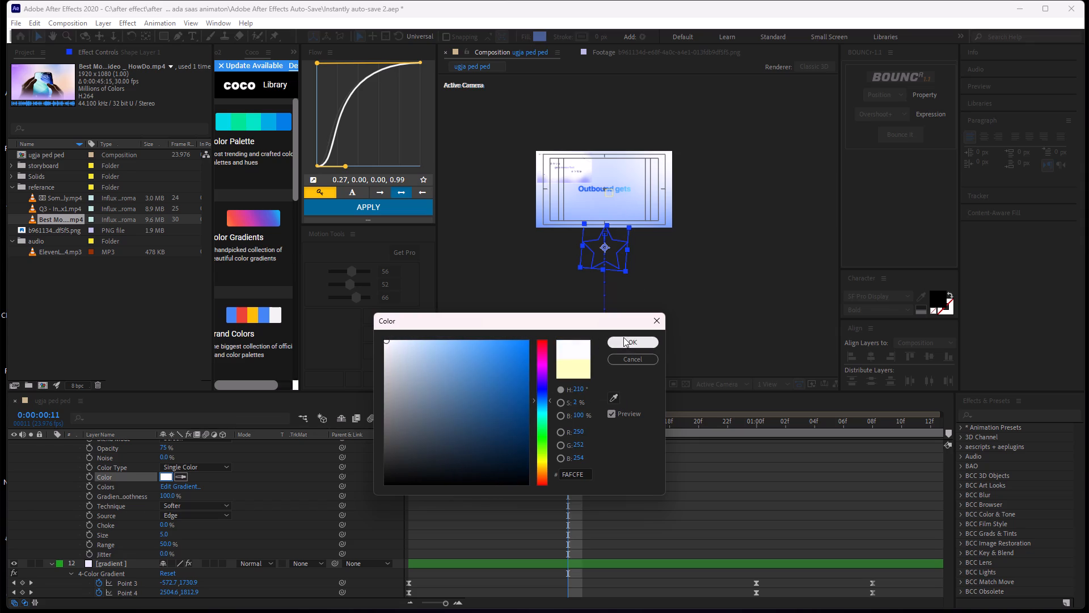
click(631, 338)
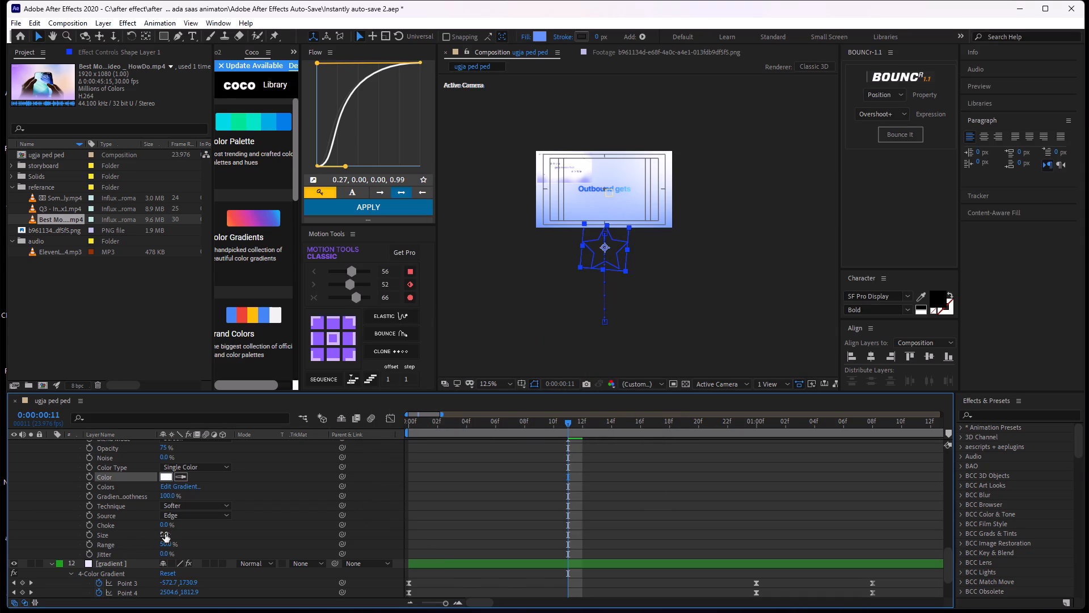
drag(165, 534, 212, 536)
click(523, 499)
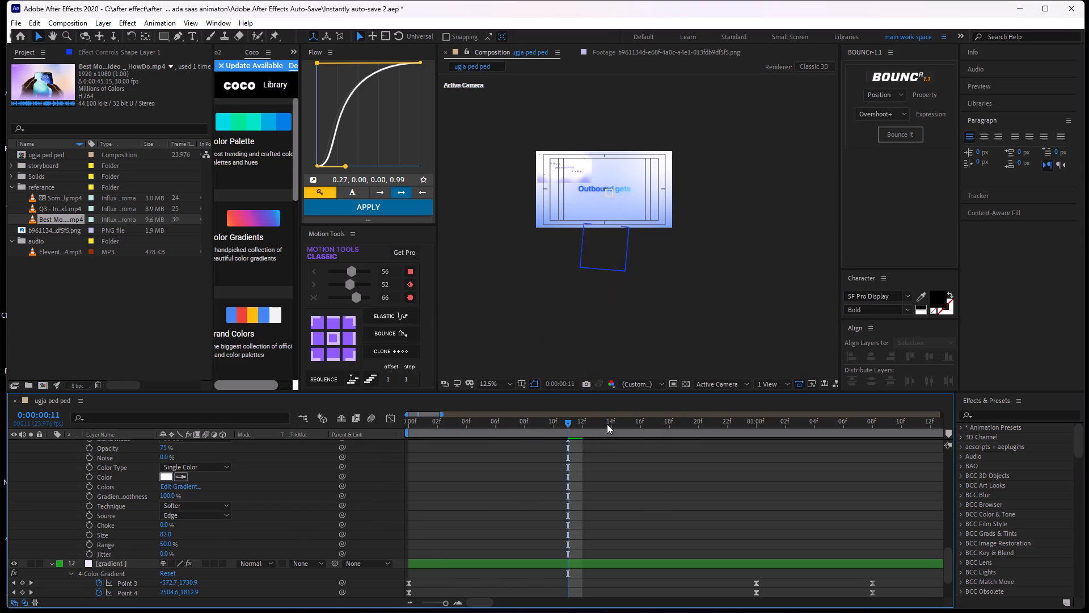
At frame 23, sample the background's blue near its bottom-left corner as the Inner Glow colour and set the glow size to 115.
drag(568, 421, 737, 454)
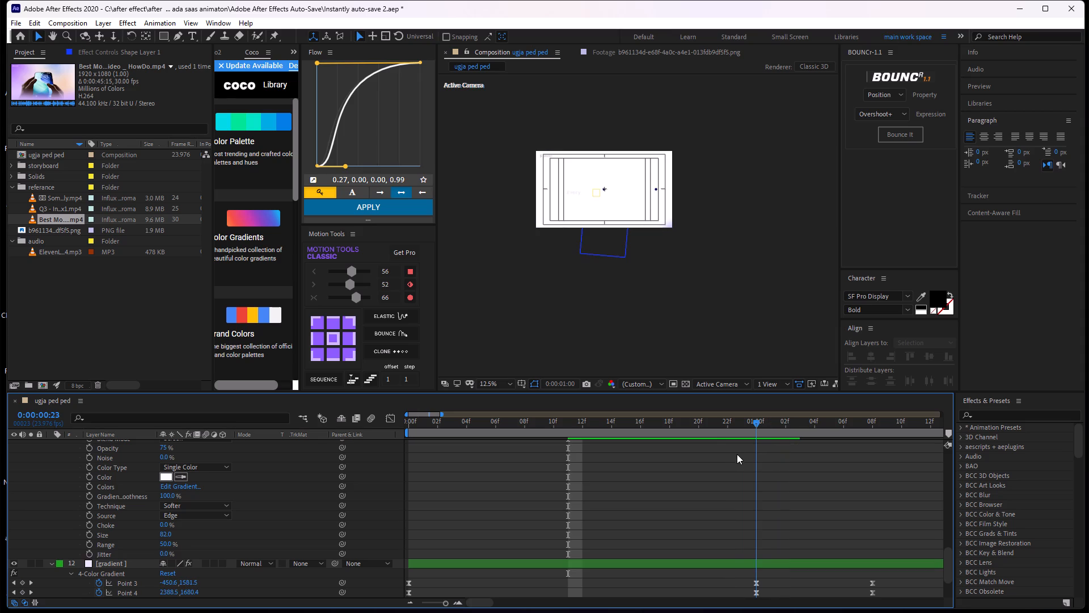
drag(737, 454, 738, 455)
drag(192, 478, 184, 479)
click(183, 479)
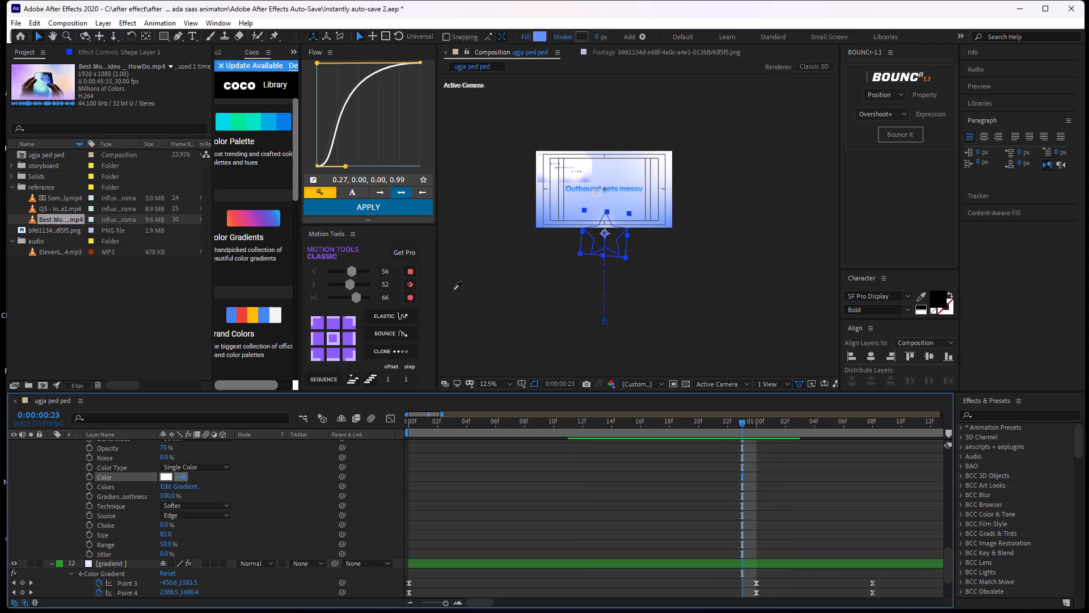
click(539, 223)
click(590, 477)
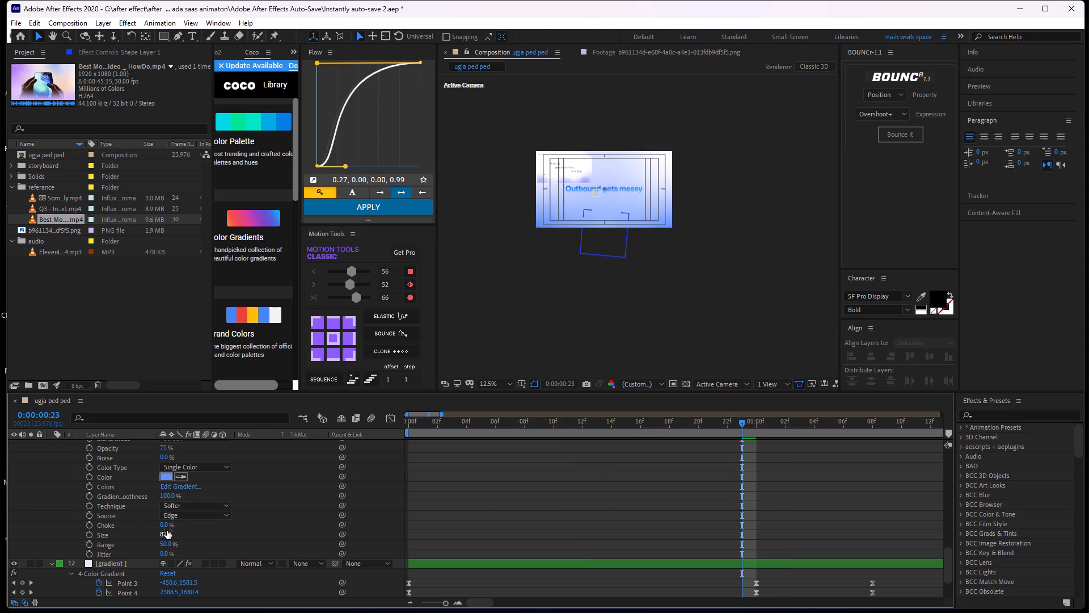
drag(164, 531, 183, 530)
click(484, 488)
Inspect the glow at the composition's lower edge, fit the frame in view, and replay the intro from frame 0.
scroll(614, 204, up, 1)
middle_drag(568, 257, 615, 291)
scroll(615, 291, up, 1)
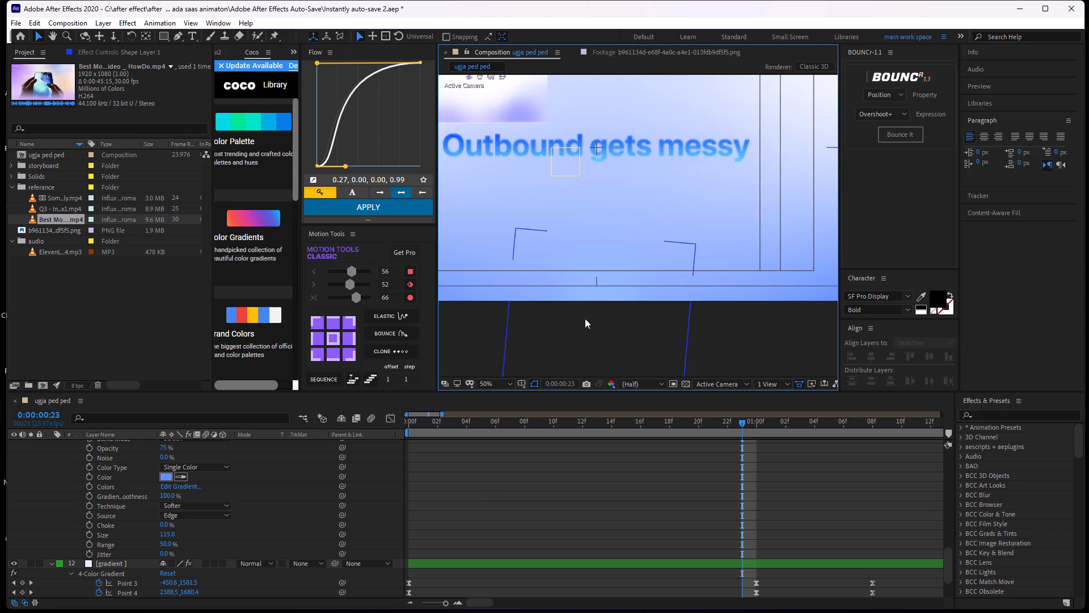
click(487, 389)
click(500, 389)
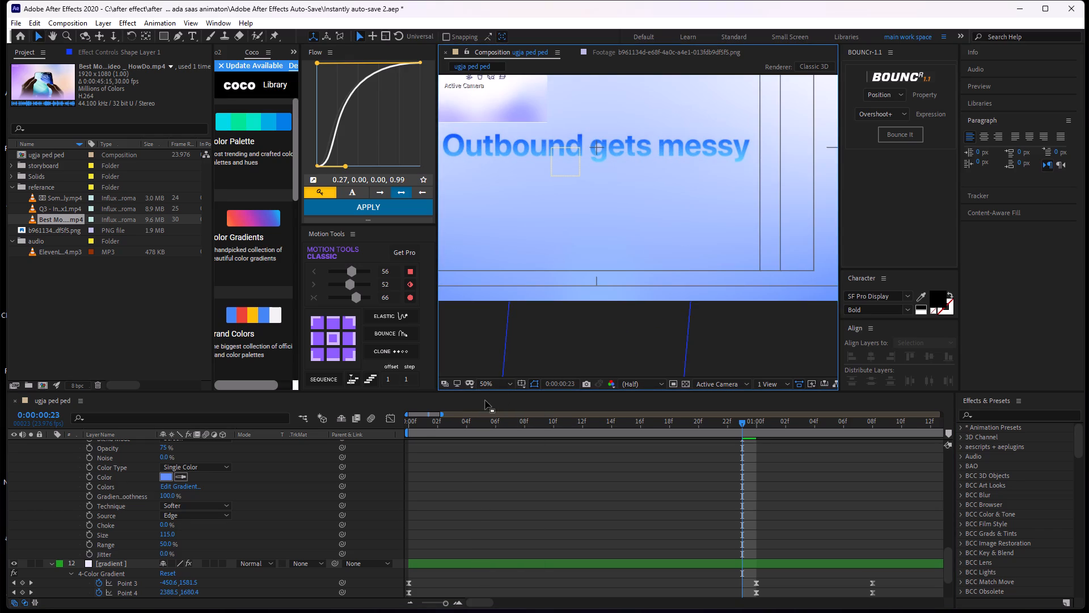
click(490, 383)
click(491, 396)
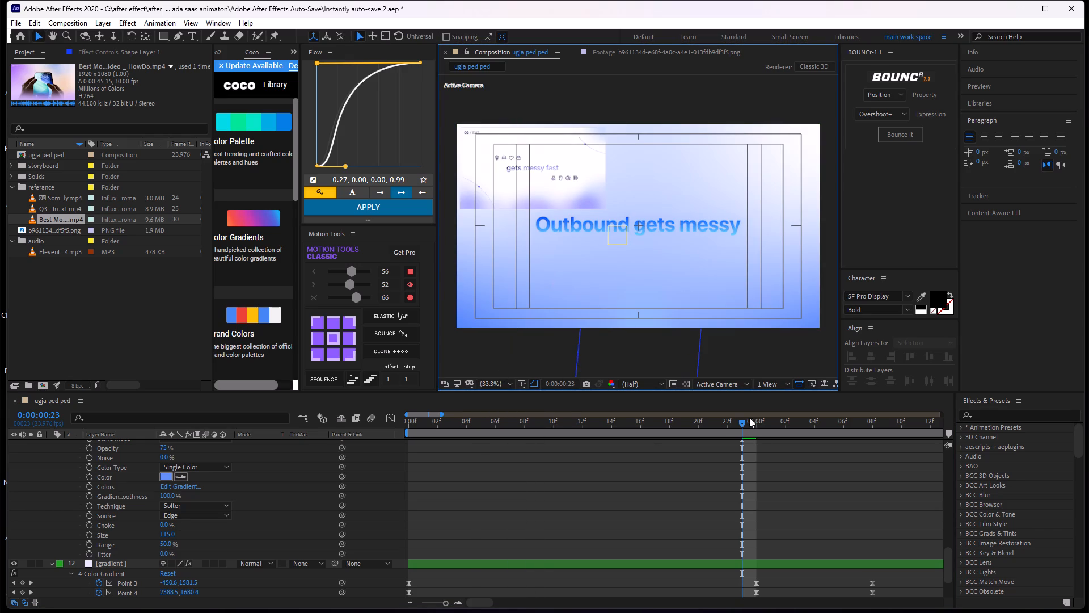
drag(743, 421, 468, 519)
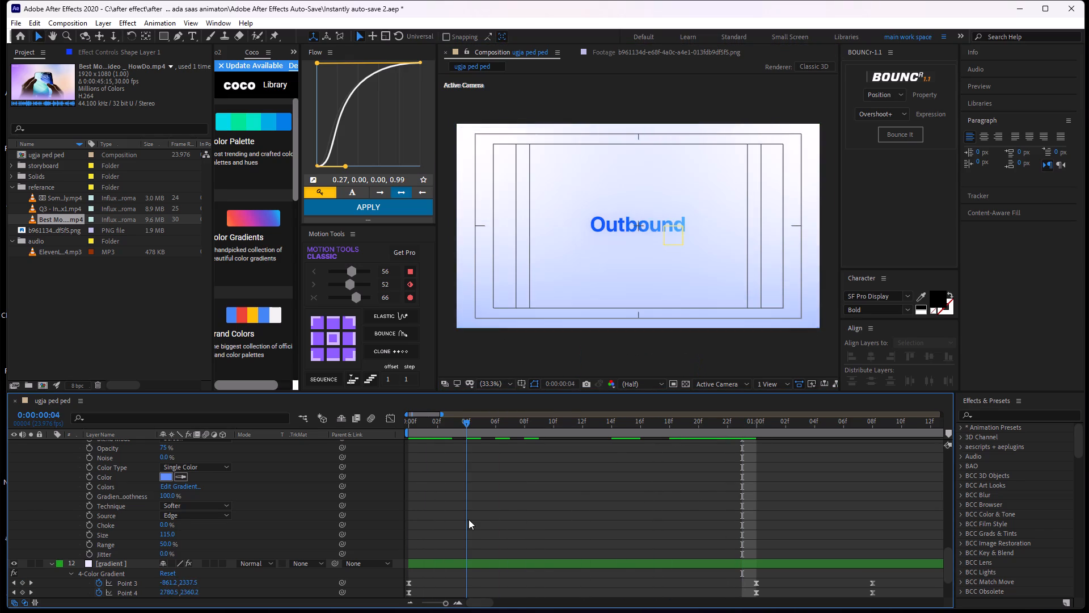
drag(468, 519, 407, 475)
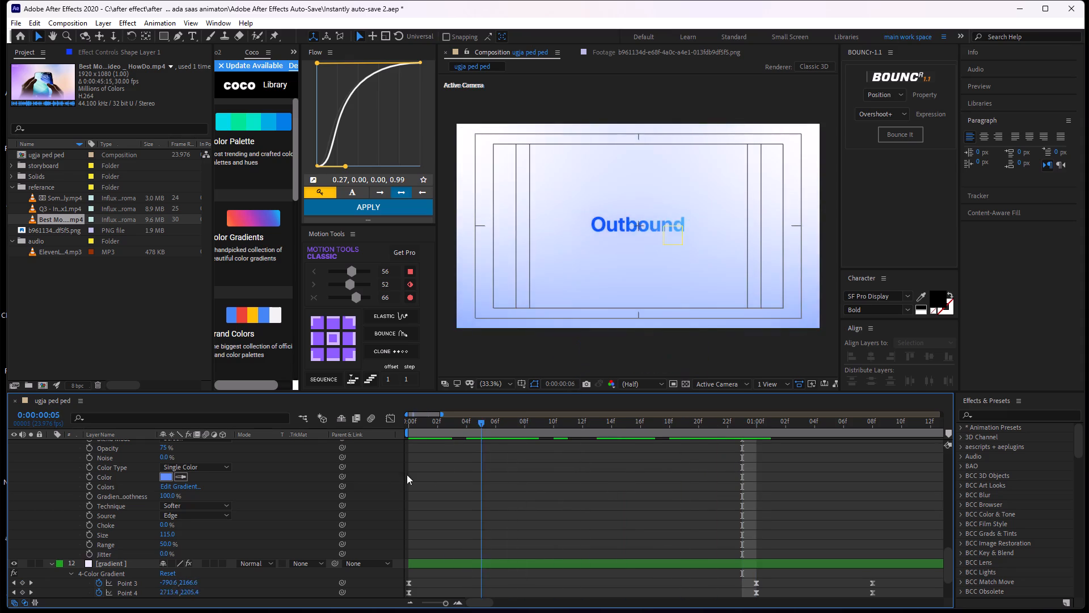
drag(407, 475, 398, 494)
key(space)
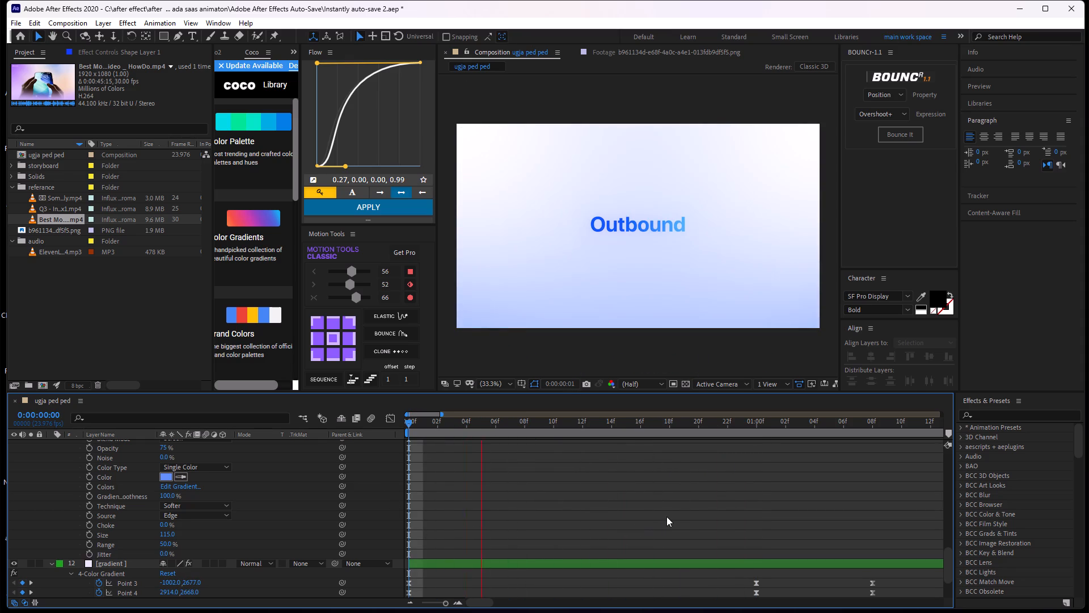
key(space)
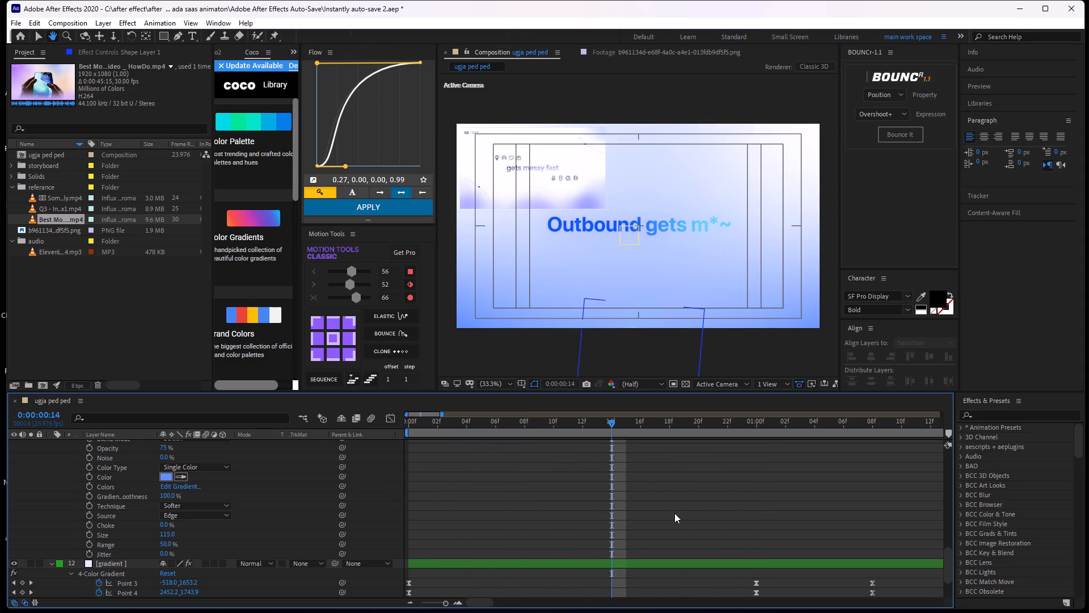
key(space)
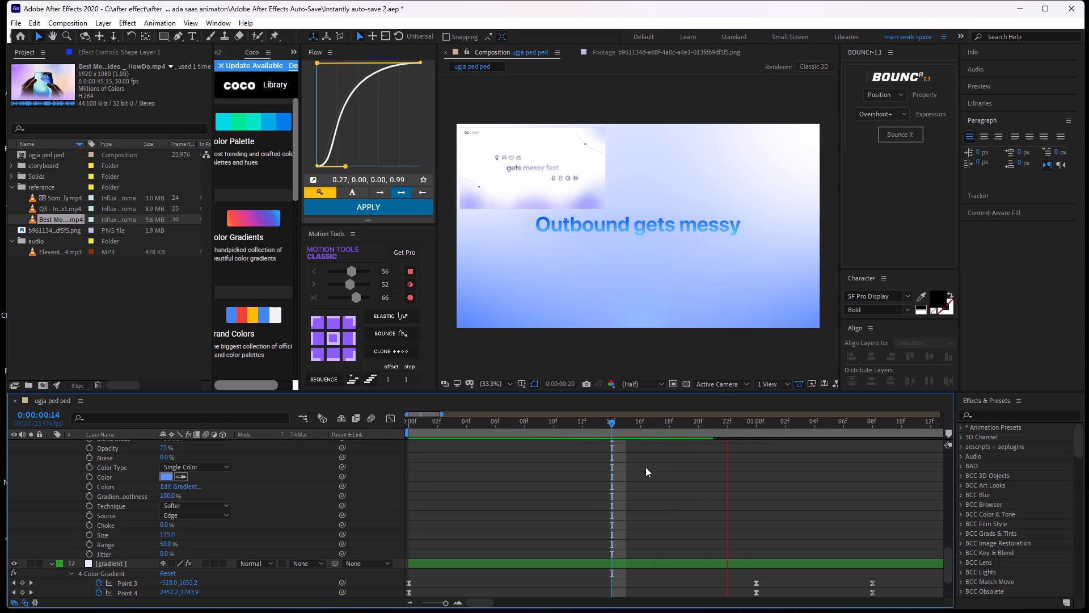
key(space)
Delete the gradient layer's Point 3 and Point 4 keyframes at 0:00:01:08.
alt+scroll(824, 484, down, 1)
middle_drag(783, 496, 715, 379)
drag(754, 519, 666, 550)
key(BackSpace)
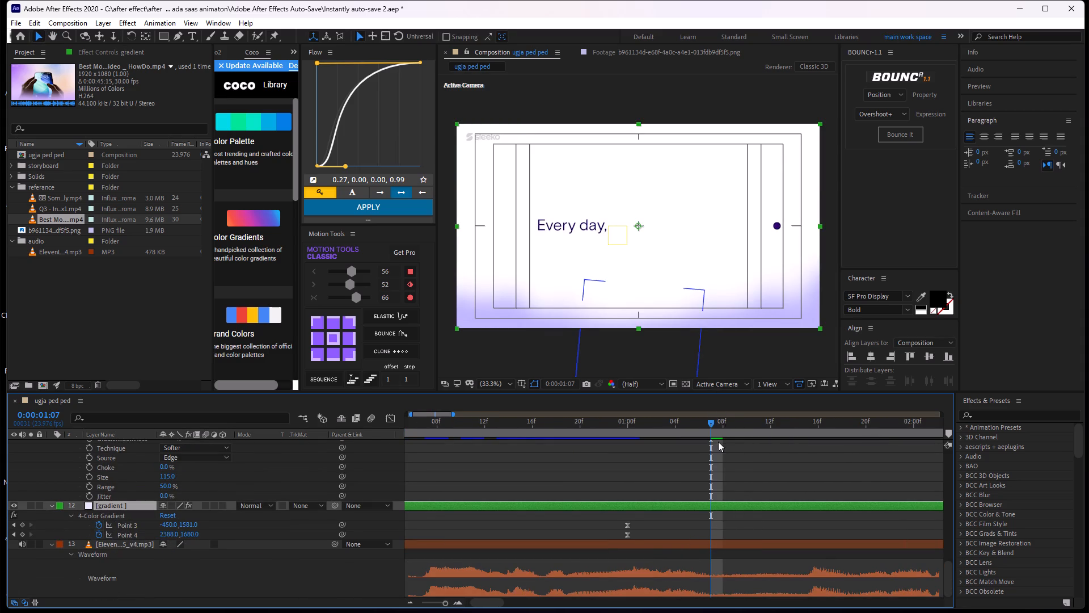
Replay the opening repeatedly from the start through "Every day," to check the gradient motion against the voiceover and reference clip.
drag(711, 422, 313, 506)
key(space)
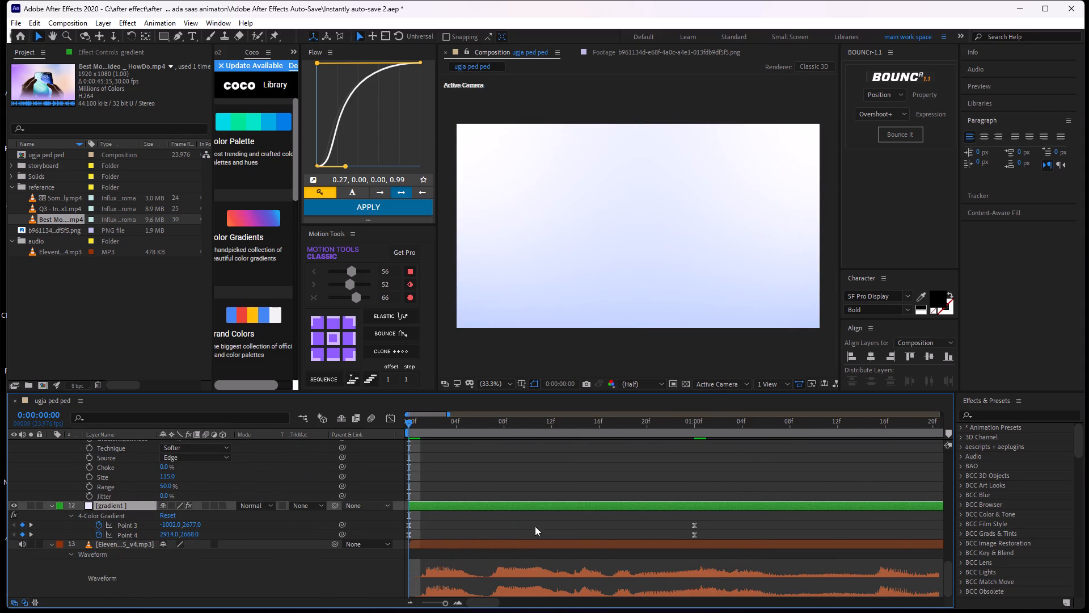
key(space)
drag(477, 423, 330, 453)
middle_drag(505, 491, 524, 464)
key(space)
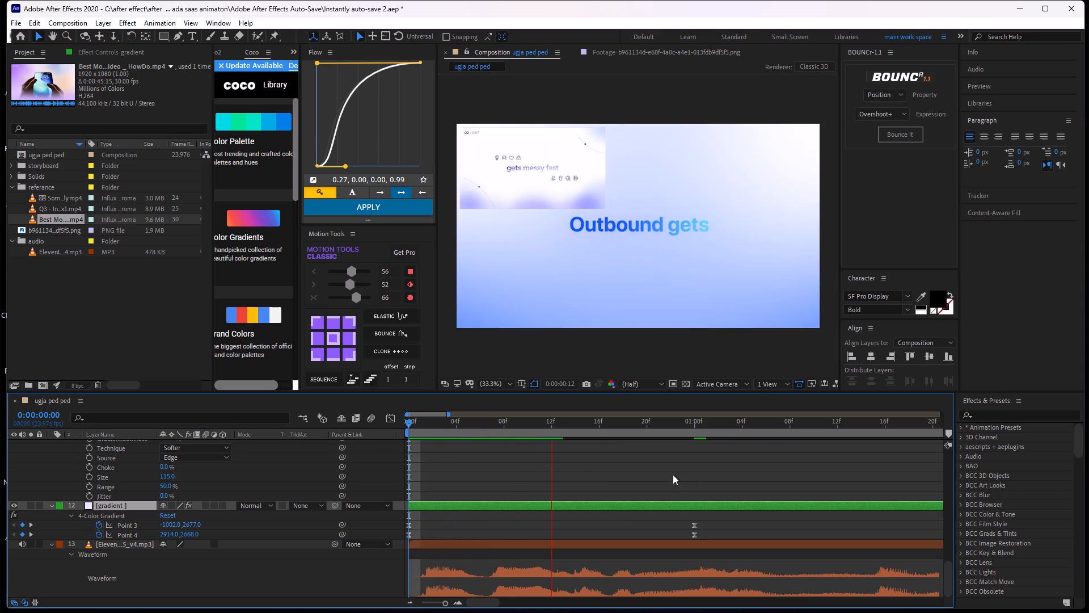
key(space)
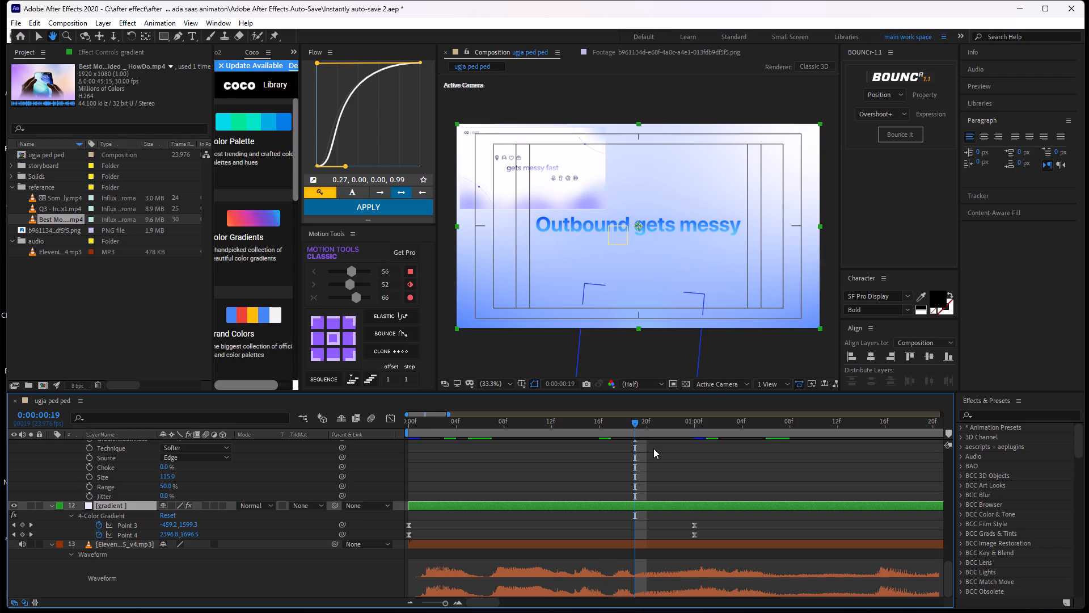
drag(635, 423, 350, 497)
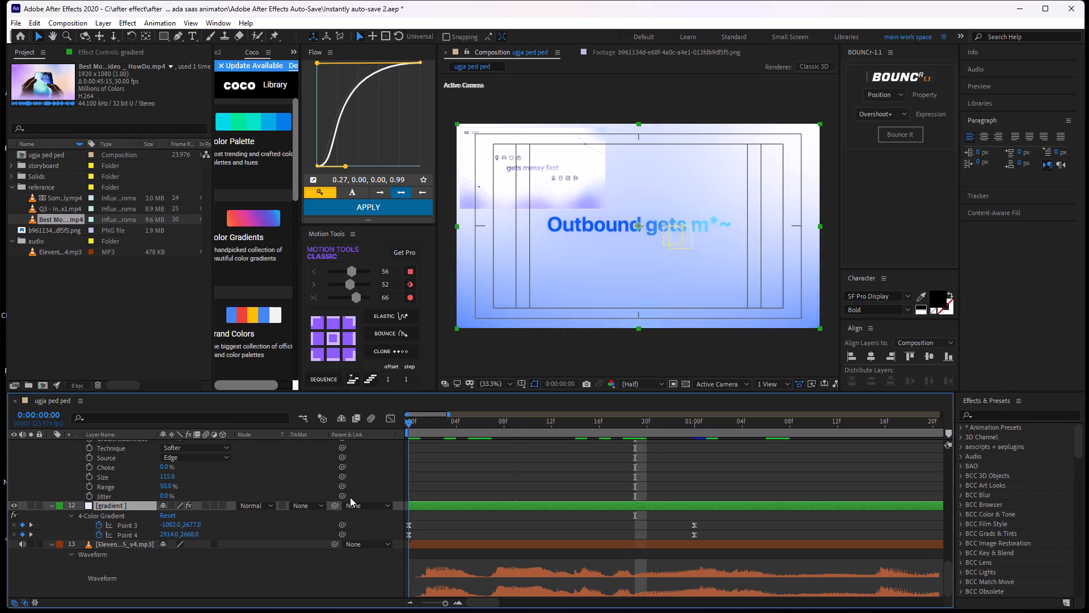
drag(350, 497, 327, 499)
key(space)
key(space)
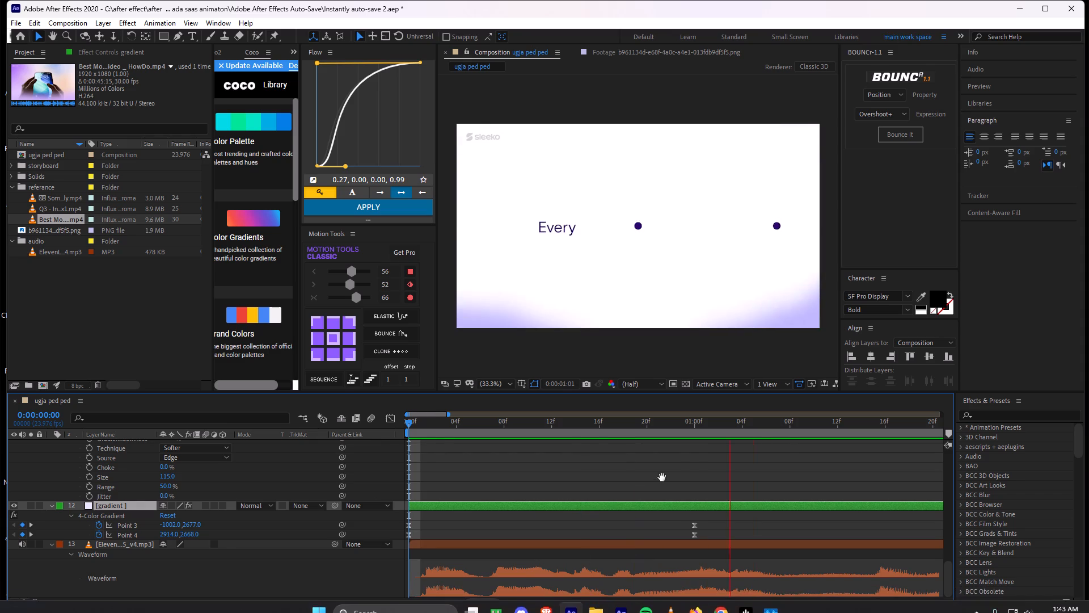
drag(735, 423, 398, 512)
key(space)
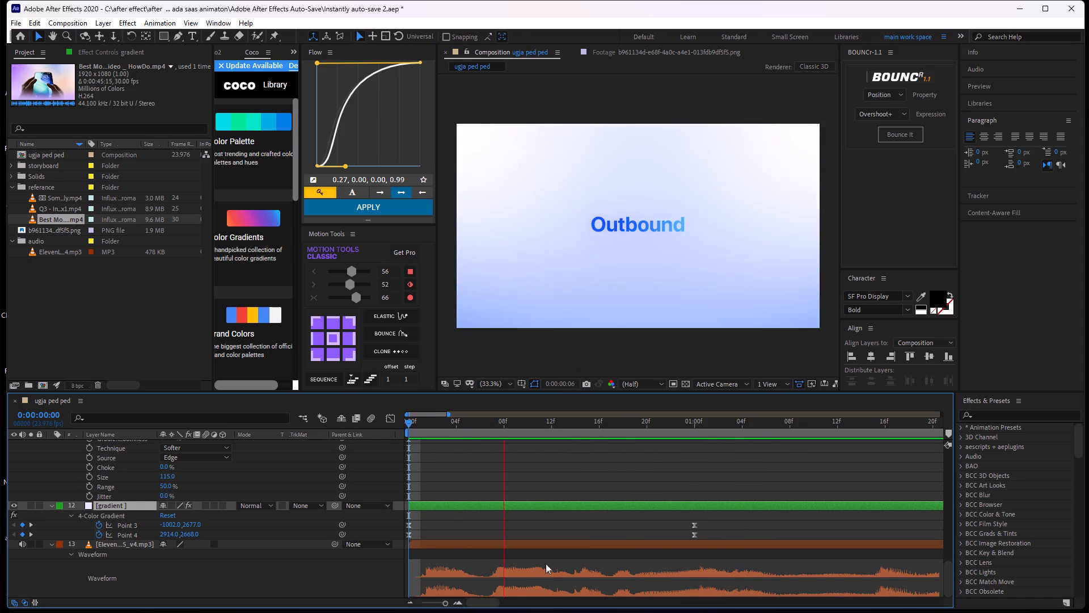
key(space)
drag(585, 426, 415, 477)
key(space)
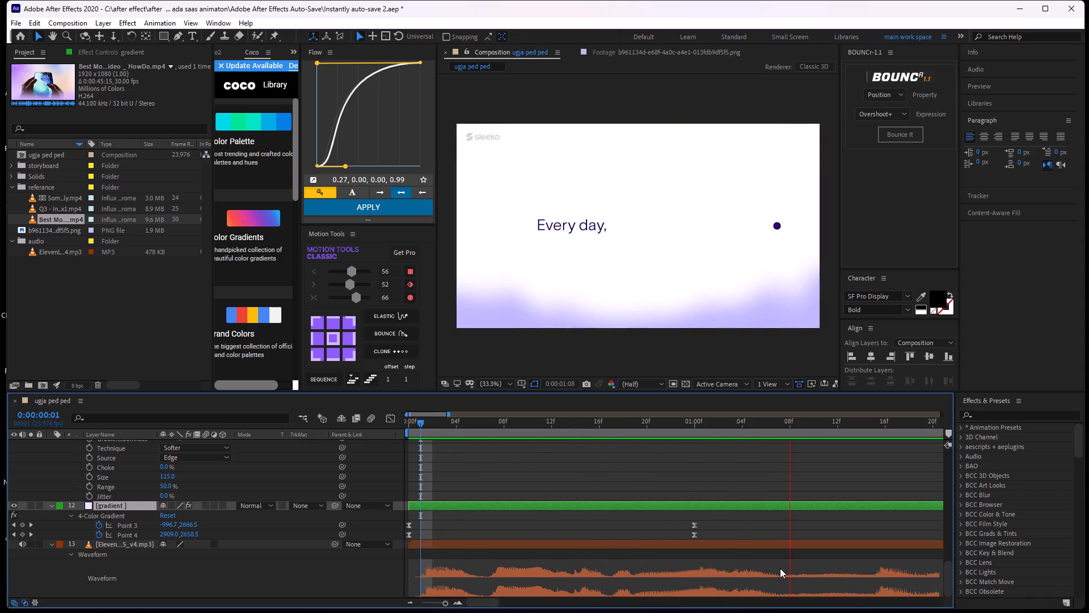
key(space)
Examine the Outbound text layer and the null Position keyframes while scrubbing between frames 13 and 20.
middle_drag(844, 529, 814, 603)
middle_drag(773, 469, 761, 564)
middle_drag(744, 474, 740, 526)
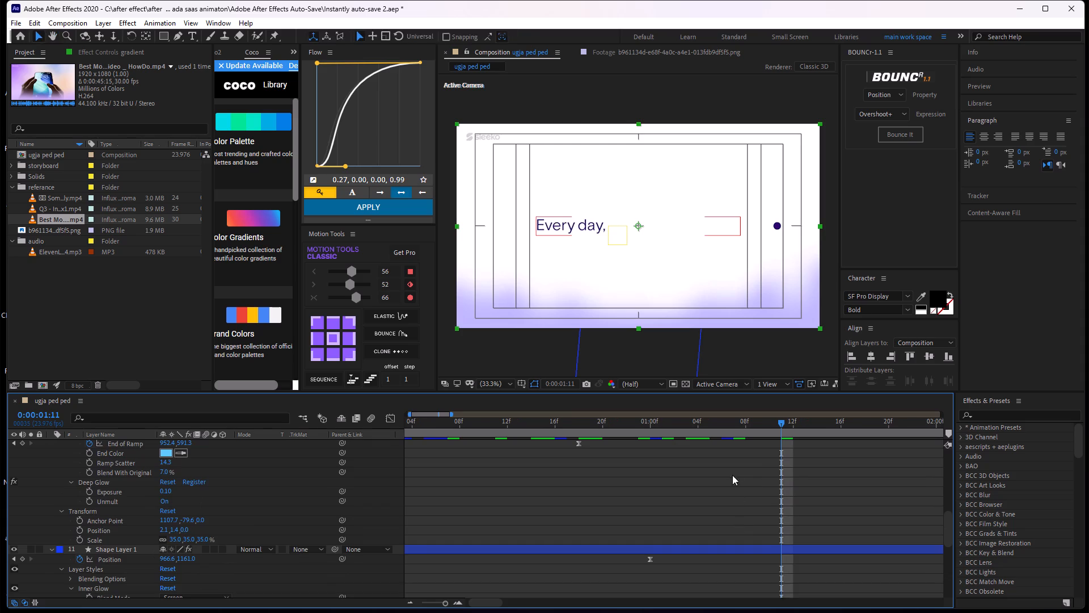
middle_drag(731, 476, 715, 569)
middle_drag(711, 503, 709, 545)
alt+scroll(698, 511, down, 1)
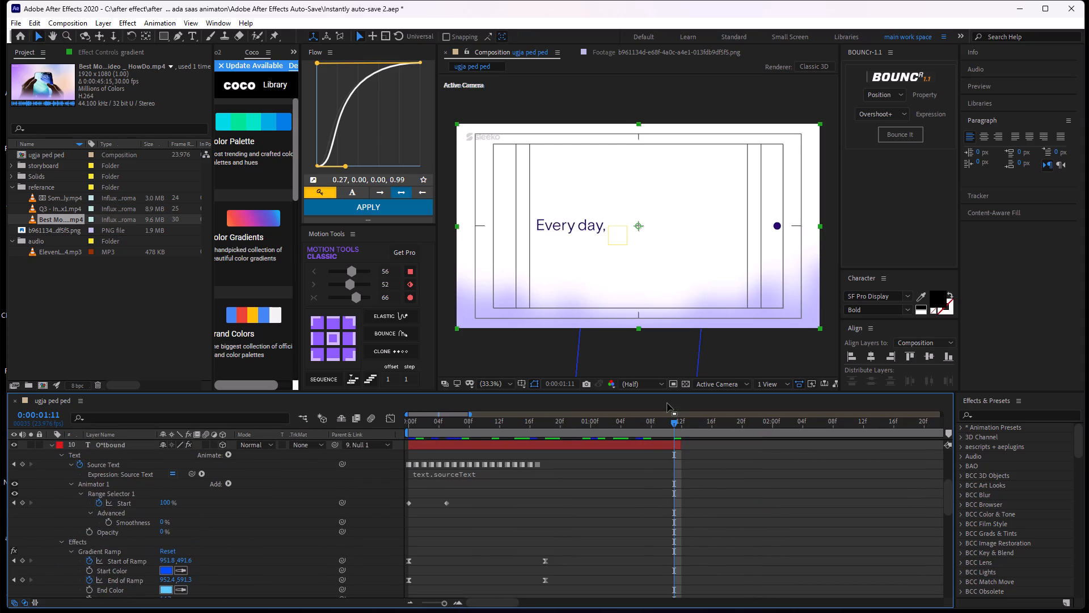
drag(672, 425, 505, 490)
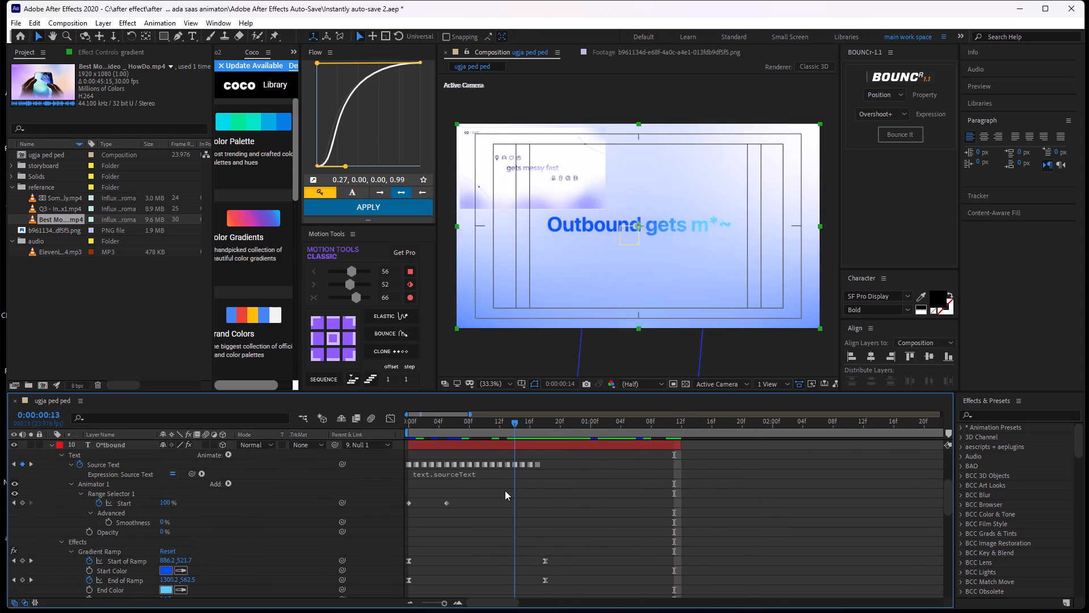
drag(505, 490, 556, 477)
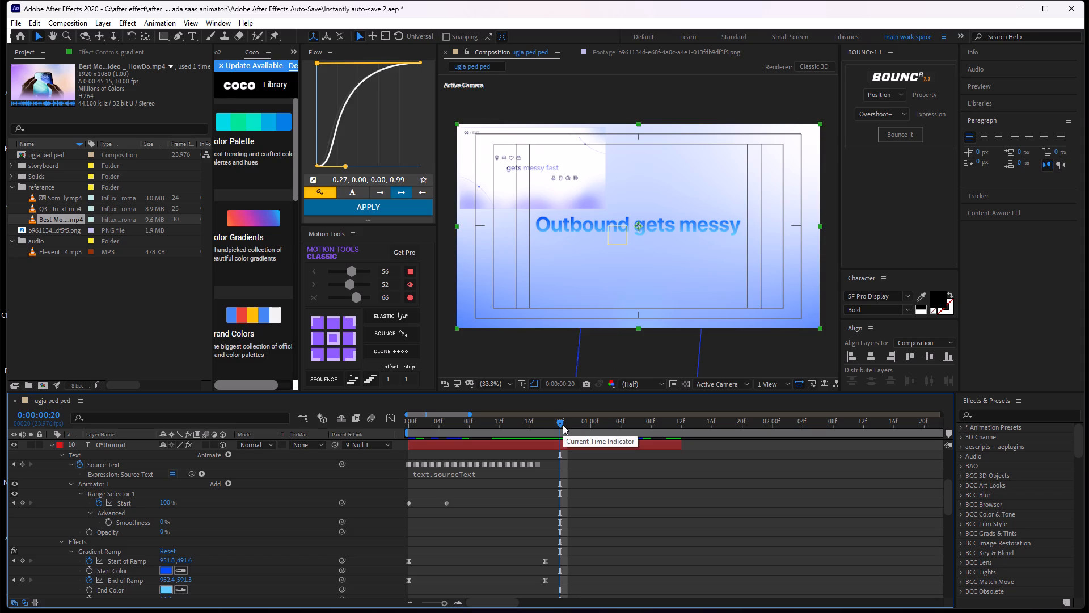
drag(565, 426, 537, 461)
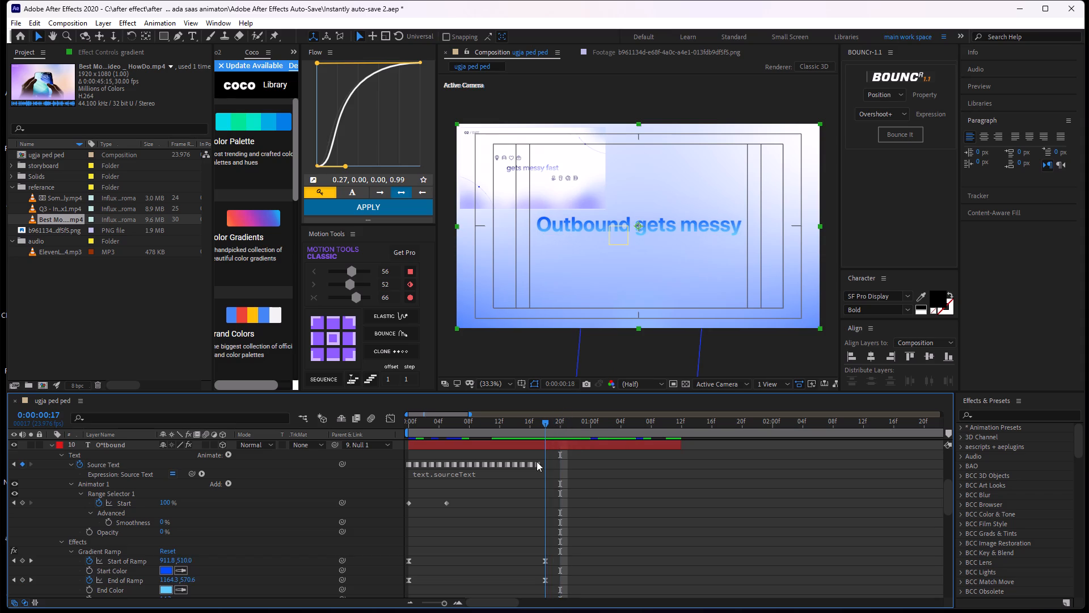
drag(537, 461, 547, 469)
alt+scroll(554, 486, up, 3)
middle_drag(556, 481, 629, 551)
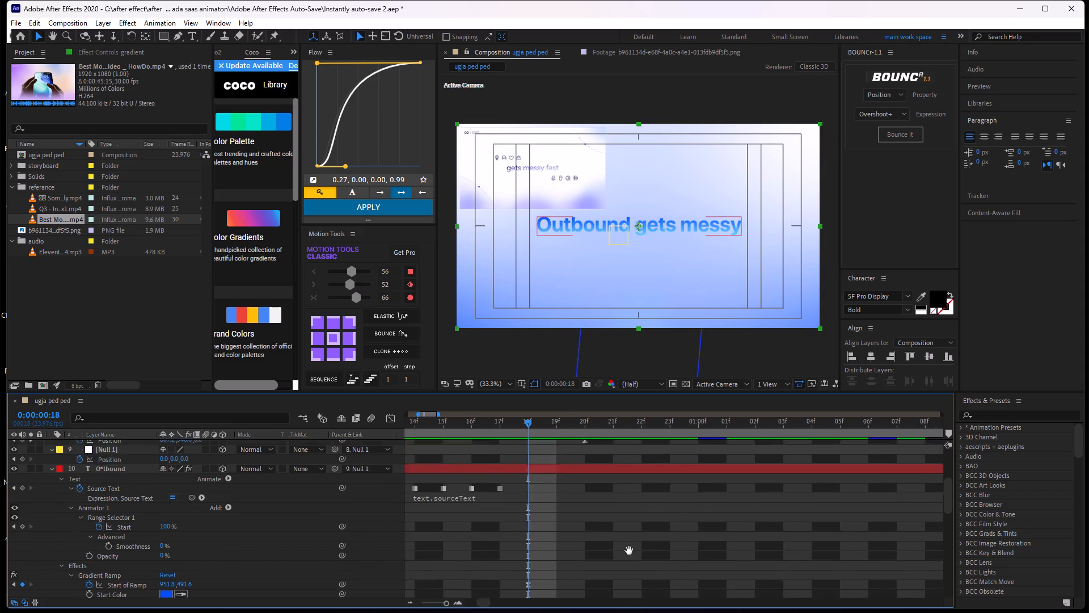
middle_drag(629, 551, 661, 549)
middle_drag(653, 516, 661, 480)
alt+scroll(661, 480, down, 1)
click(649, 524)
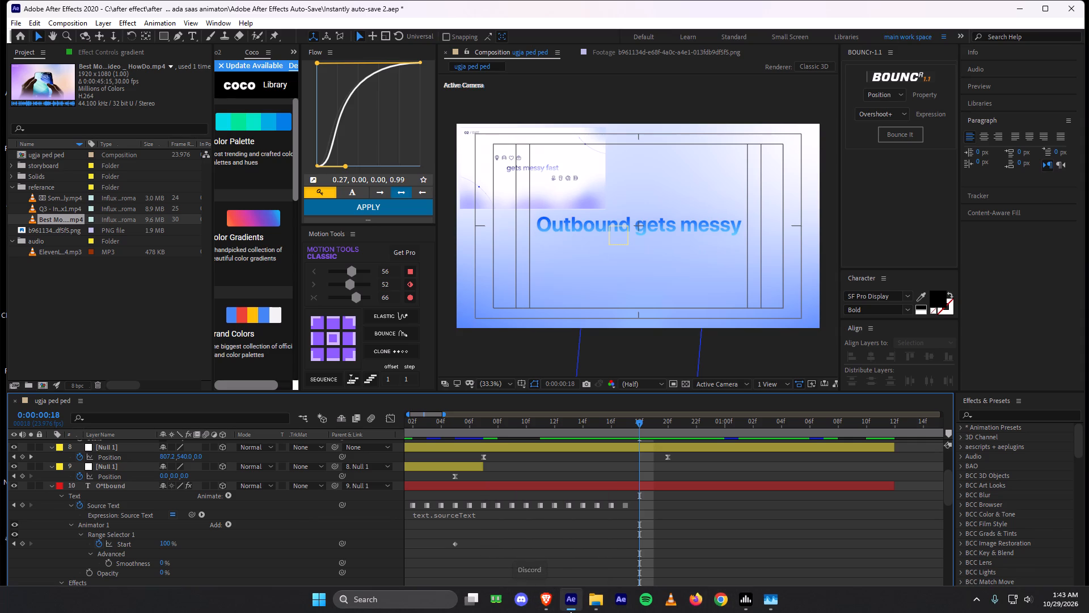
Switch to the Brave browser.
click(547, 596)
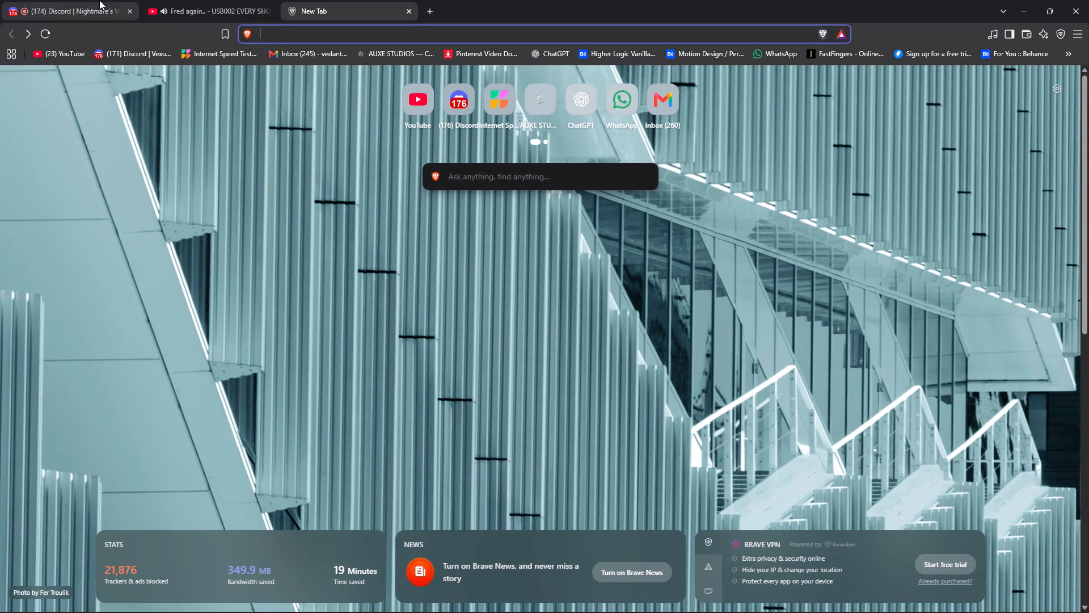
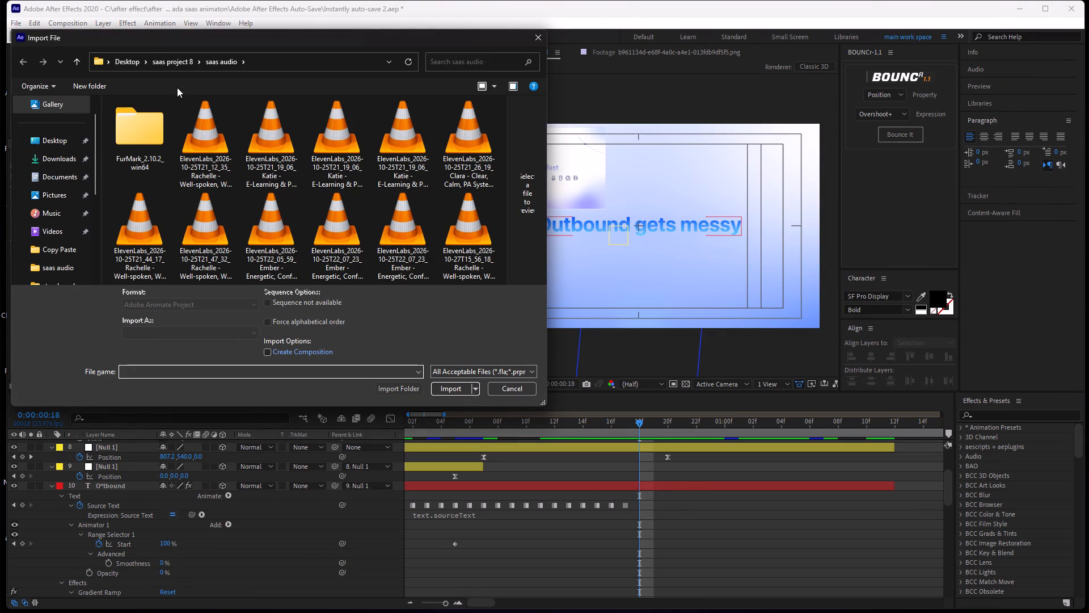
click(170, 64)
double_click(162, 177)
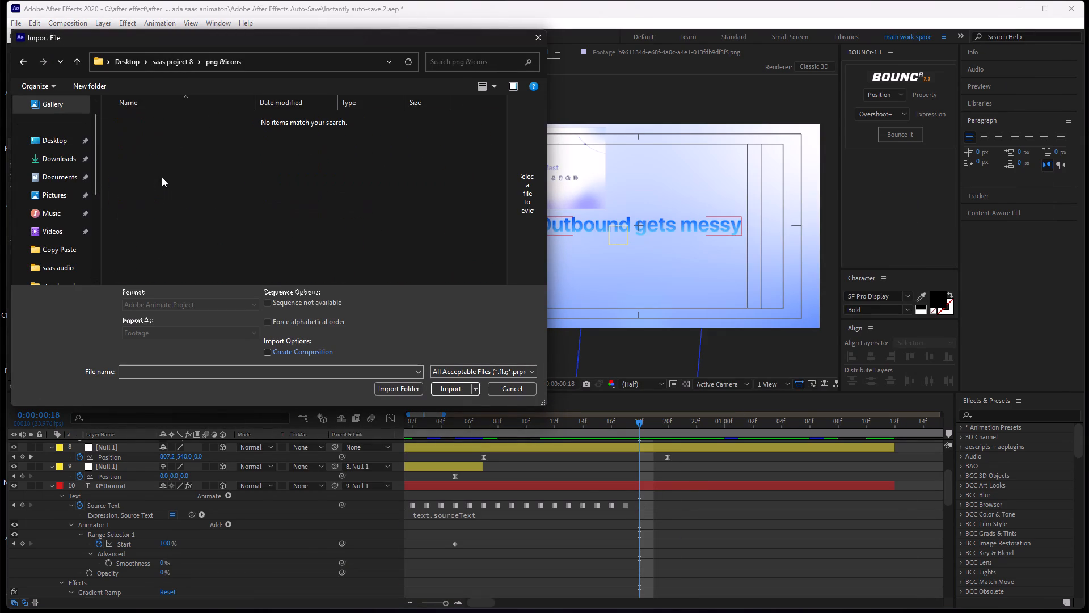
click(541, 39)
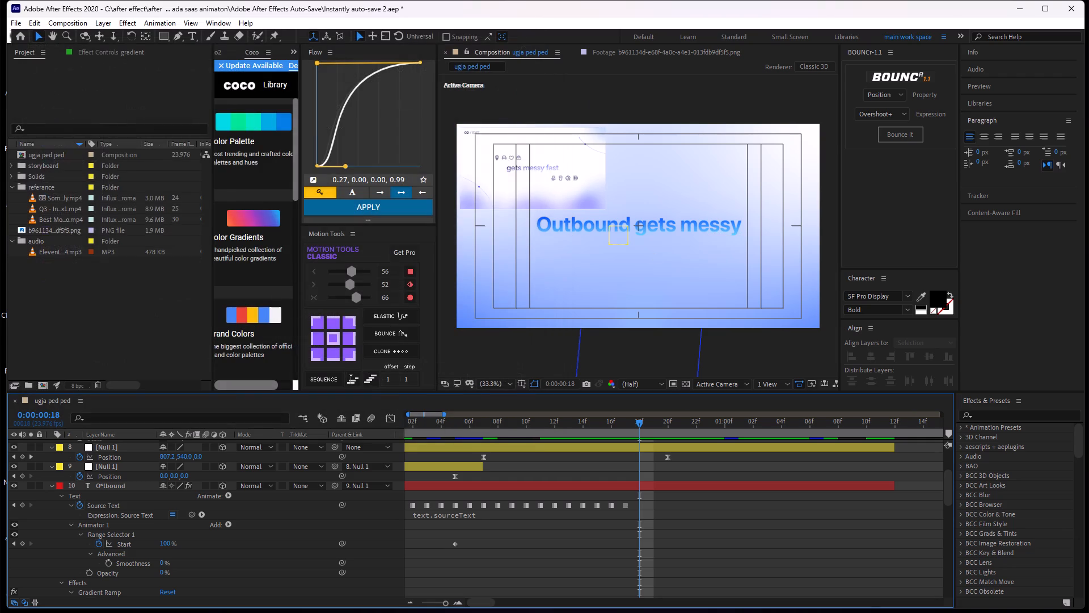
Switch to File Explorer and look through the saas project 8 subfolders for icon images to use.
click(600, 589)
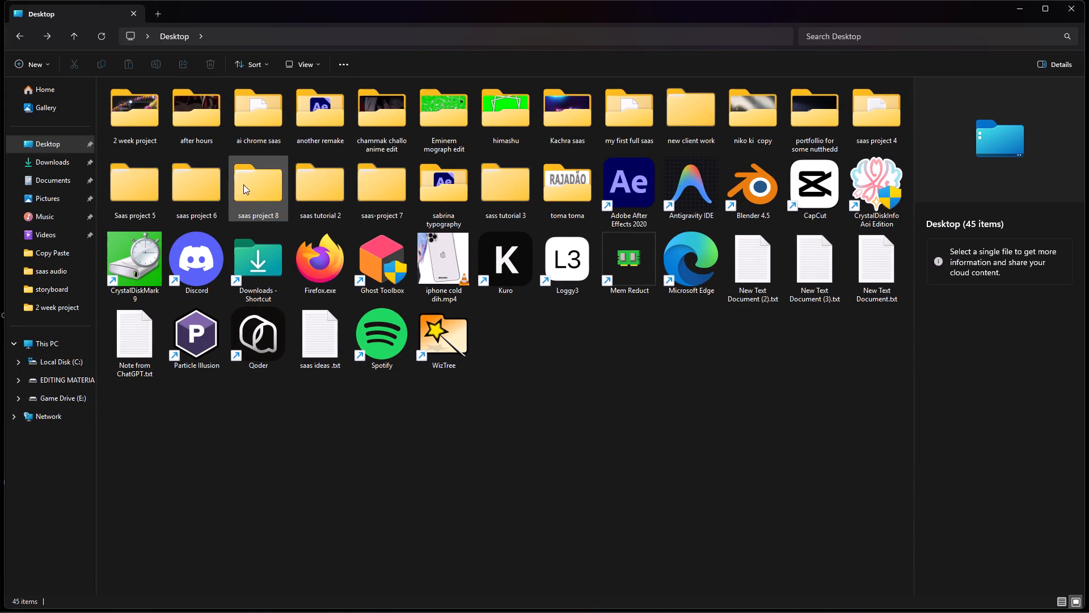
double_click(276, 186)
double_click(172, 165)
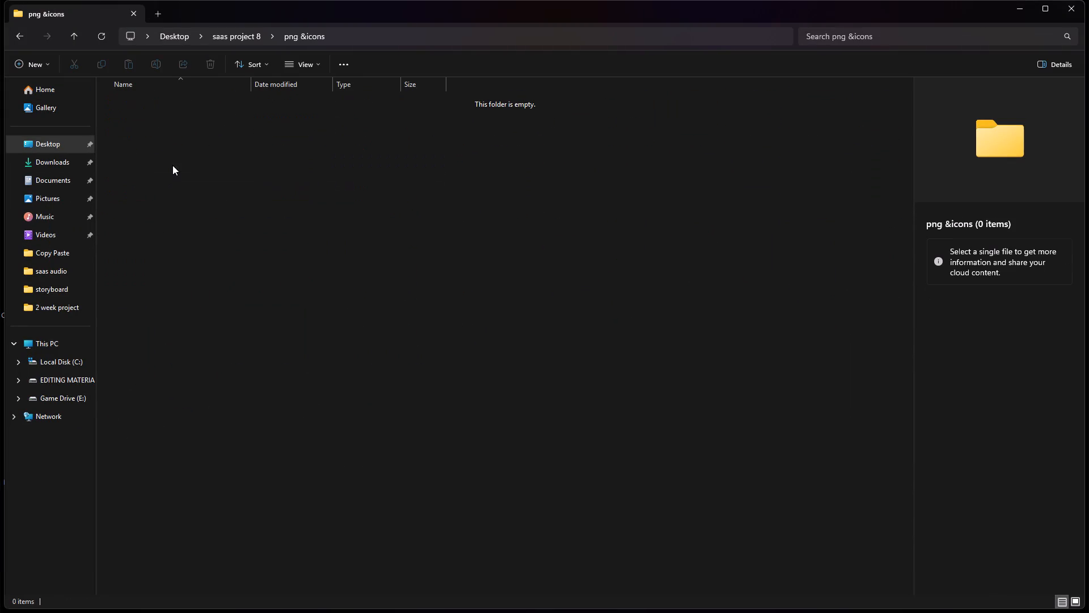
click(420, 114)
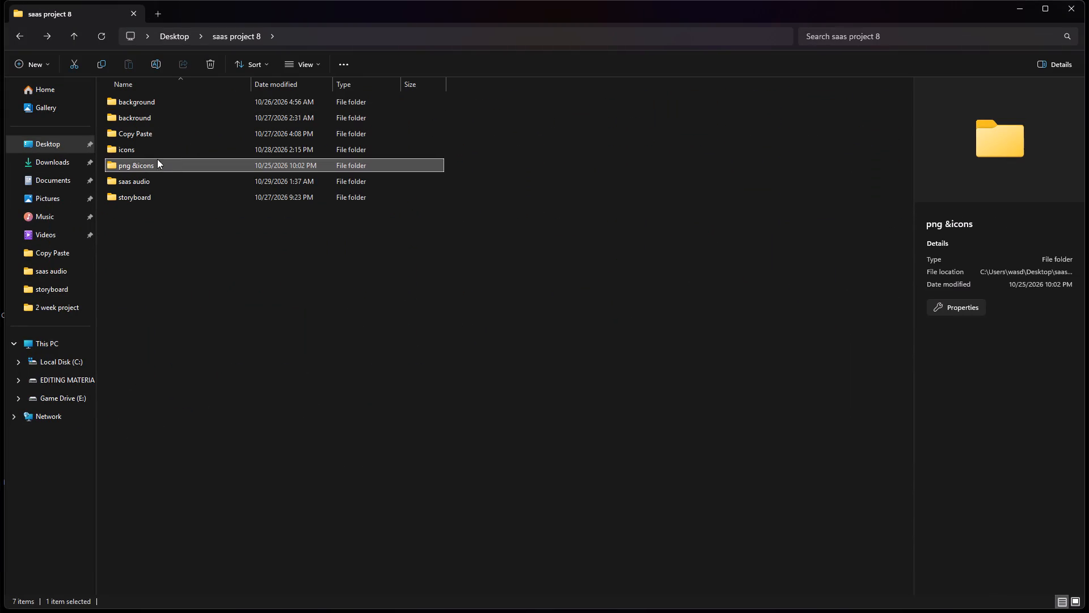
double_click(154, 148)
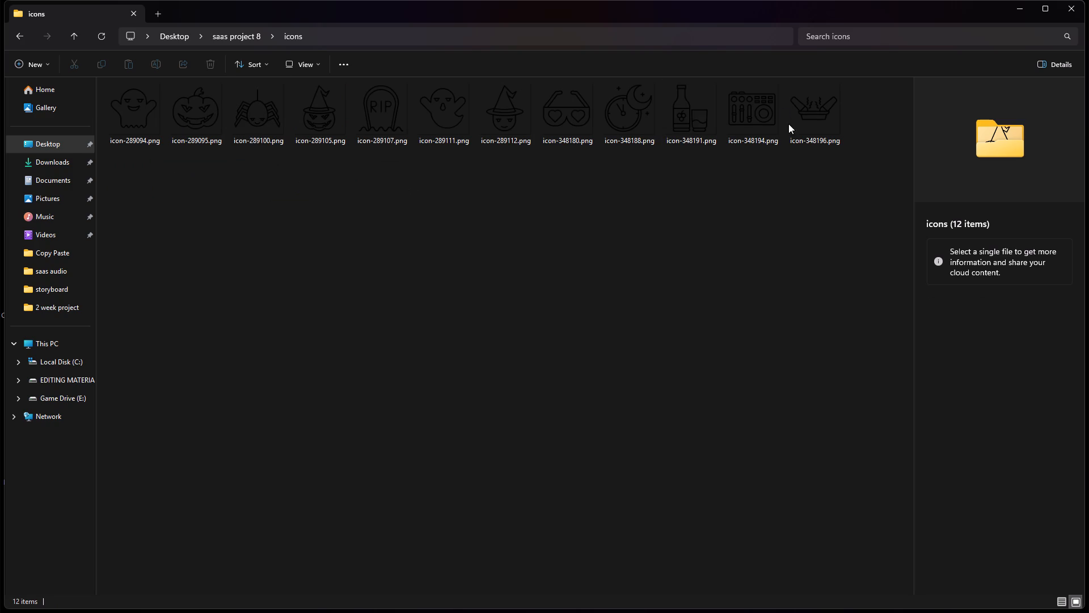
drag(832, 166, 129, 112)
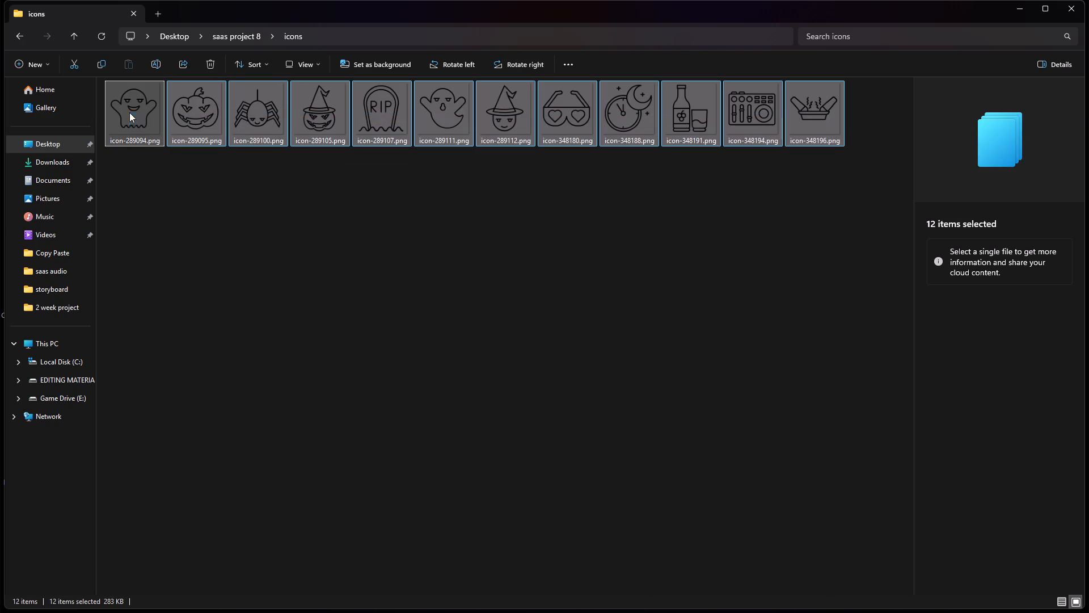
click(487, 156)
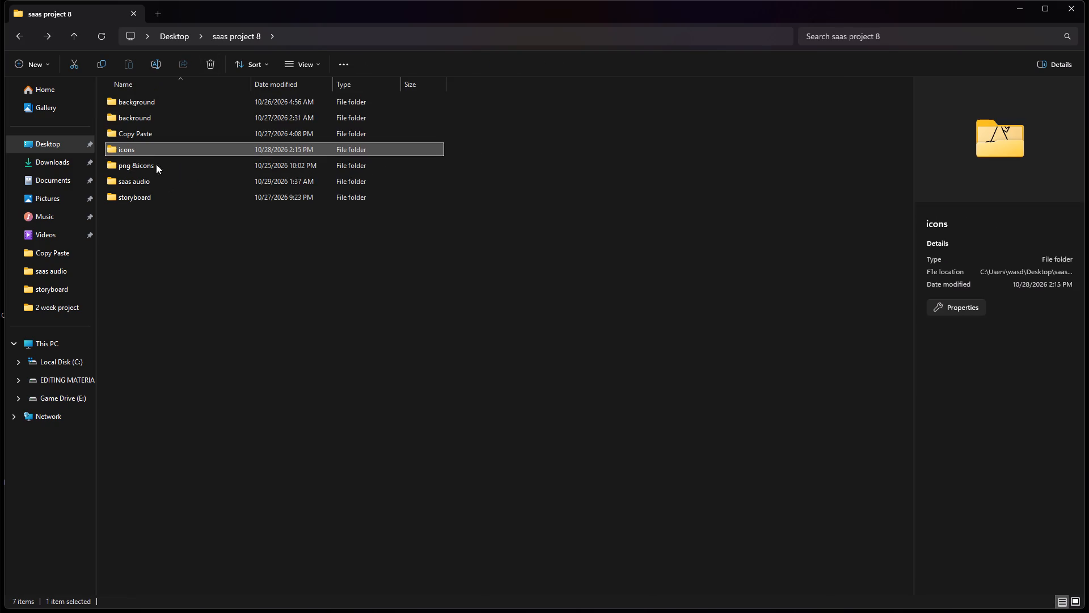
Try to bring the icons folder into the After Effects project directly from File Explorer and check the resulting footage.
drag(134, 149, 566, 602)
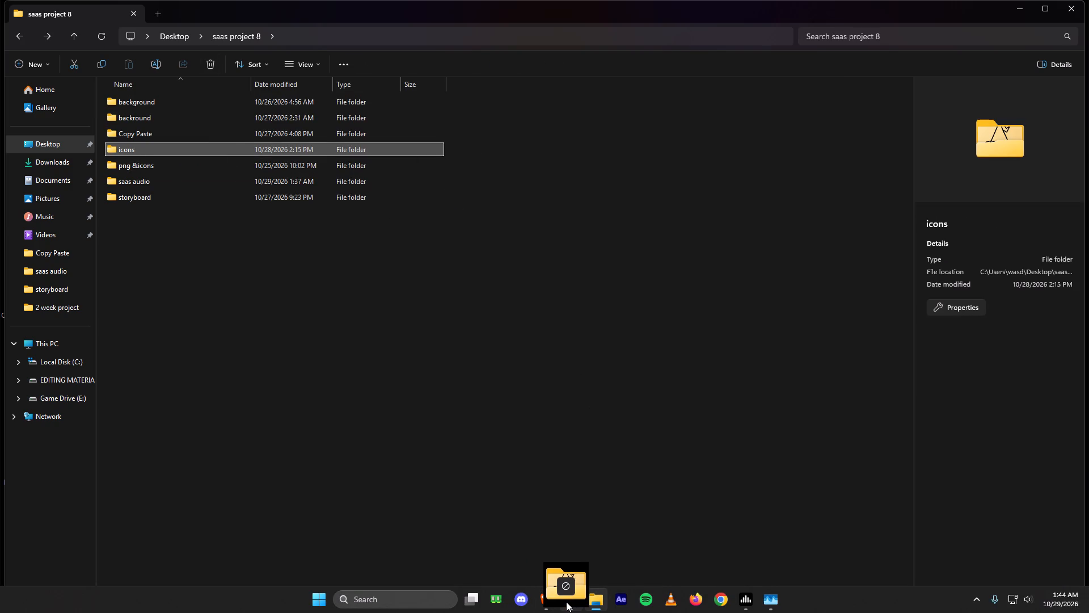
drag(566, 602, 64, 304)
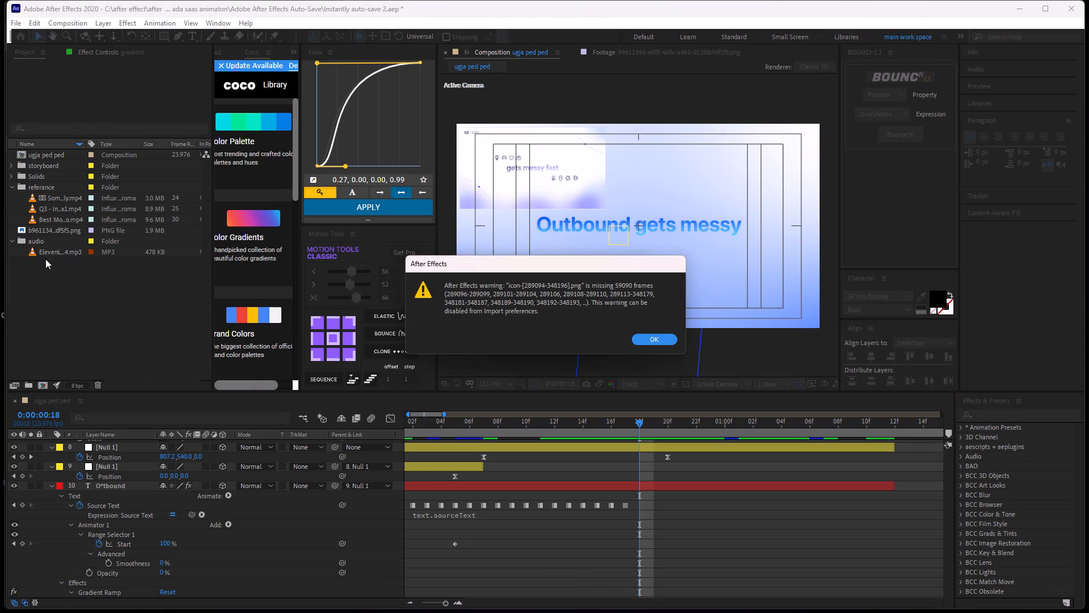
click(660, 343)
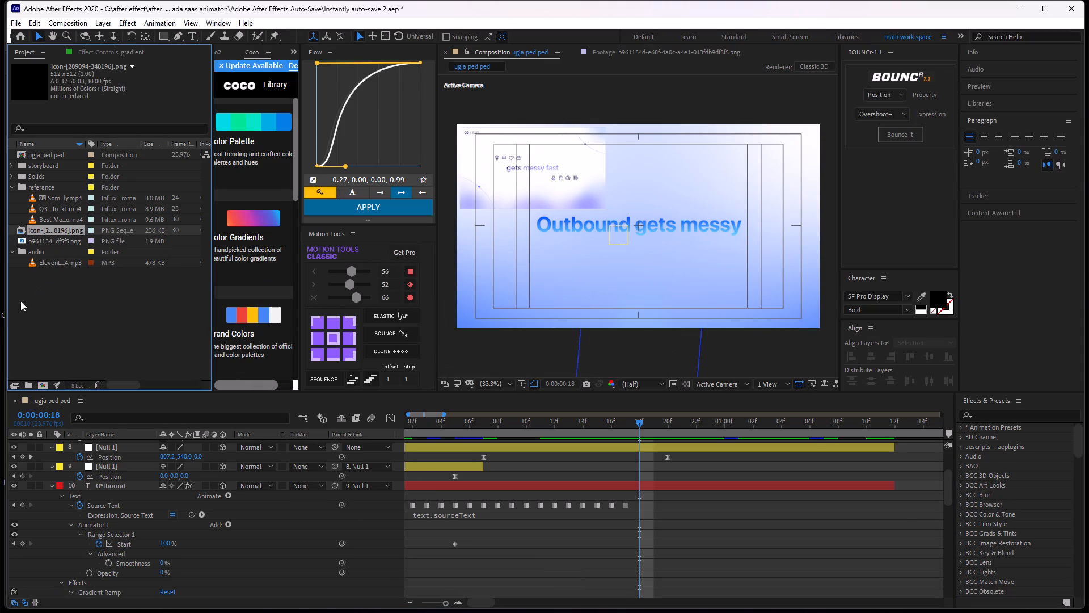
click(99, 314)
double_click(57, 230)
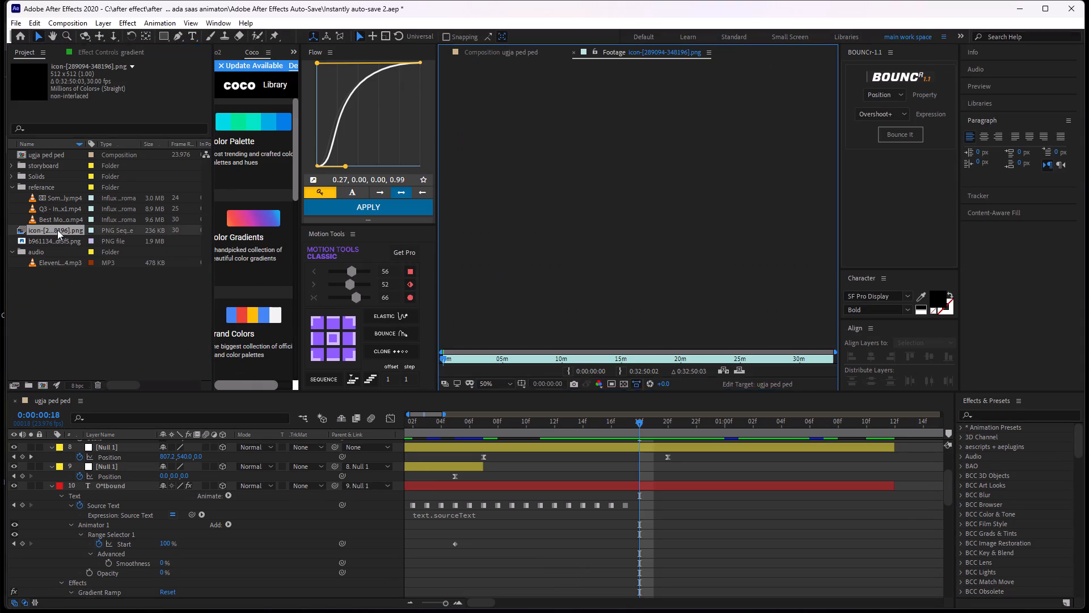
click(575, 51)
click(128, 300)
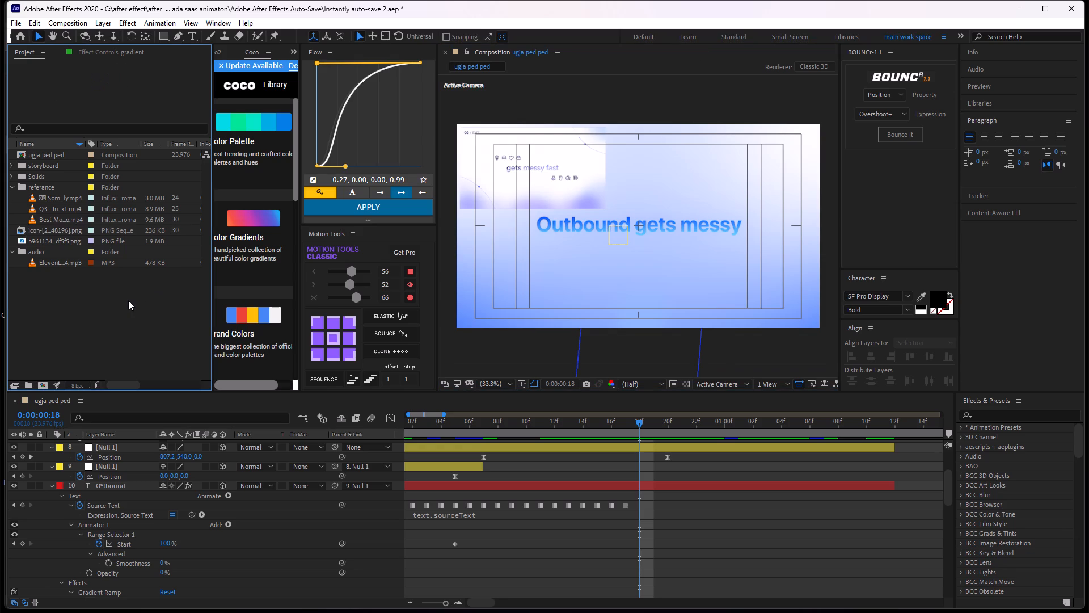
Import the icons folder from saas project 8 as a folder of separate images.
key(ctrl+i)
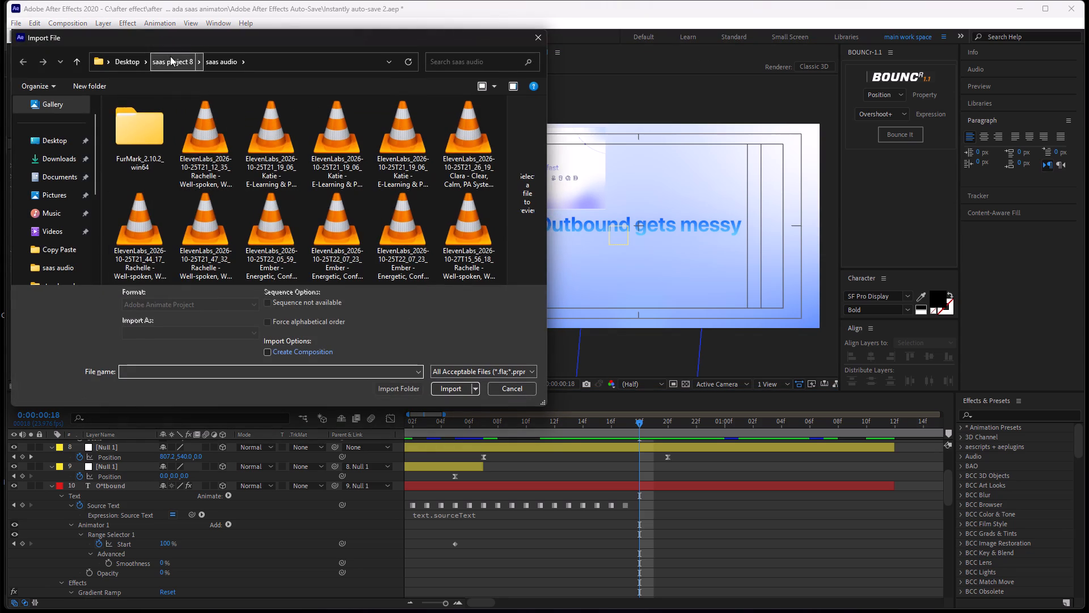
click(170, 56)
click(149, 164)
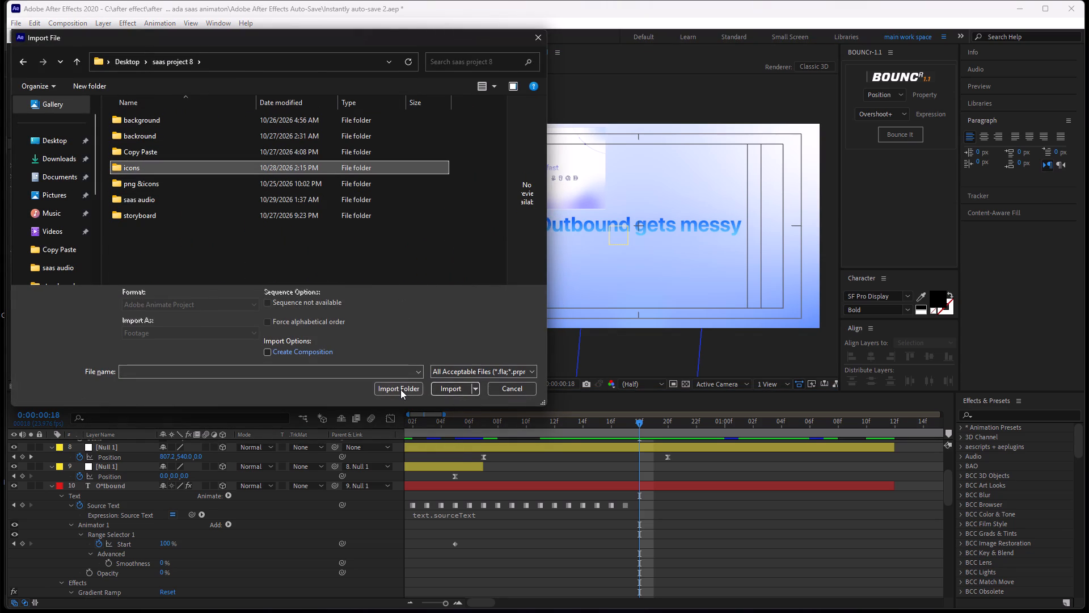
click(400, 389)
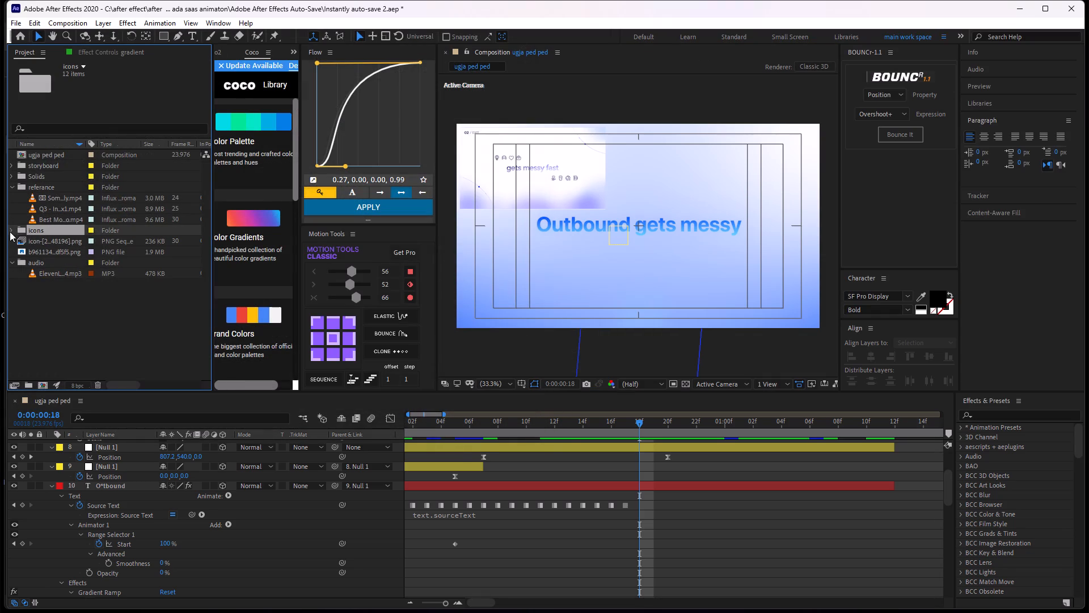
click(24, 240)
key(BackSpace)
Expand the imported icons folder and examine its individual PNG files.
click(32, 236)
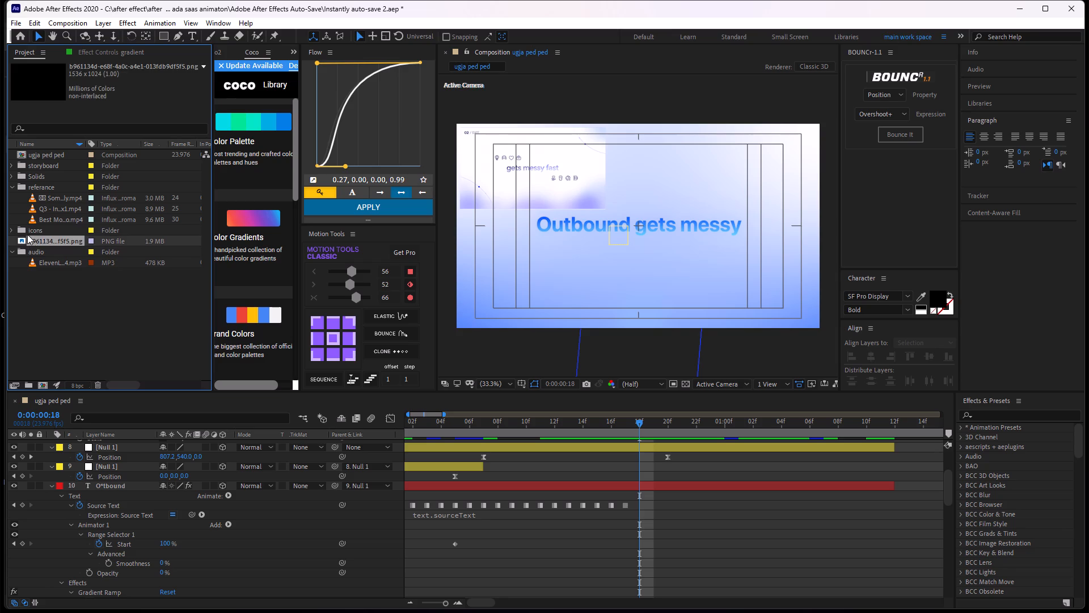
click(44, 221)
click(35, 231)
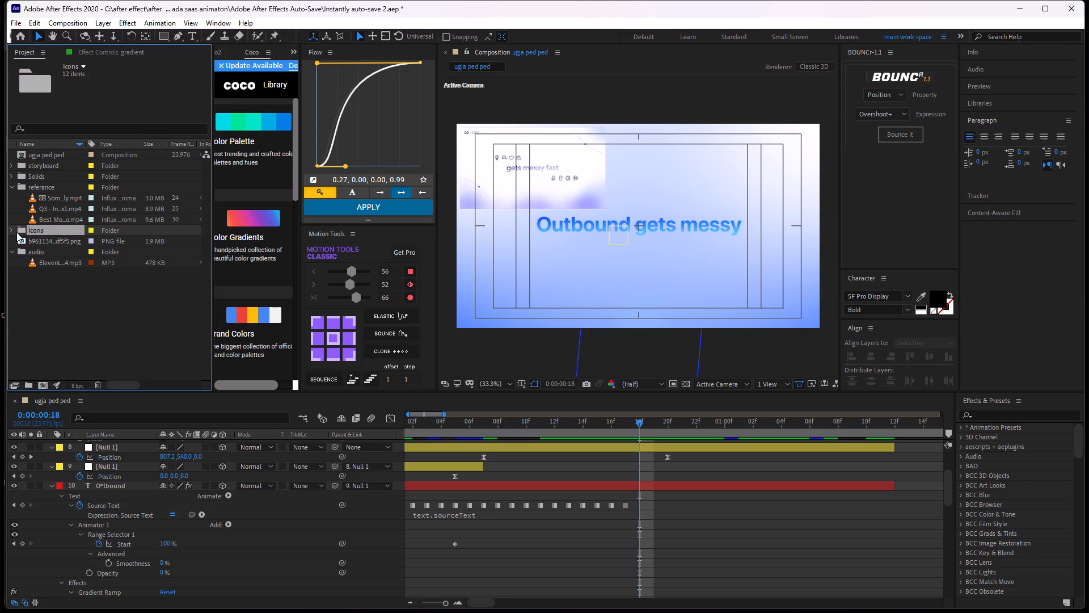
click(9, 232)
click(46, 247)
click(73, 251)
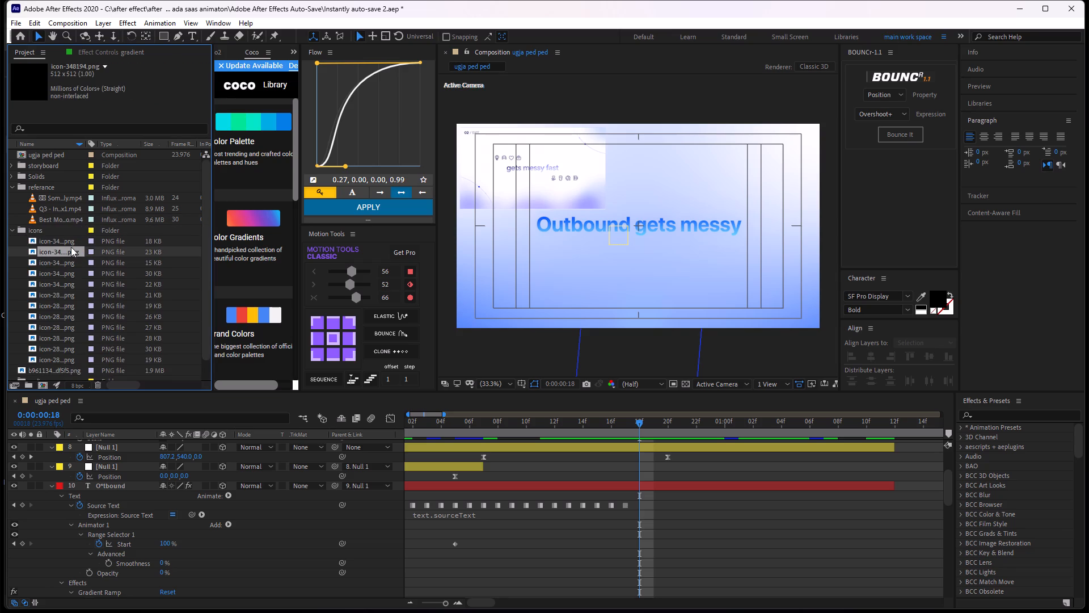
click(69, 242)
click(65, 261)
double_click(60, 281)
click(73, 251)
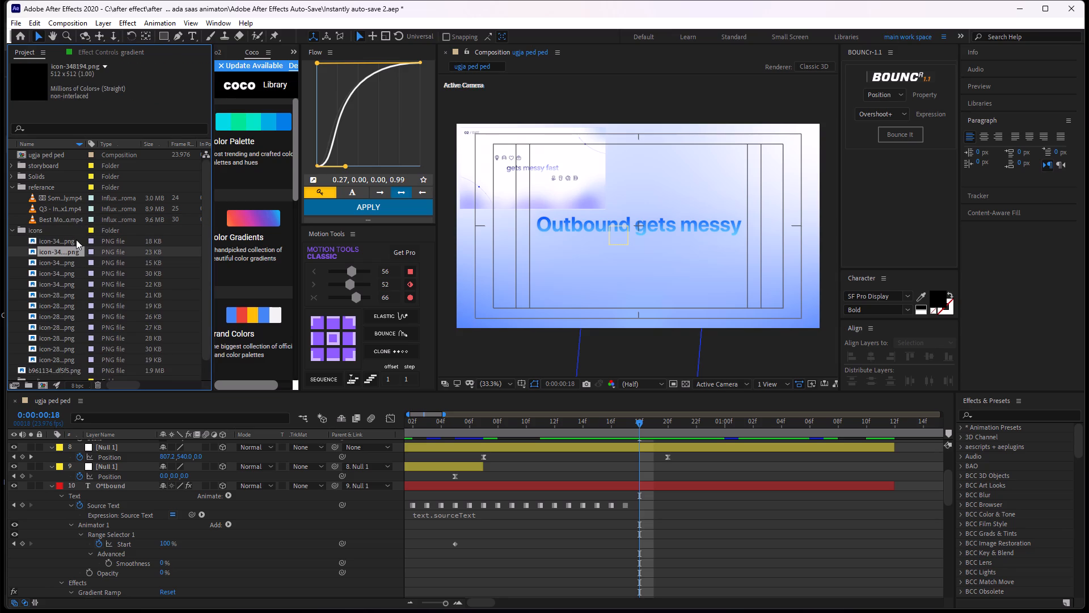
click(76, 240)
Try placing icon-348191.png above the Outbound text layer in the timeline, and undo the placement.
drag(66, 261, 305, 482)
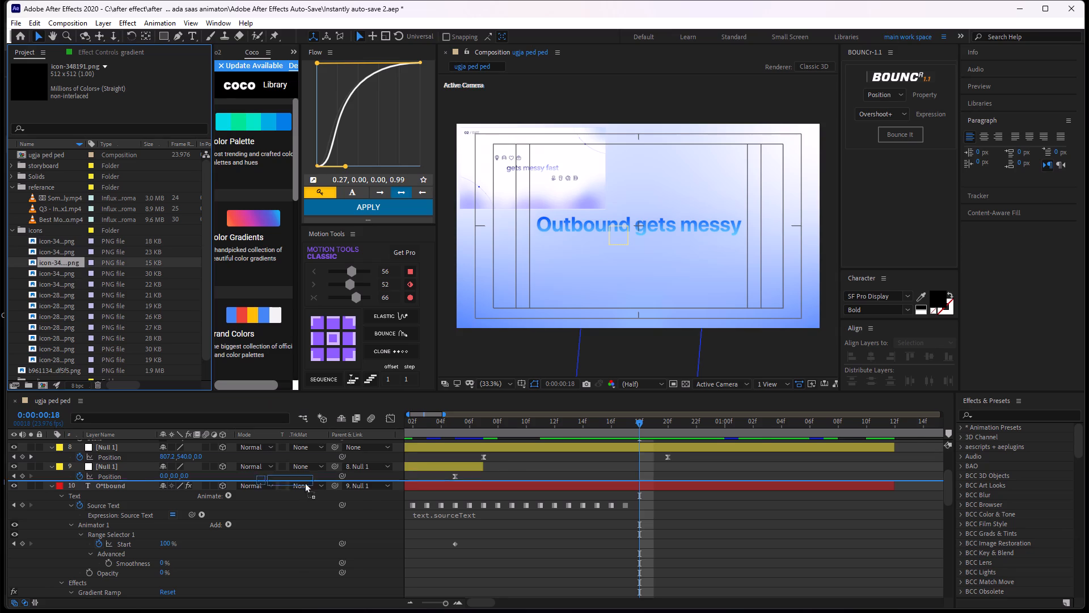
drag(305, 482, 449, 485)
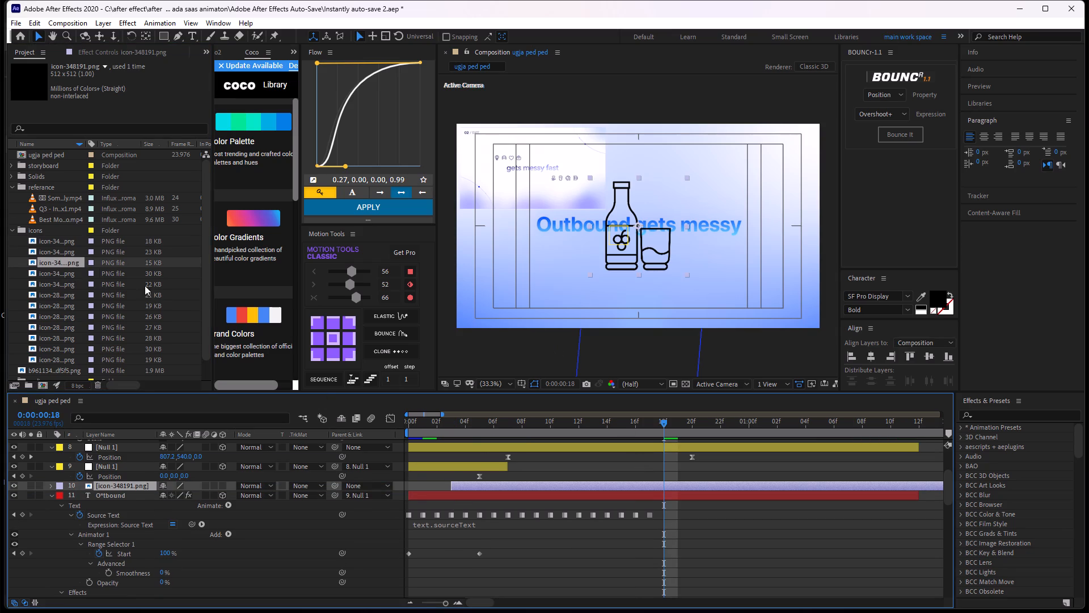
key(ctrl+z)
Add all twelve icon PNGs to the timeline directly above the Outbound text layer, starting at about frame 6.
click(69, 241)
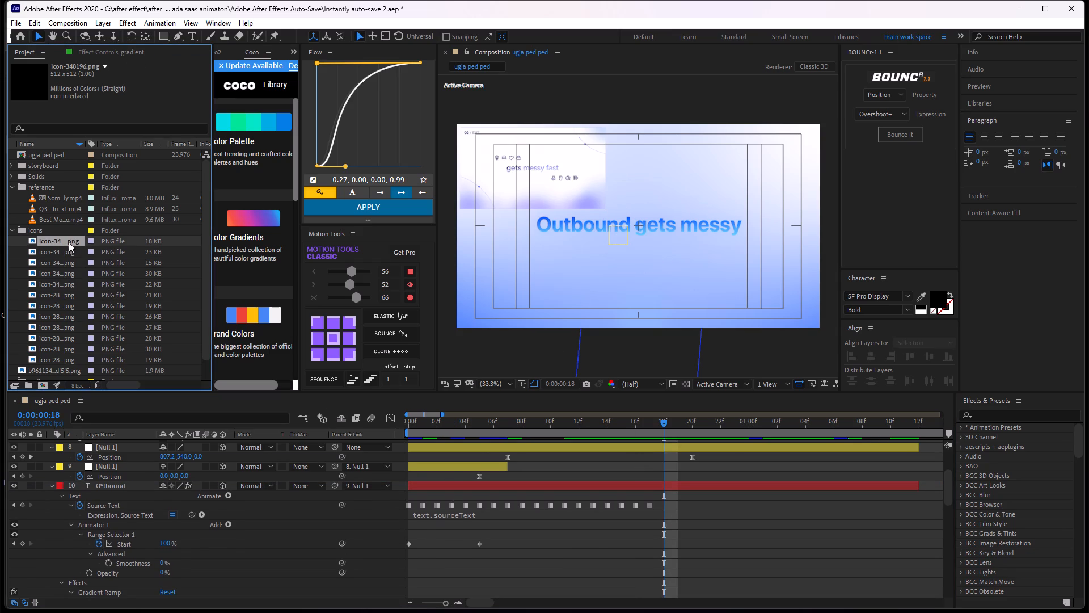
shift+click(75, 362)
drag(62, 247, 491, 496)
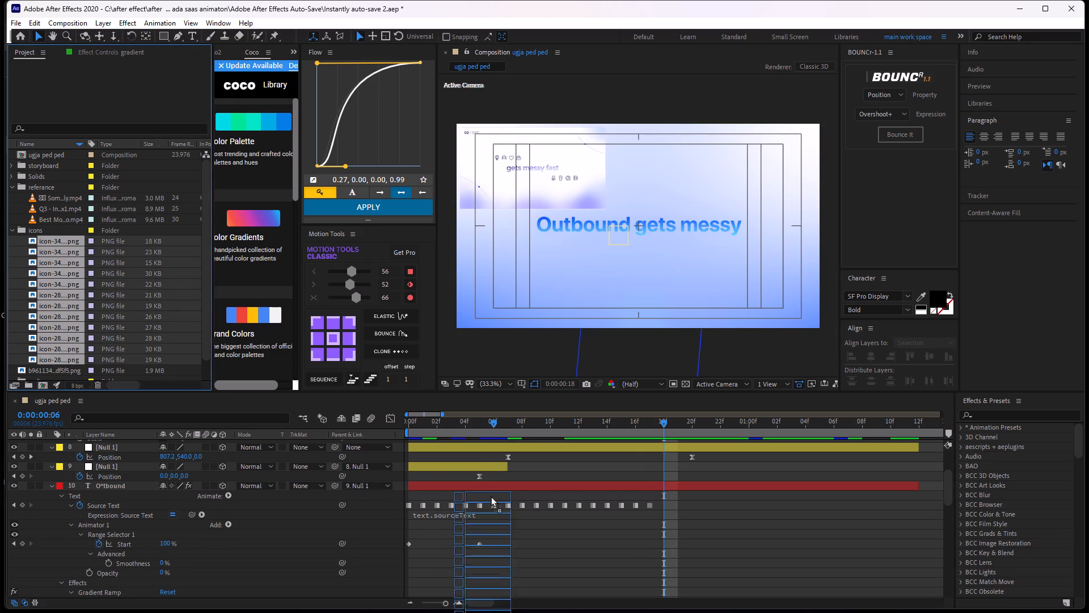
drag(491, 496, 492, 474)
Move the twelve icon layers so they start at 0:00:00:00, together with the Outbound text layer.
alt+scroll(533, 484, down, 1)
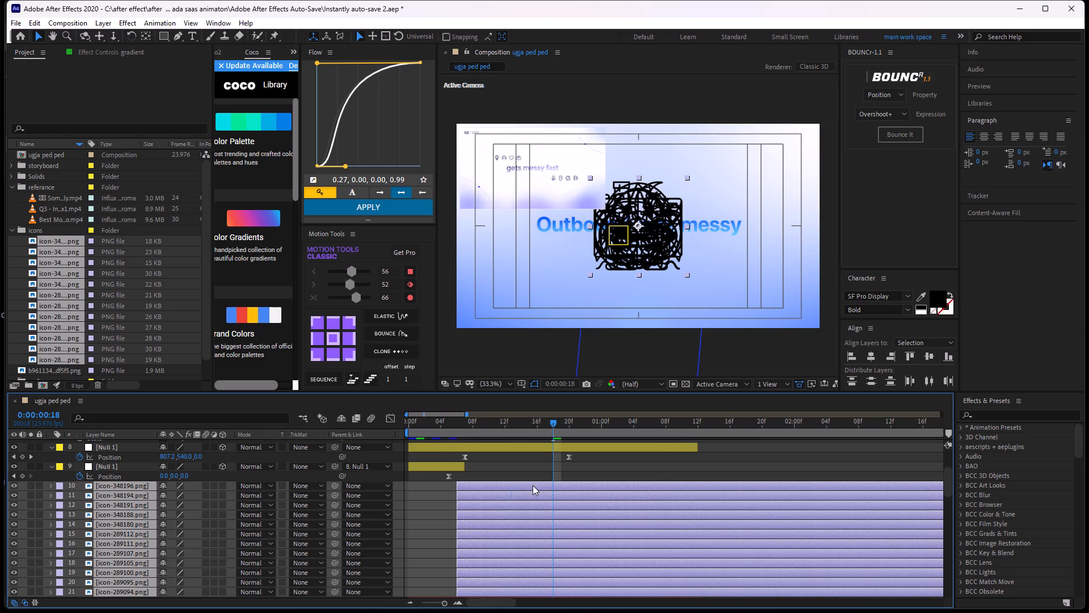
alt+scroll(533, 485, down, 1)
middle_drag(525, 499, 575, 401)
middle_drag(467, 454, 509, 488)
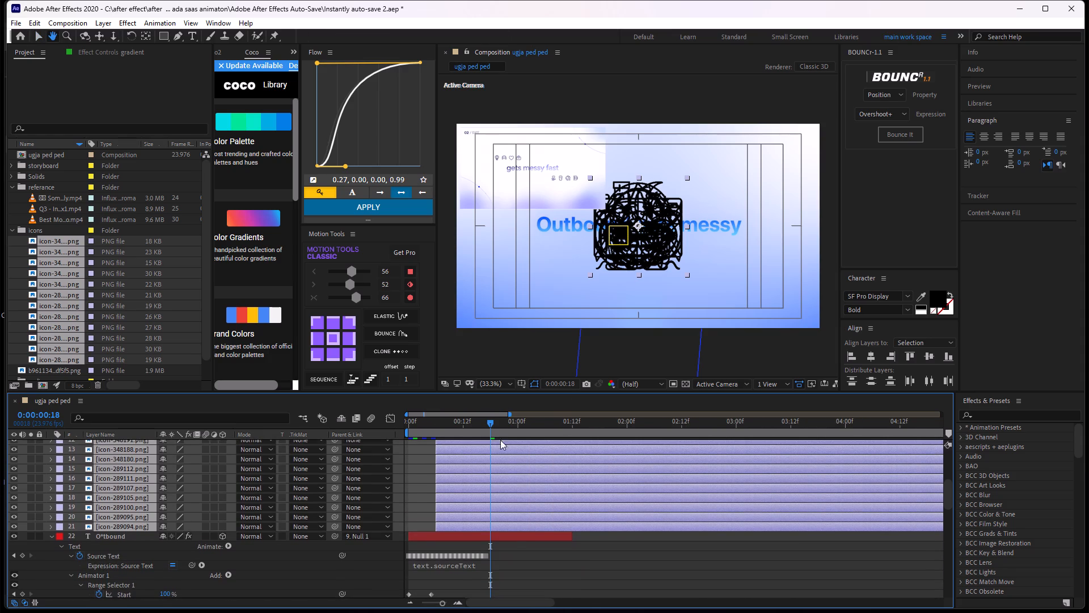
drag(489, 425, 327, 460)
middle_drag(411, 473, 471, 509)
scroll(471, 509, up, 1)
scroll(471, 509, down, 1)
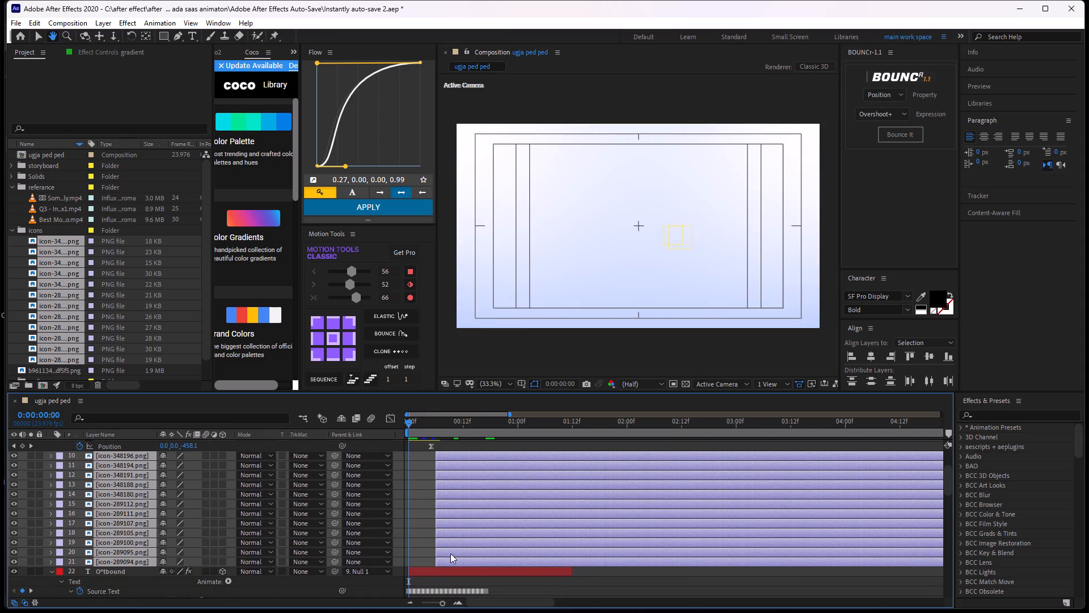
drag(448, 560, 420, 586)
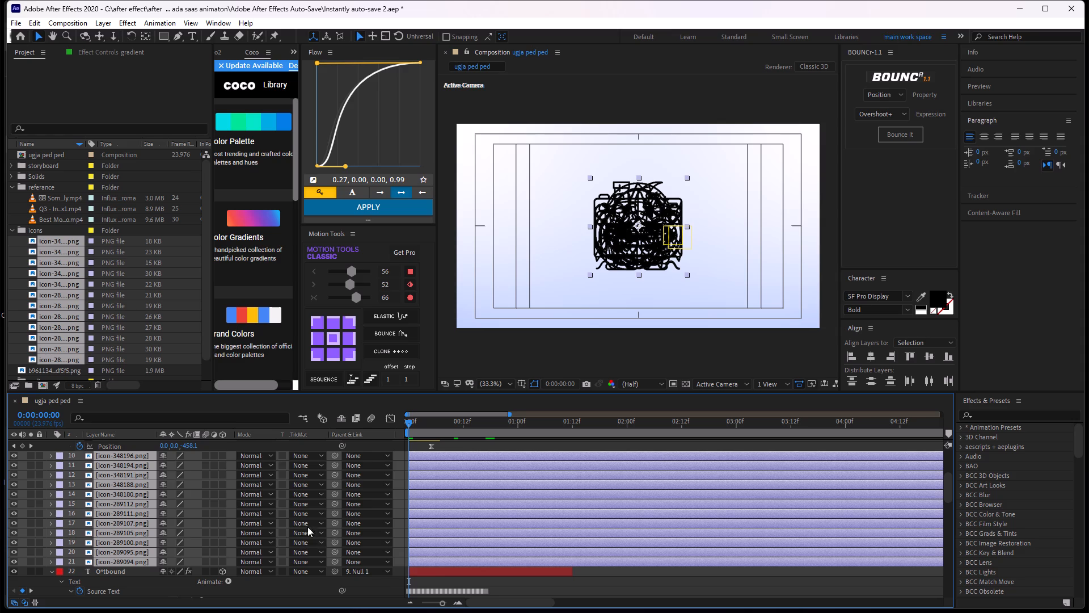
Move the current time to 0:00:00:18 in the timeline.
middle_drag(495, 565, 495, 522)
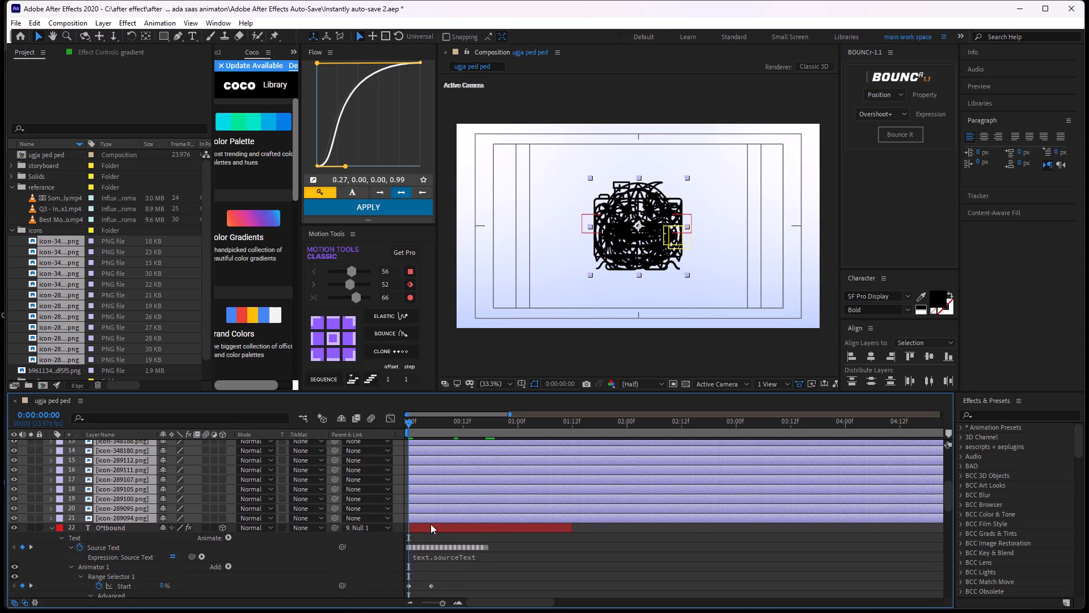
click(522, 548)
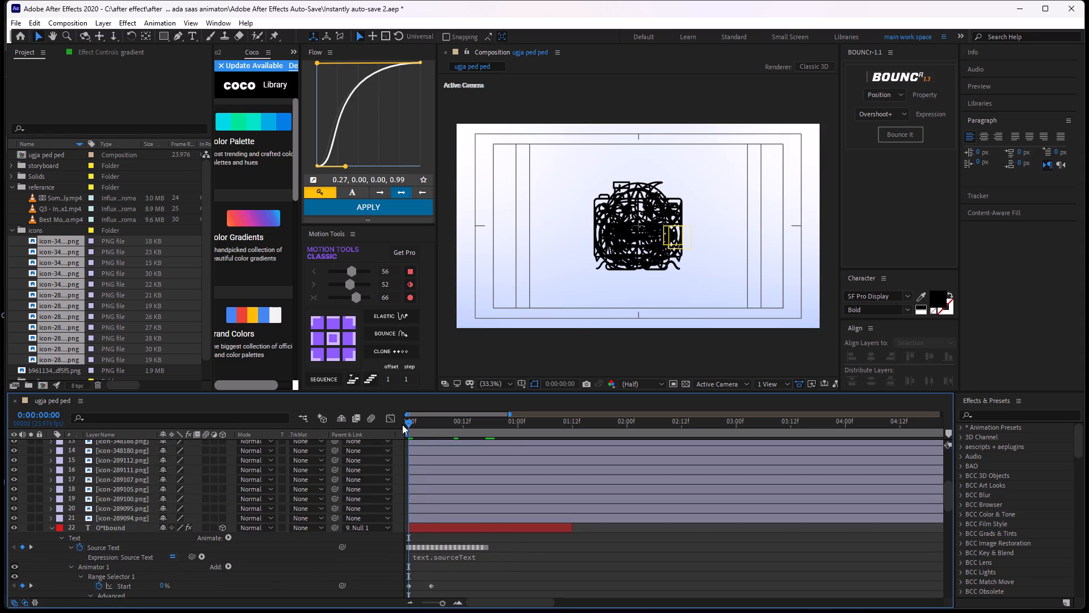
drag(408, 425, 495, 485)
alt+scroll(486, 520, up, 3)
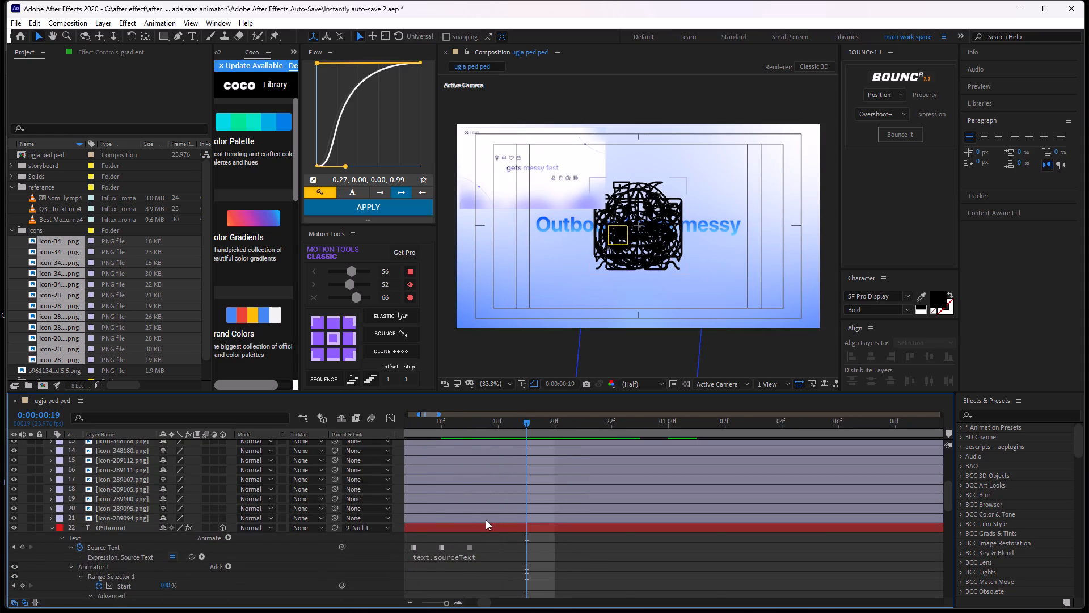
drag(526, 421, 501, 468)
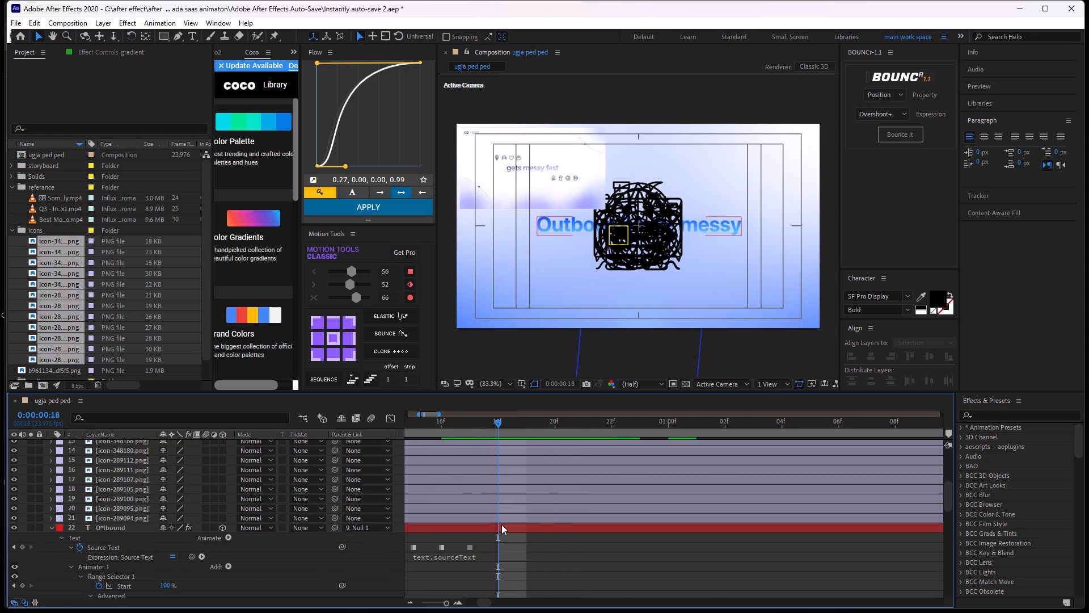
click(501, 524)
click(344, 545)
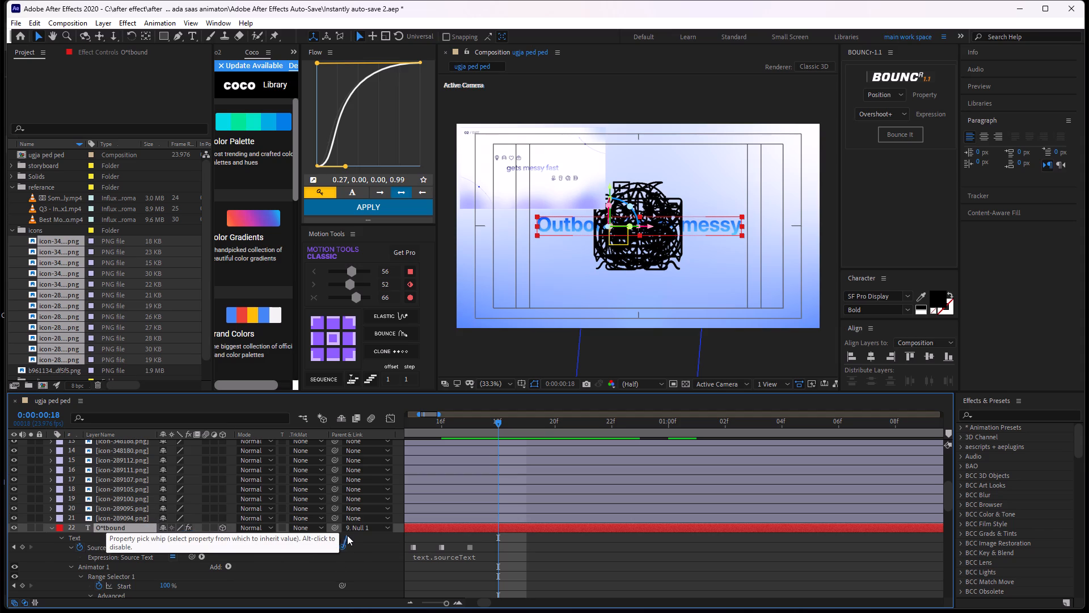
click(529, 538)
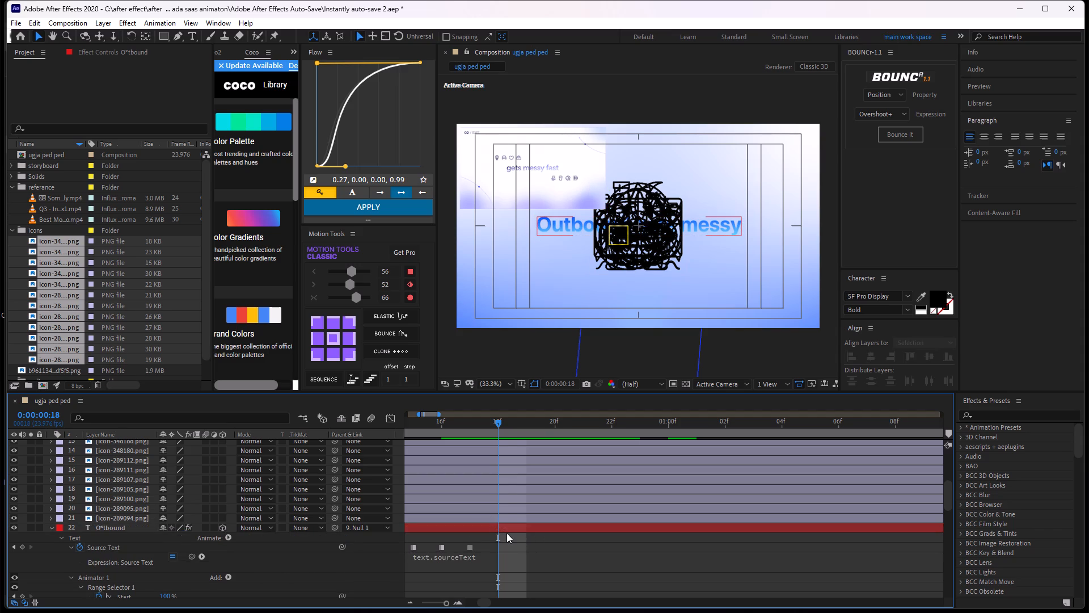
Move icon-289094.png horizontally to just beyond the right end of the Outbound text and scale it to 26%.
middle_drag(506, 543, 510, 574)
click(491, 548)
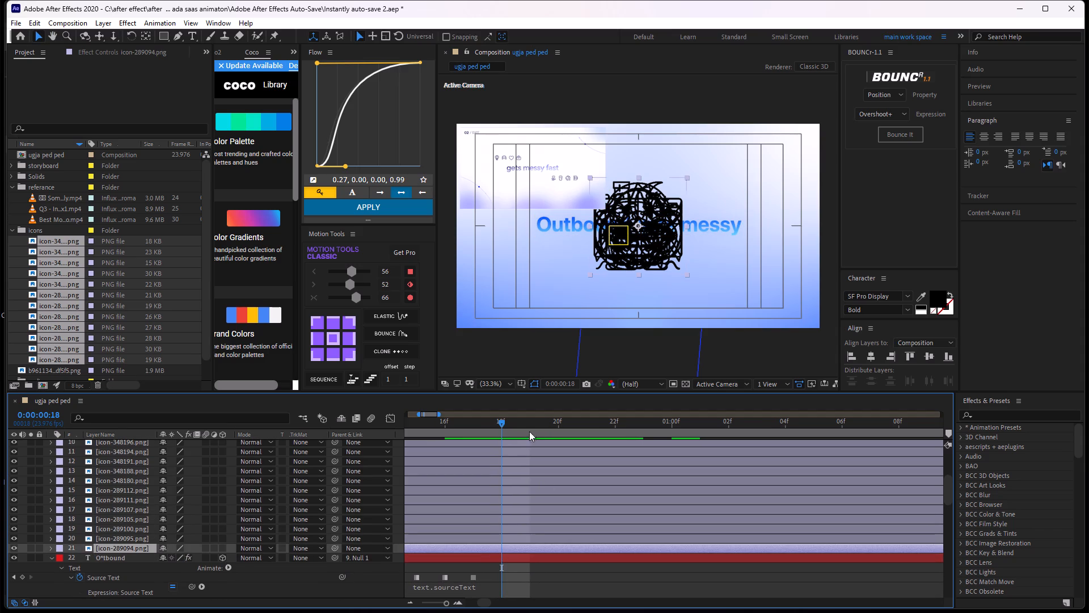
key(p)
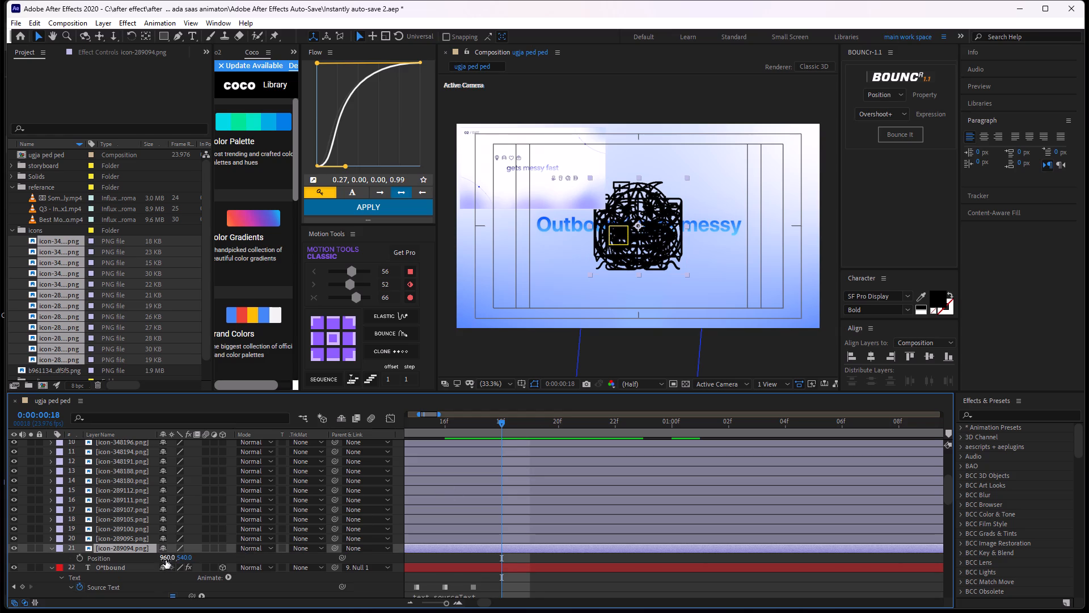
drag(166, 560, 430, 535)
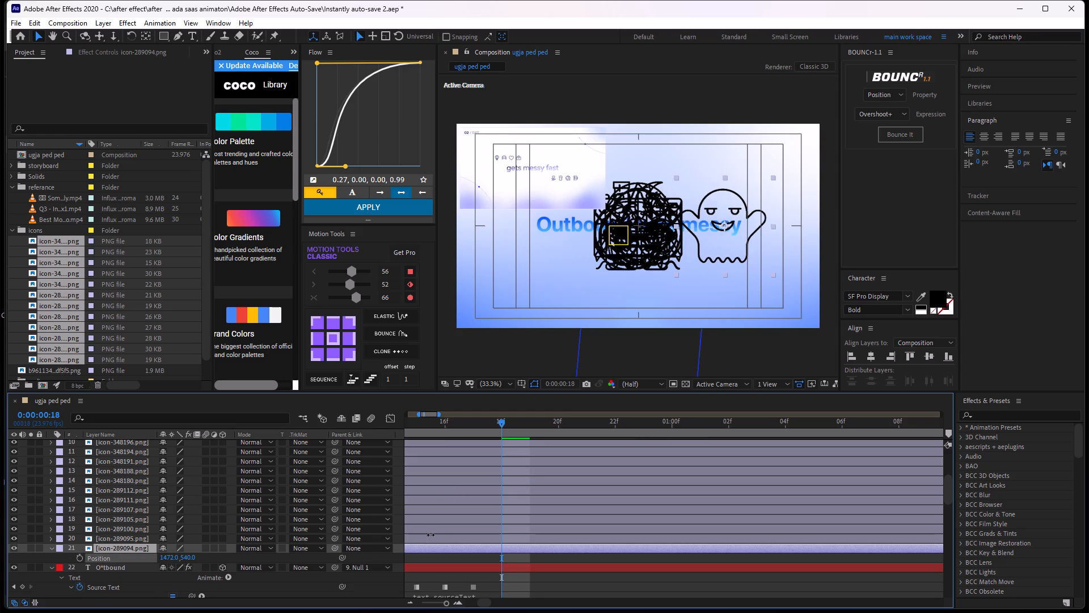
drag(430, 535, 496, 533)
key(s)
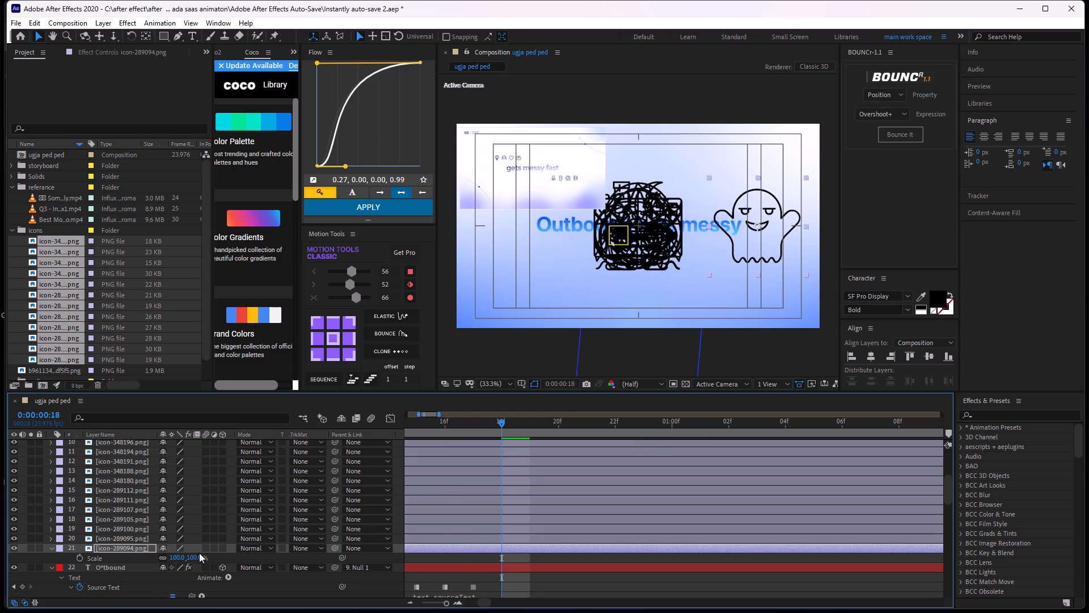
drag(198, 556, 161, 557)
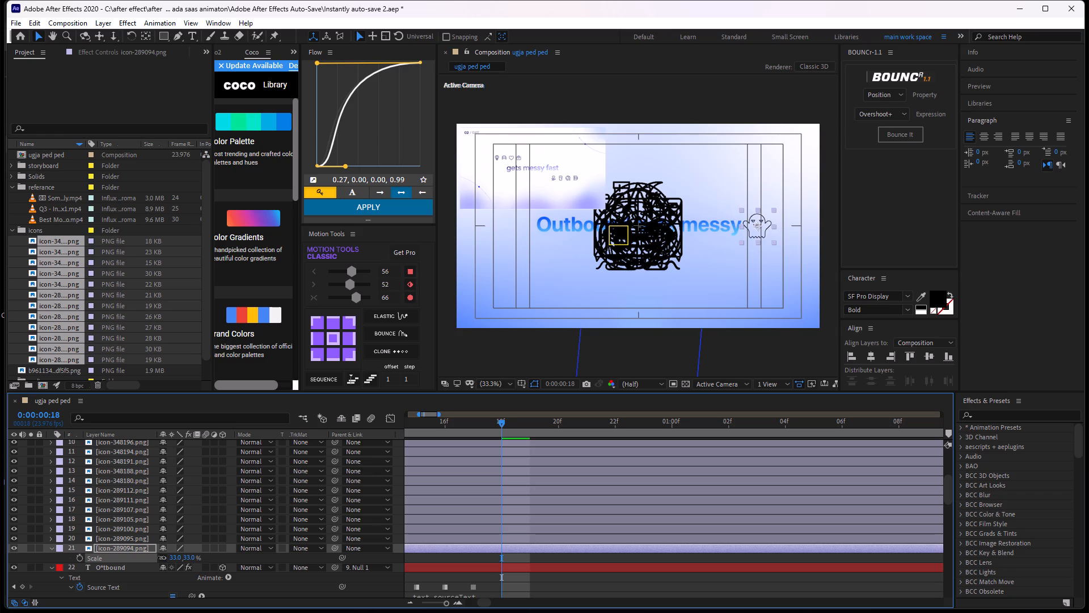
drag(161, 557, 157, 557)
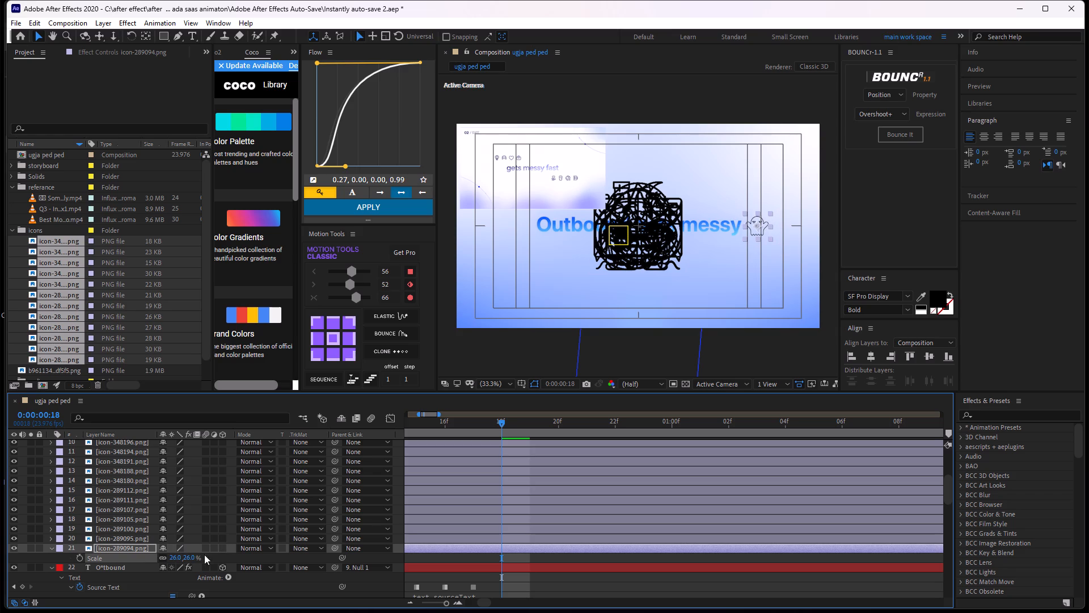
Scale icon-289095.png to about 32% and move it to position 1411, 540, beside the ghost icon.
click(430, 536)
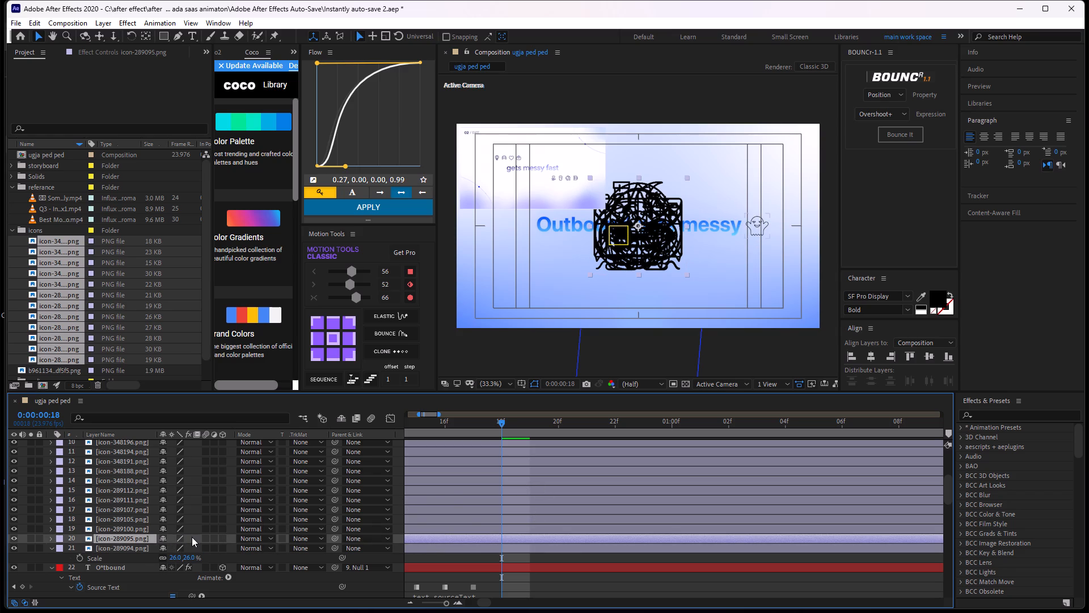
key(s)
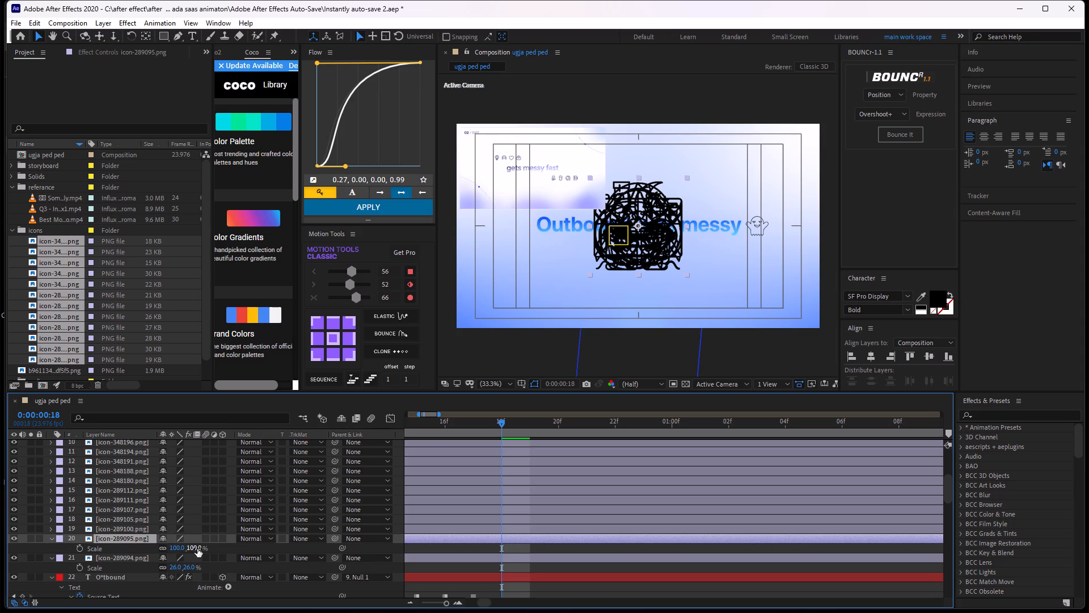
drag(197, 549, 157, 547)
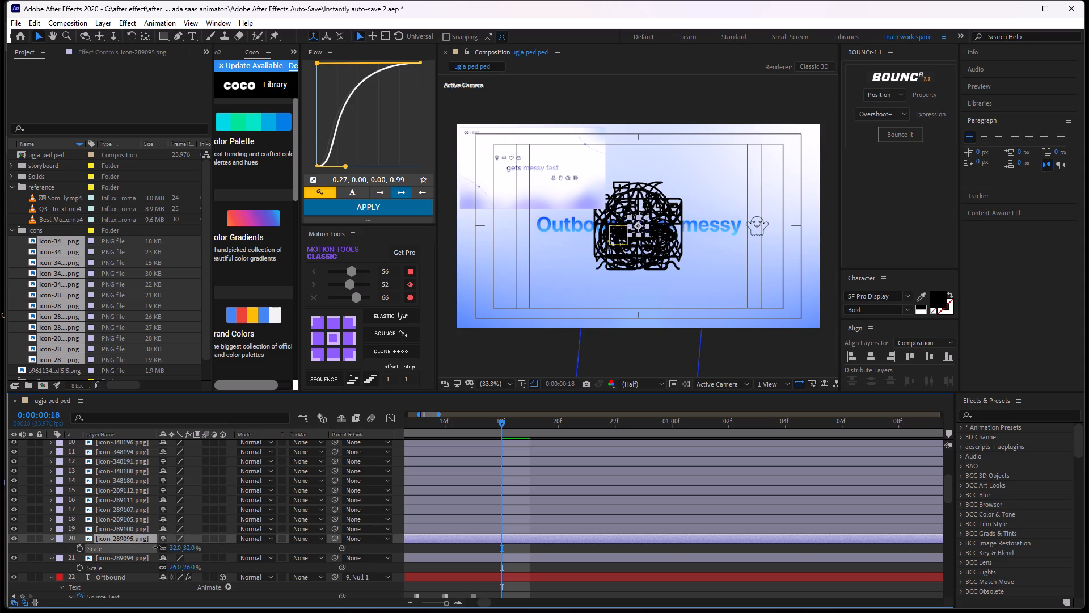
drag(157, 547, 157, 548)
key(p)
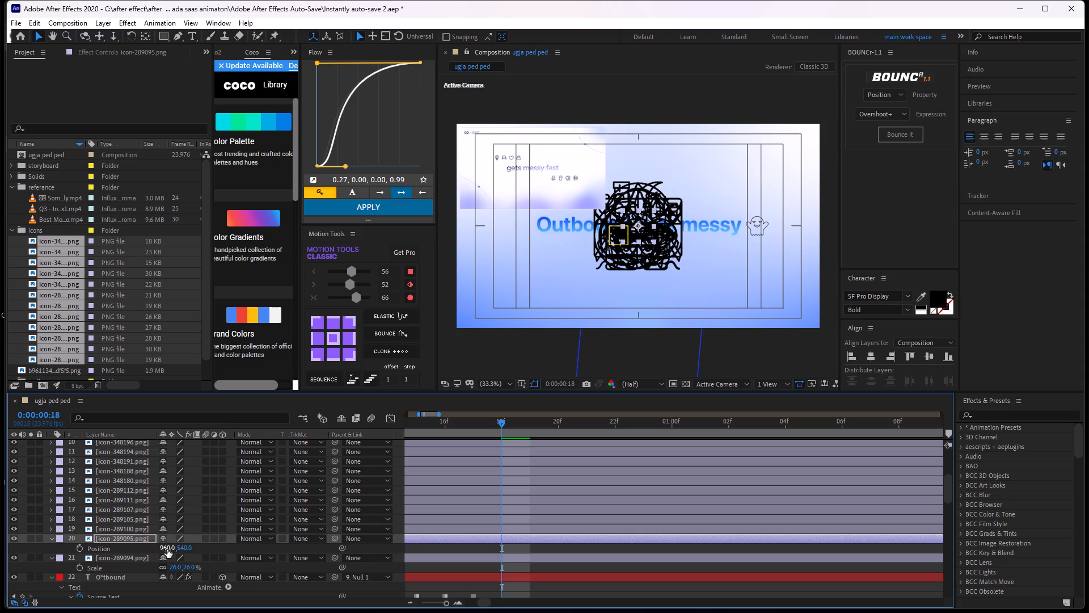
drag(167, 549, 374, 534)
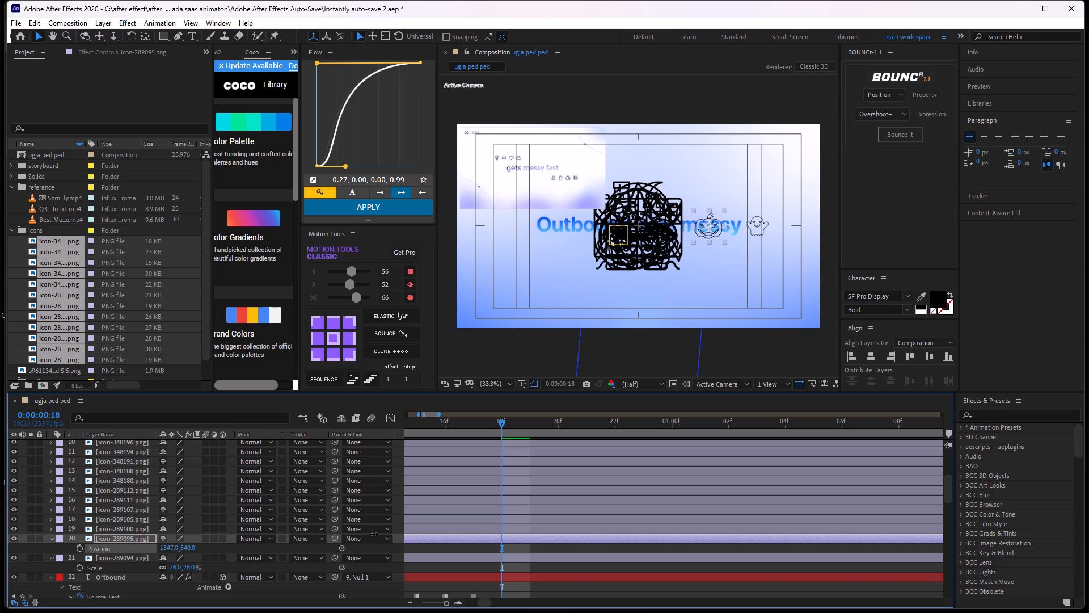
drag(374, 534, 409, 535)
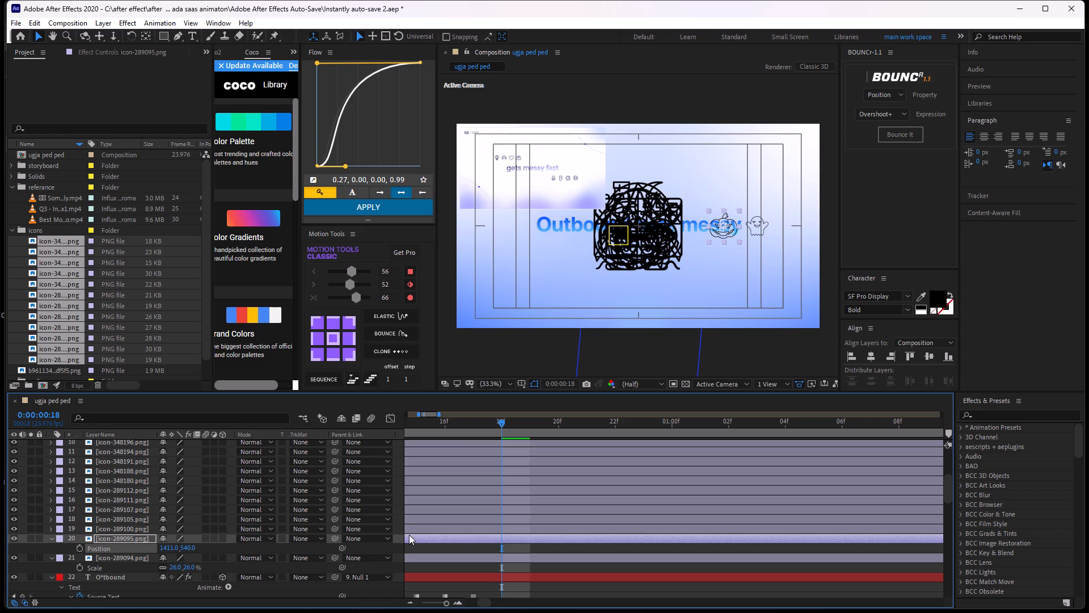
Move icon-289100.png horizontally to about x 1435 and scale it to 38%.
click(128, 526)
key(s)
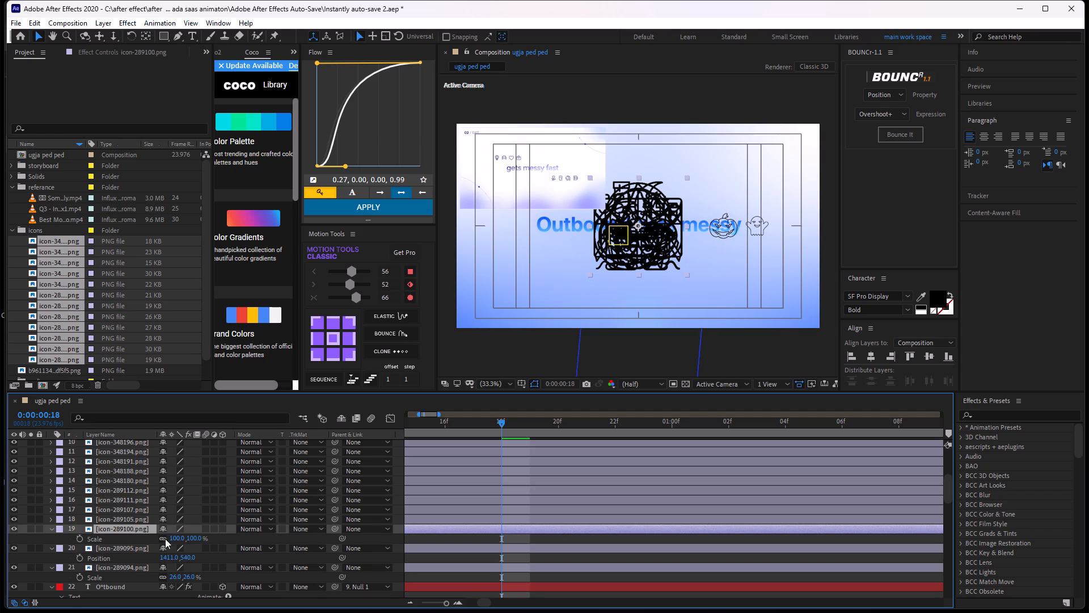
key(p)
drag(164, 537, 231, 554)
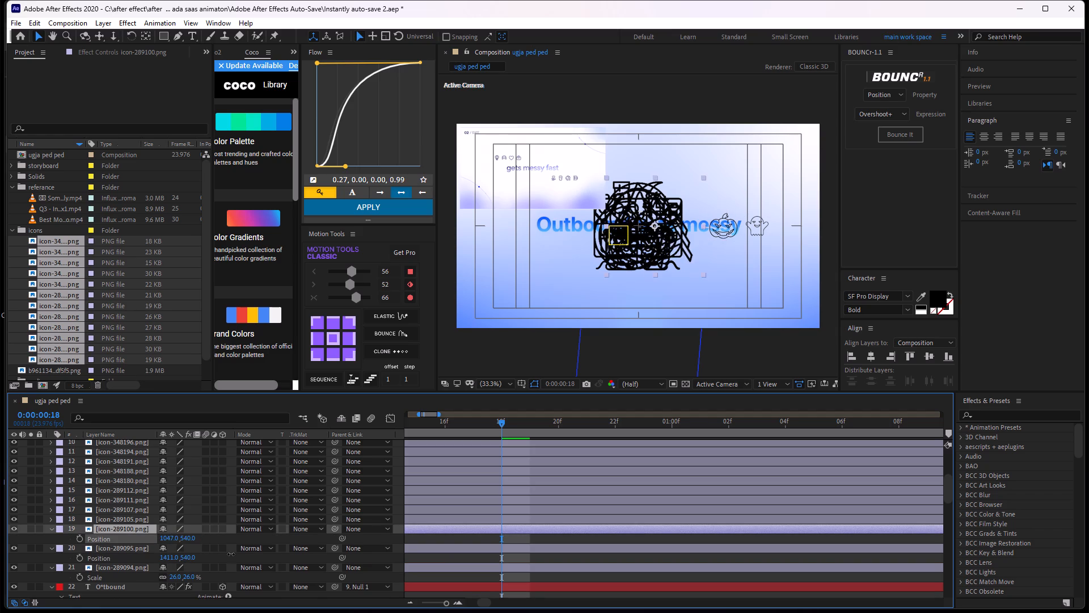
drag(231, 554, 457, 560)
key(s)
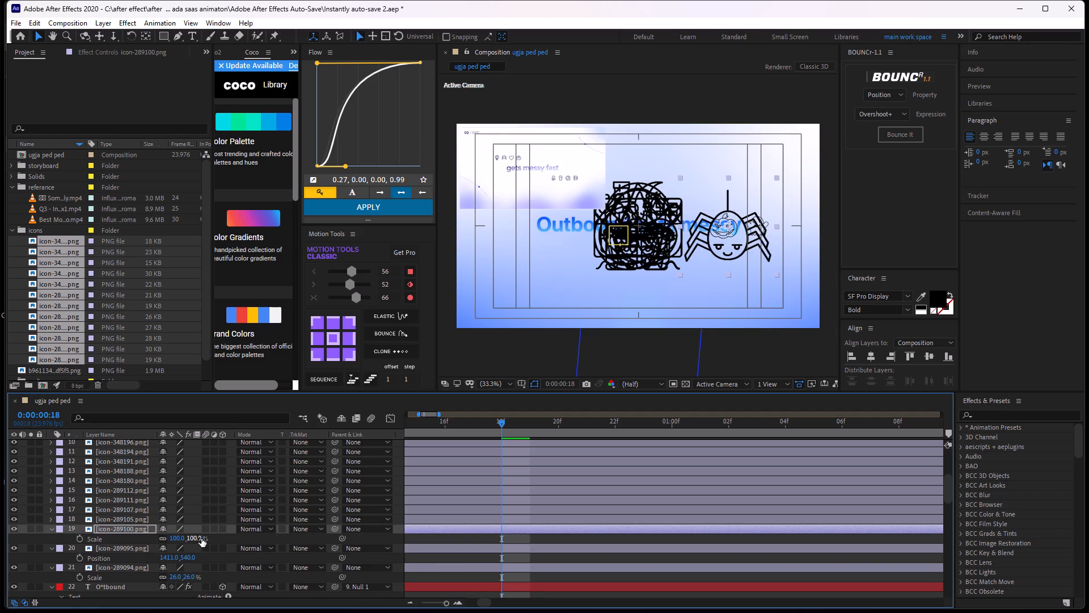
drag(201, 539, 187, 545)
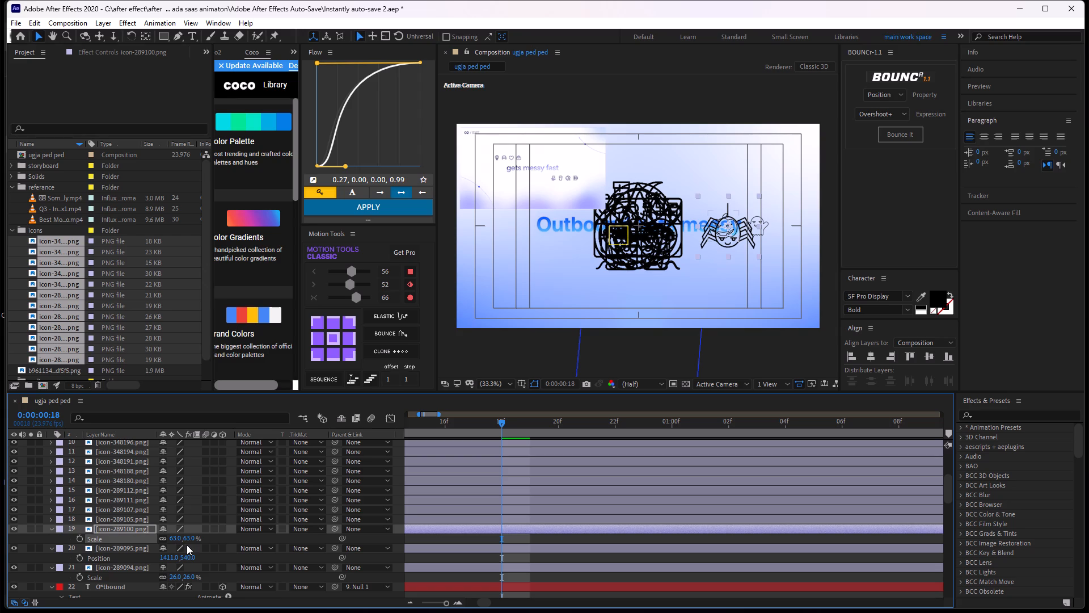
drag(170, 536, 179, 538)
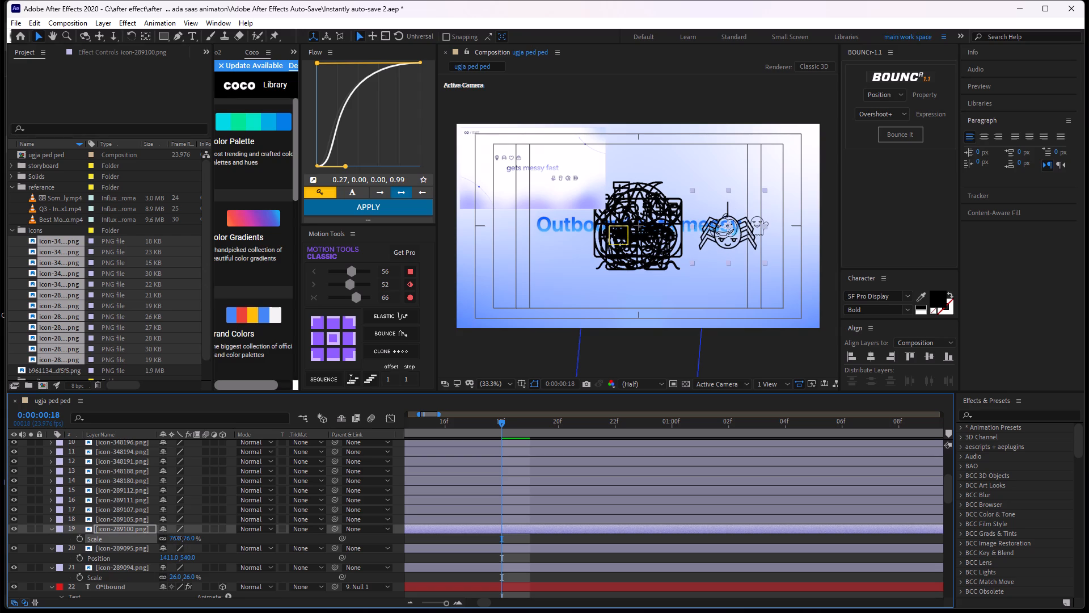
drag(179, 538, 158, 538)
Save the project.
key(ctrl+s)
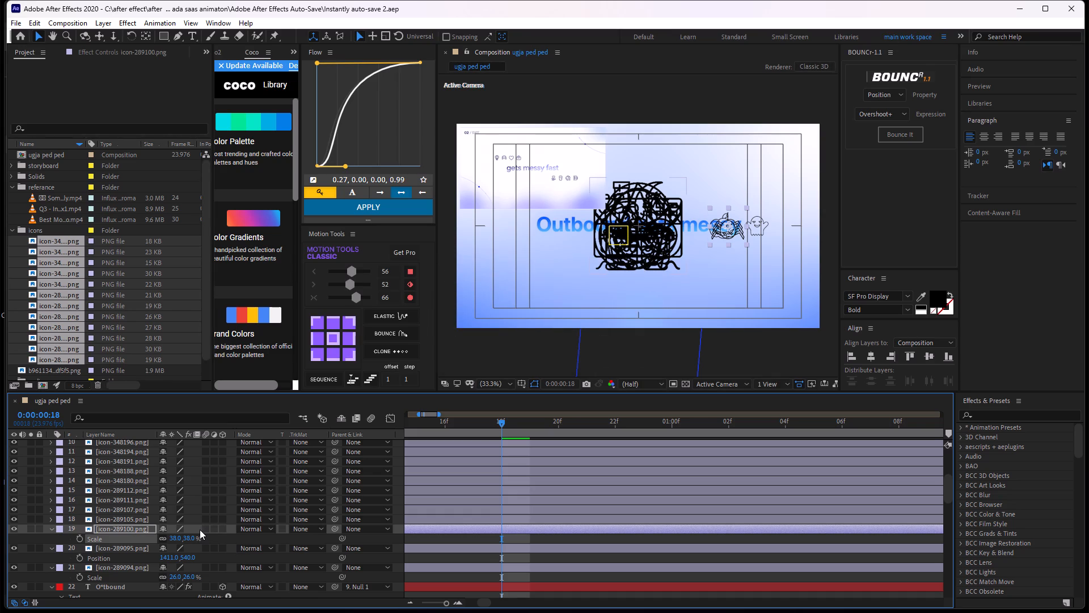
Raise icon-289100.png above the pumpkin icon by setting its vertical position to about 375.
key(p)
drag(189, 535, 123, 531)
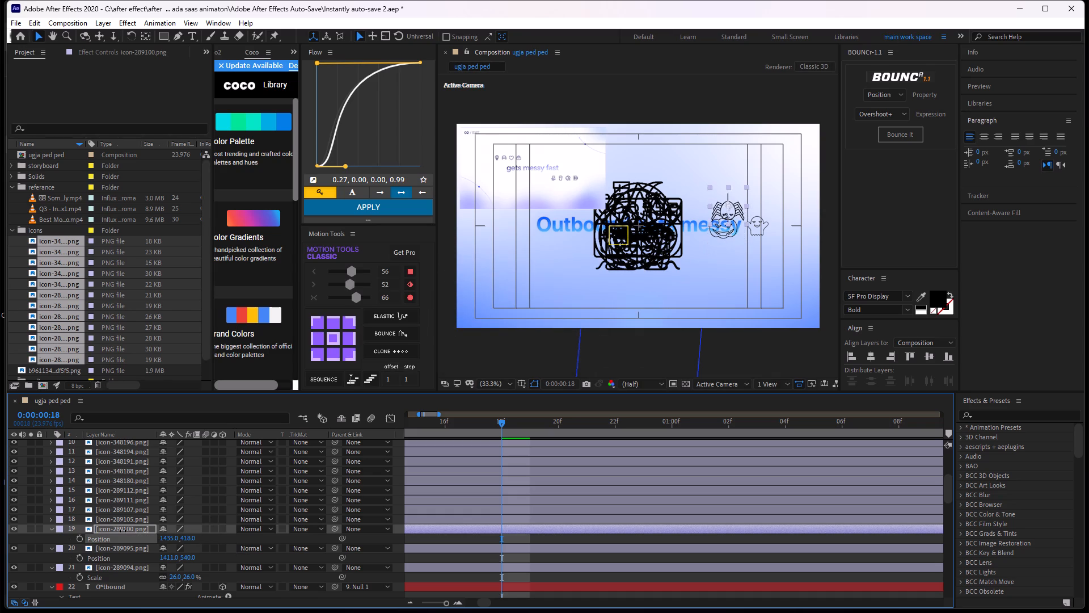
drag(123, 531, 95, 536)
Scale the nine remaining icon layers, icon-348196.png through icon-289105.png, together to 26%.
click(434, 517)
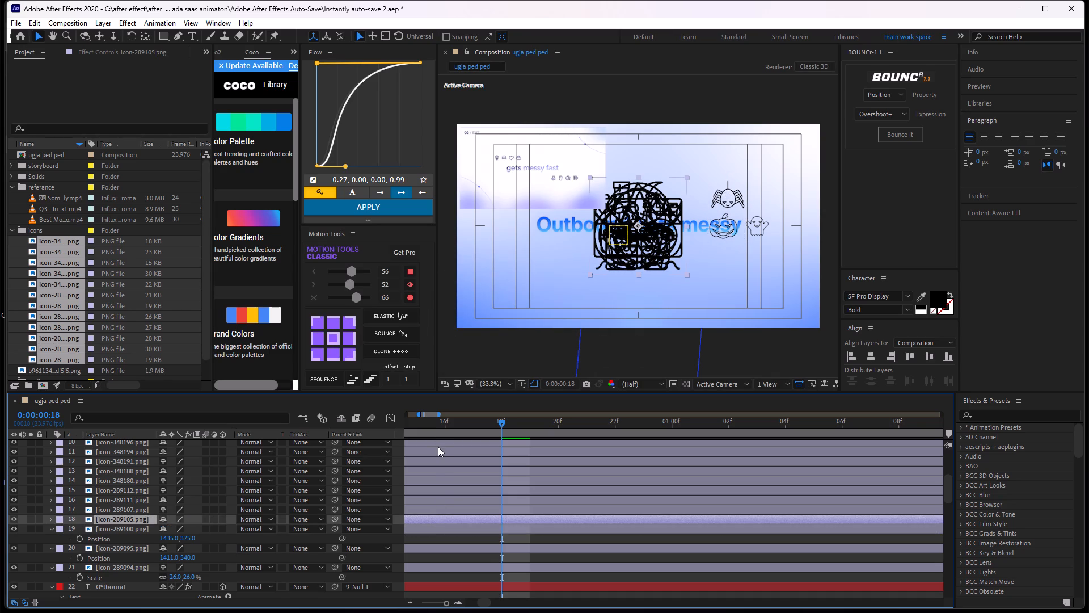
shift+click(445, 444)
key(s)
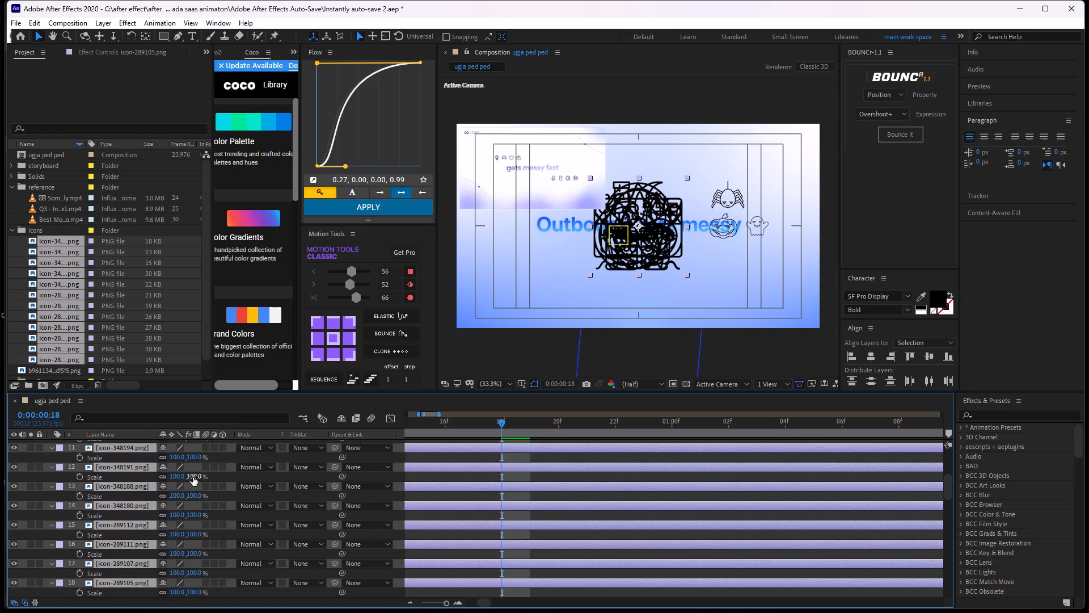
drag(197, 477, 169, 486)
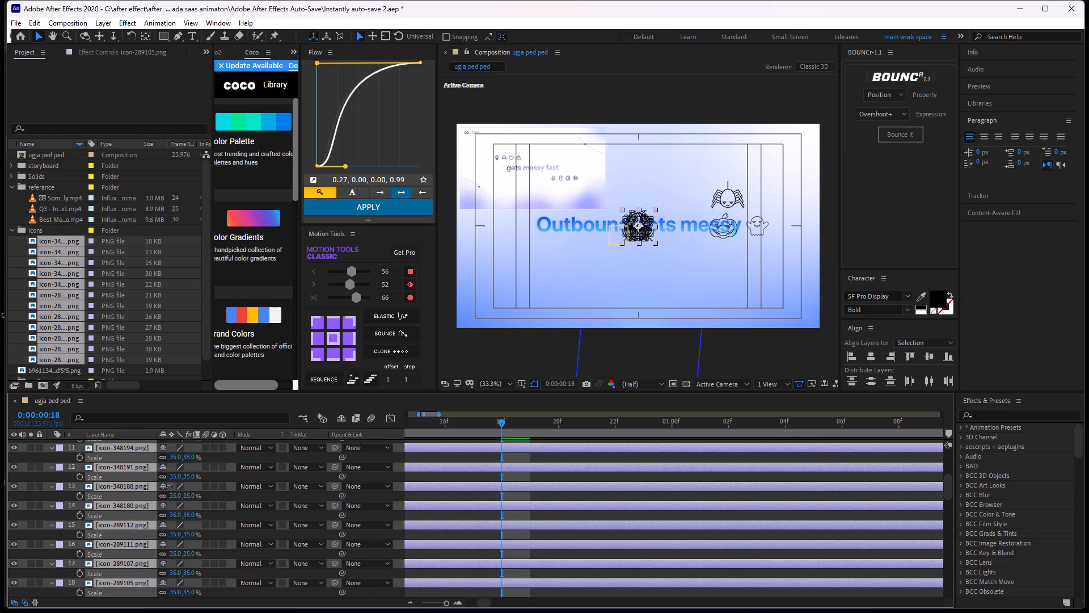
drag(169, 486, 166, 488)
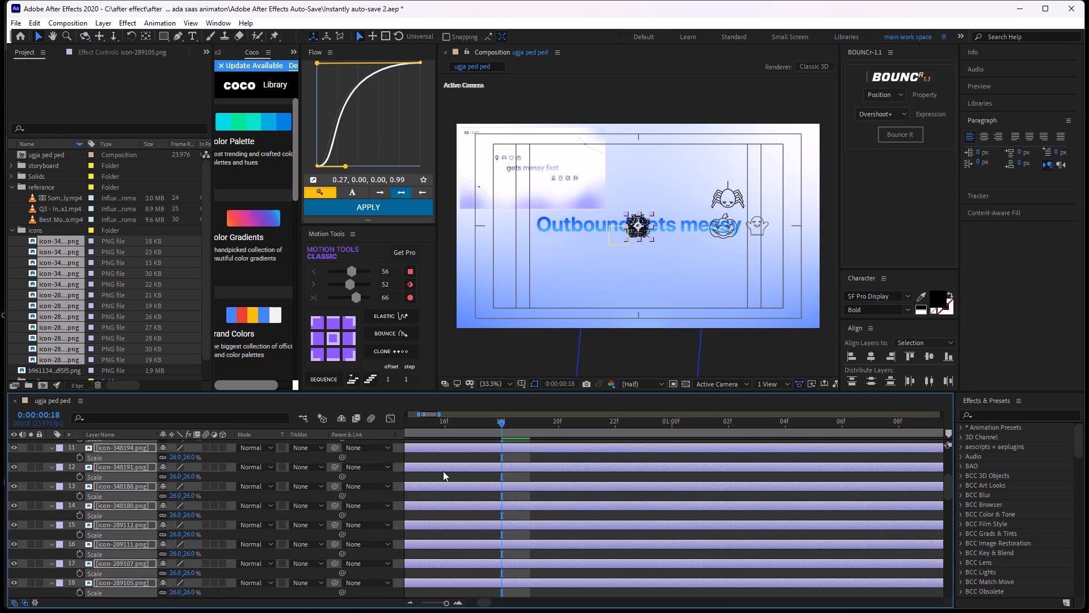
Place icon-348194.png below the left part of the Outbound text, at about 573, 744.
click(467, 483)
click(465, 473)
click(466, 450)
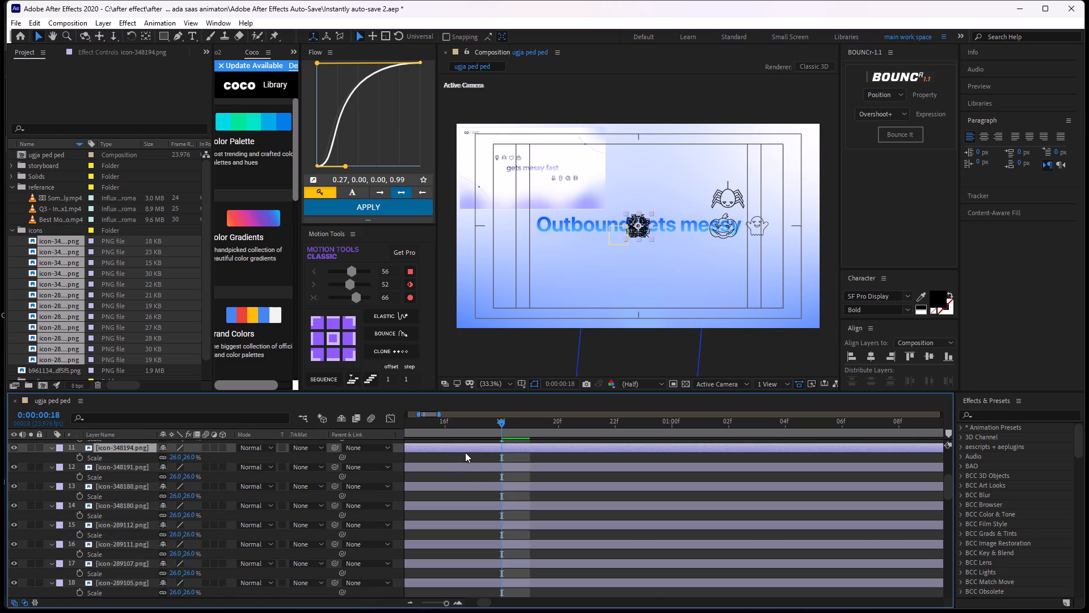
key(p)
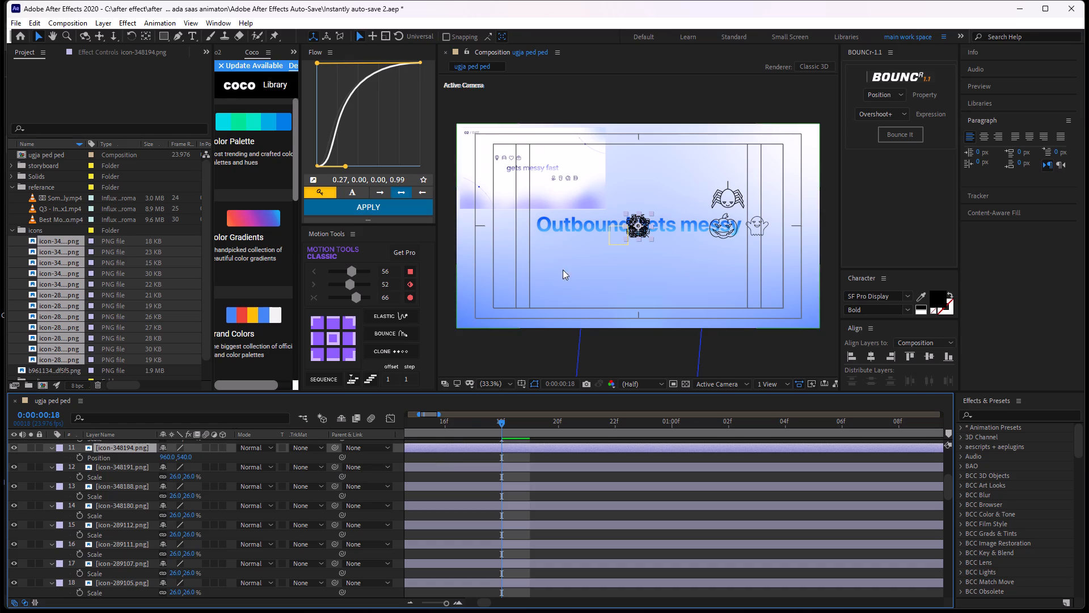
drag(643, 225, 570, 264)
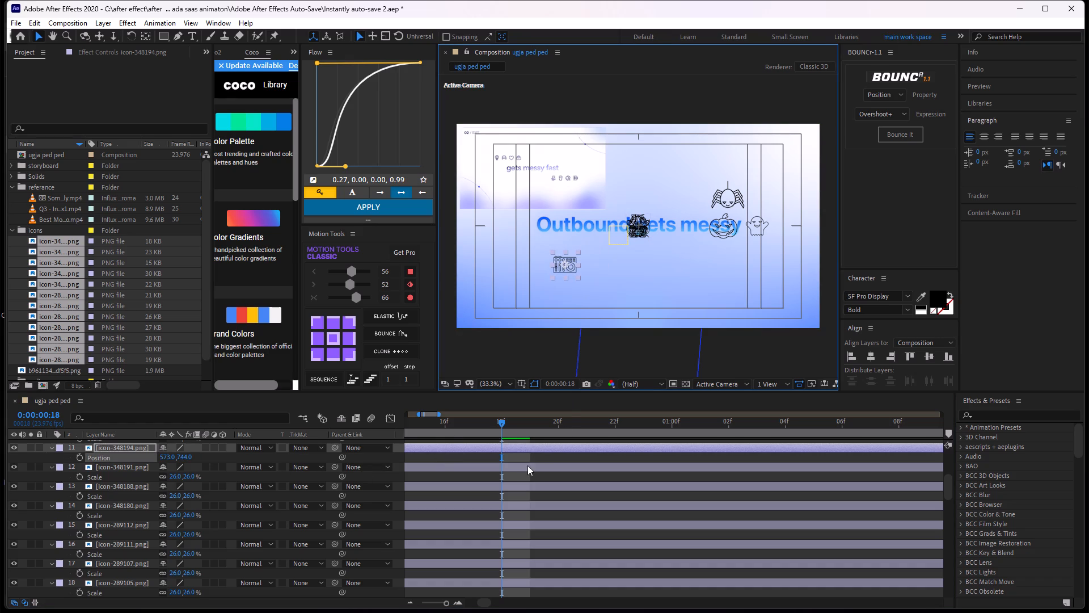
Place icon-348191.png below the middle of the Outbound text, near the bottom of the frame.
click(527, 466)
drag(644, 225, 635, 285)
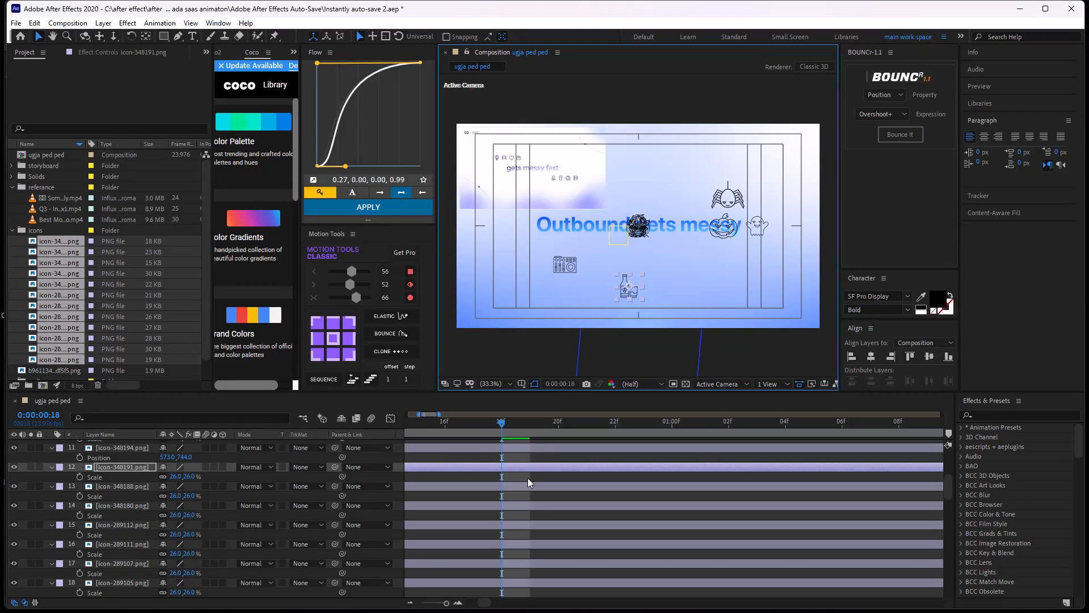
Place icon-348188.png to the left of the word Outbound, roughly level with the text.
click(525, 482)
drag(636, 222, 587, 219)
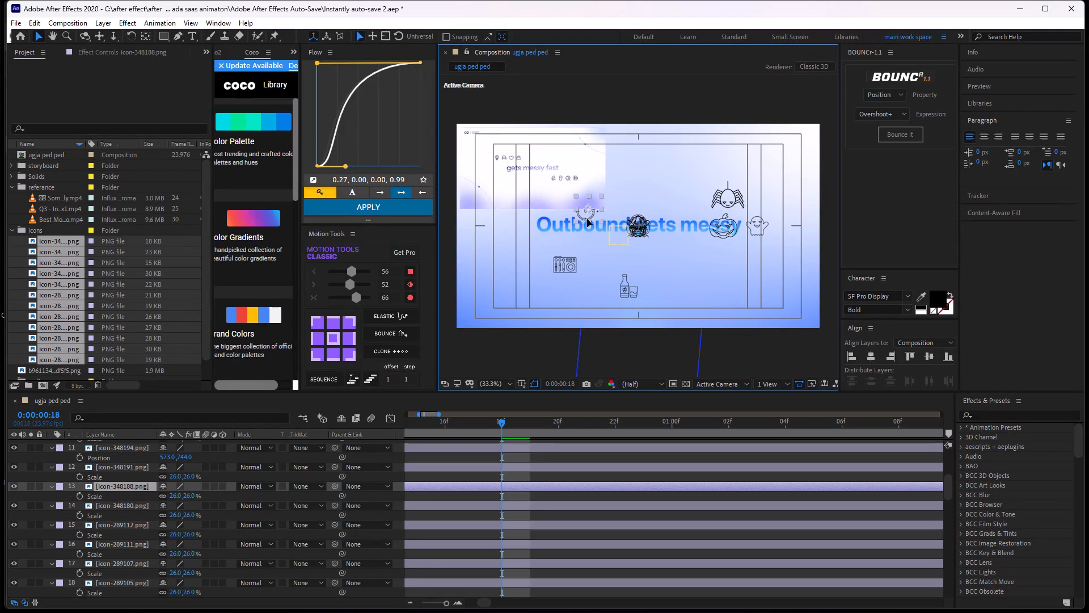
drag(587, 219, 504, 229)
Spread the six icons stacked at the centre: sunglasses and ghost above the text, bowl, witch and tombstone below, hatted pumpkin over the word Outbound.
drag(637, 228, 645, 242)
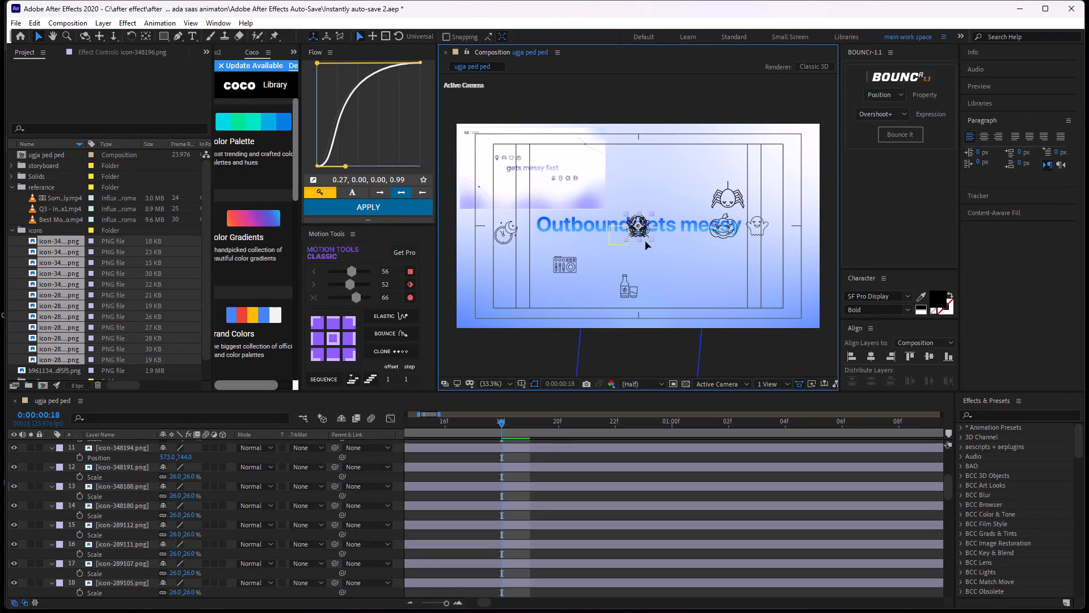
drag(645, 242, 686, 267)
drag(635, 230, 649, 191)
drag(631, 222, 630, 227)
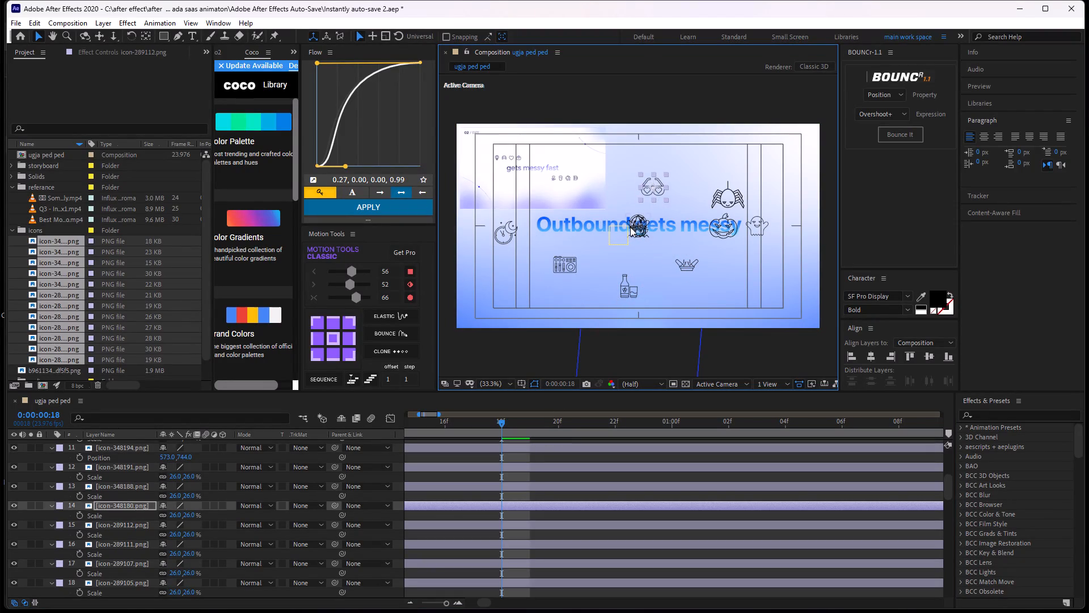
drag(630, 227, 610, 245)
drag(642, 224, 627, 188)
drag(639, 218, 657, 241)
drag(635, 225, 594, 226)
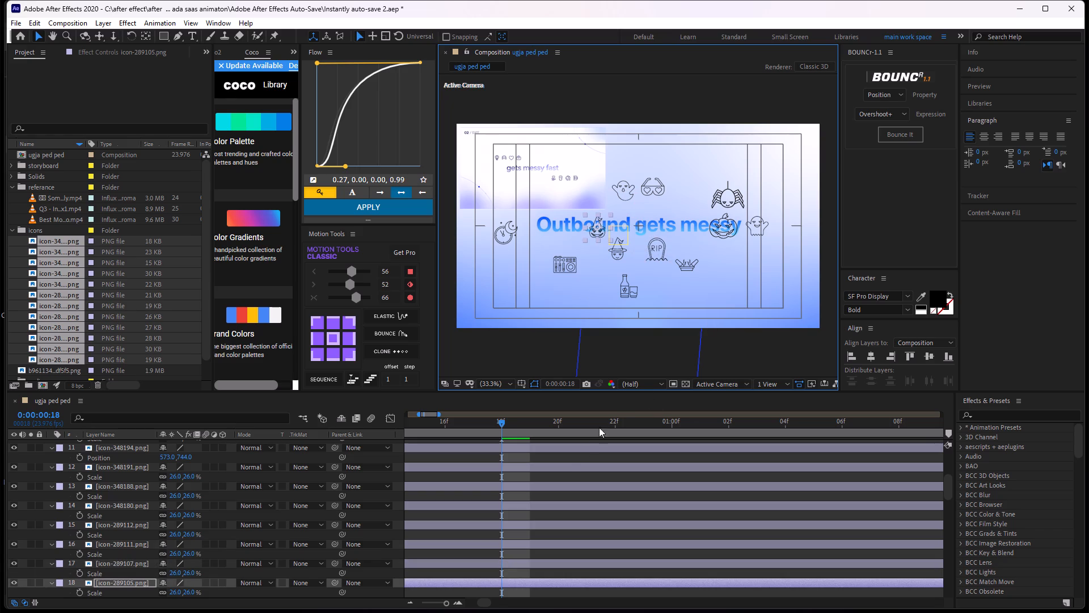
Open the Outbound layer's text for editing at 0:00:00:18, adding a Source Text keyframe there.
click(566, 455)
middle_drag(567, 471, 656, 355)
middle_drag(636, 498, 646, 473)
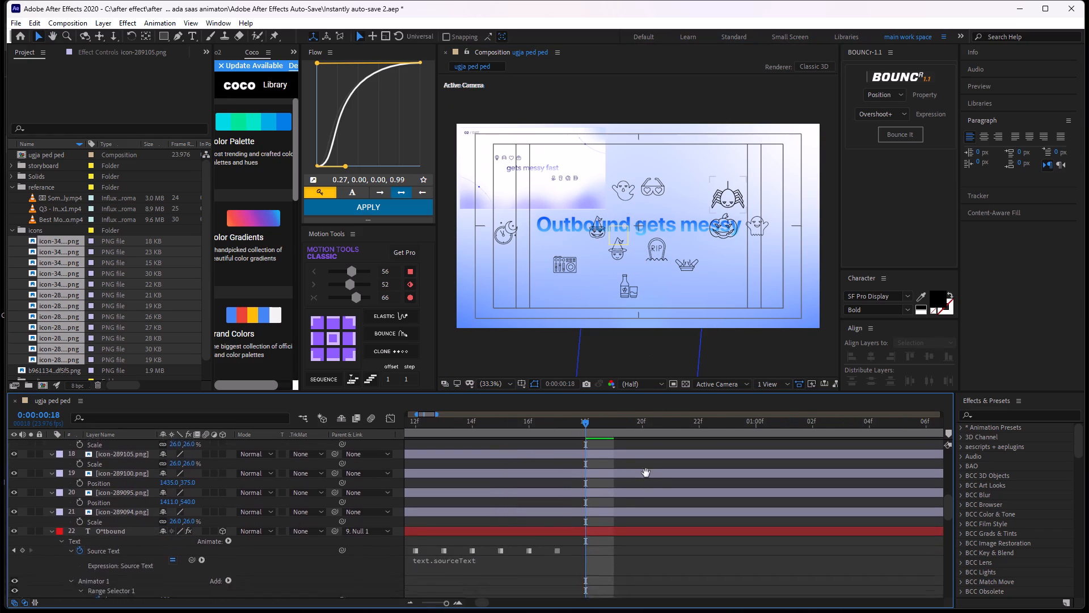
middle_drag(646, 473, 680, 459)
drag(629, 421, 627, 458)
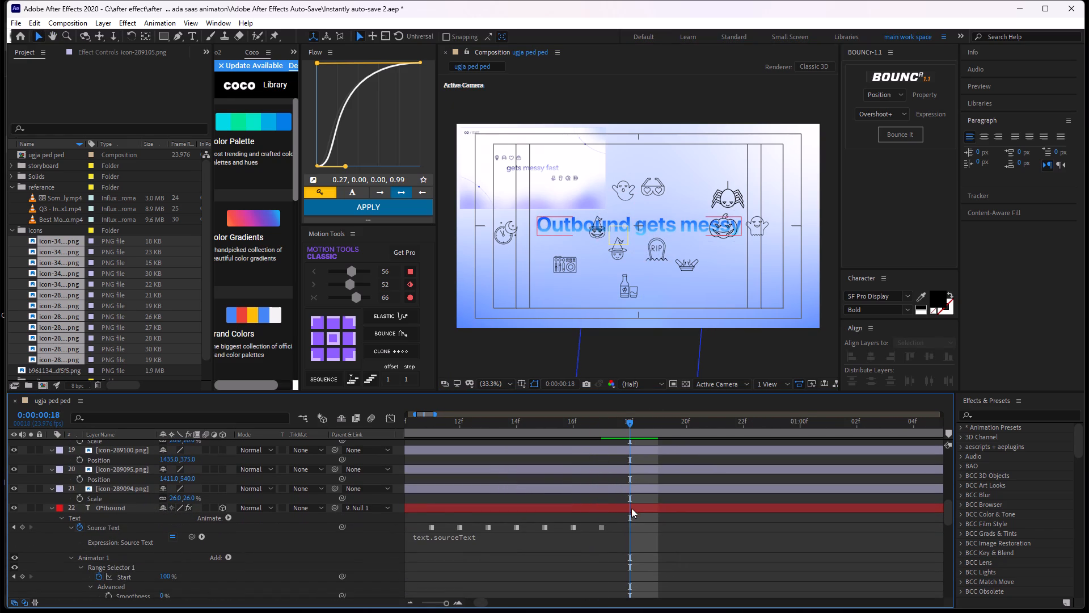
double_click(632, 504)
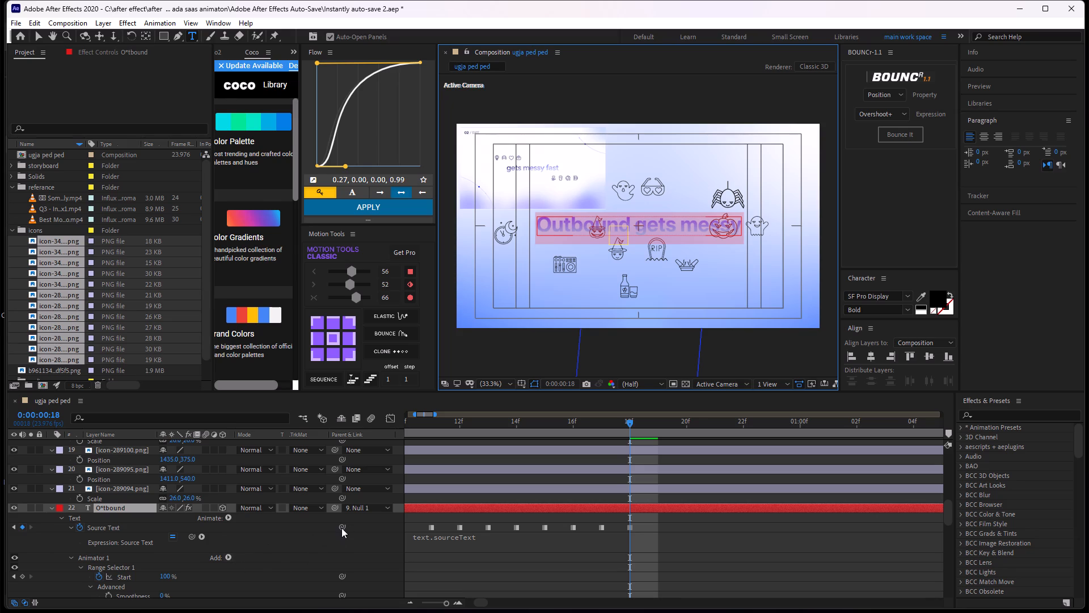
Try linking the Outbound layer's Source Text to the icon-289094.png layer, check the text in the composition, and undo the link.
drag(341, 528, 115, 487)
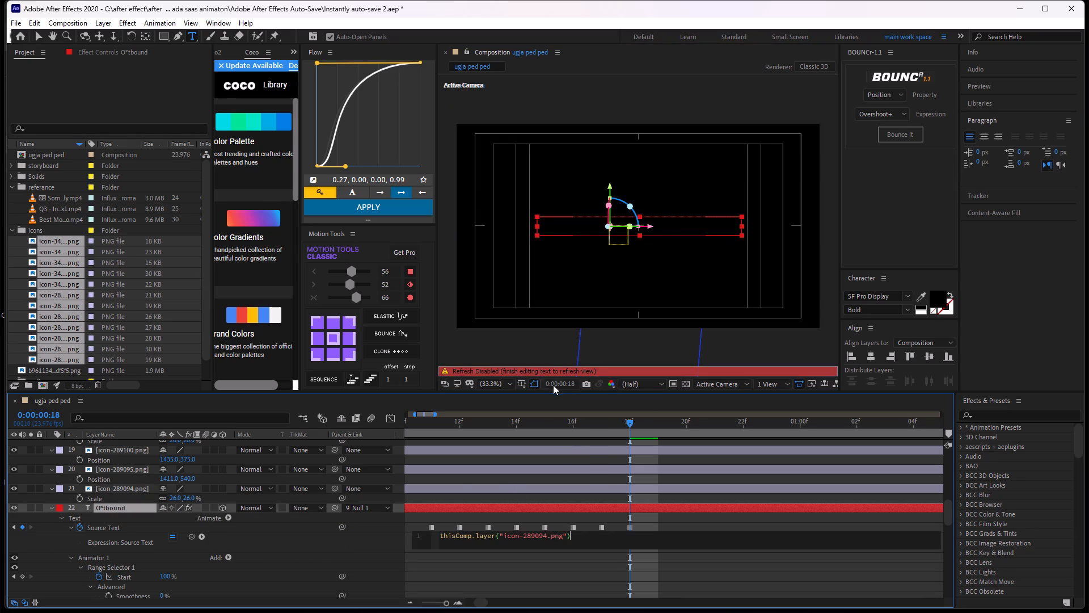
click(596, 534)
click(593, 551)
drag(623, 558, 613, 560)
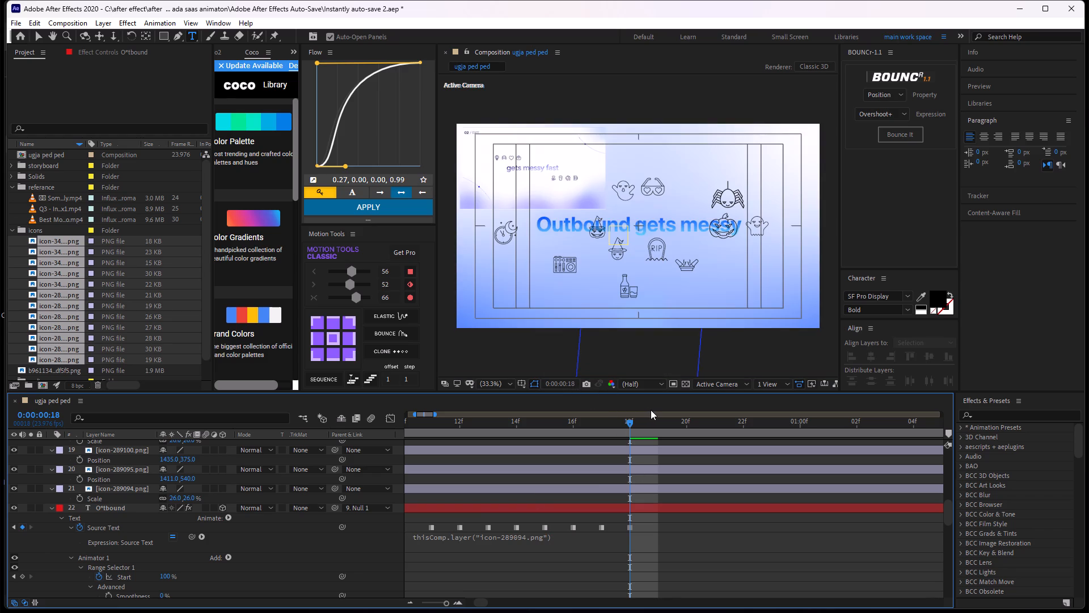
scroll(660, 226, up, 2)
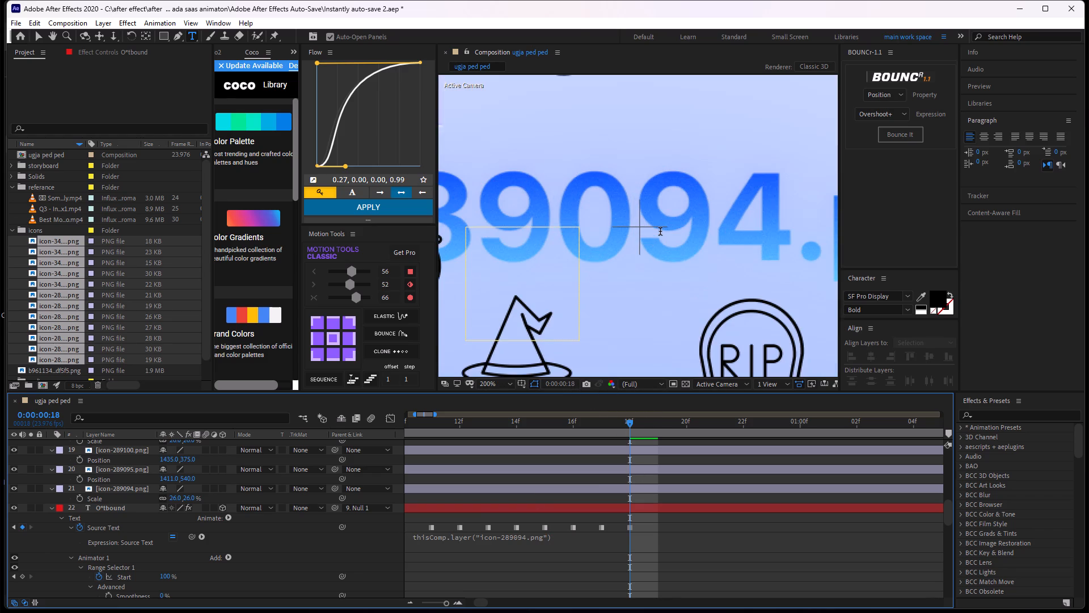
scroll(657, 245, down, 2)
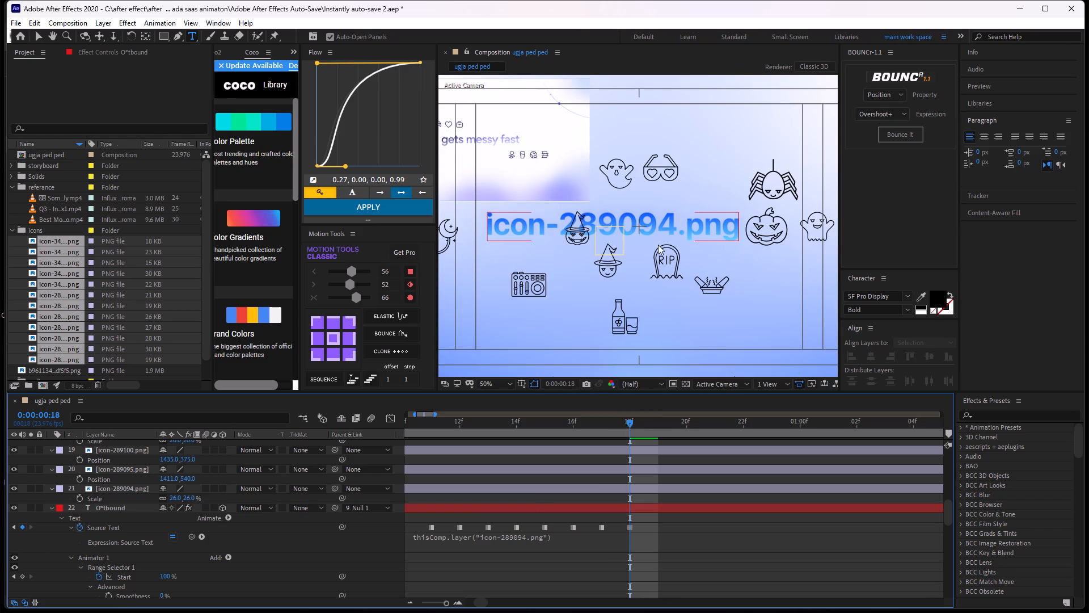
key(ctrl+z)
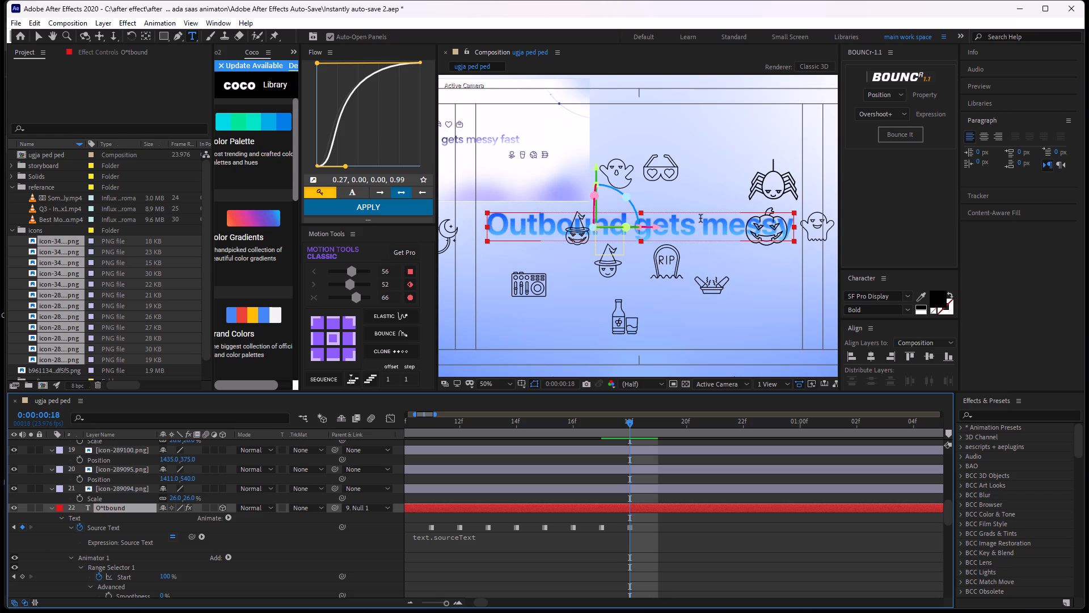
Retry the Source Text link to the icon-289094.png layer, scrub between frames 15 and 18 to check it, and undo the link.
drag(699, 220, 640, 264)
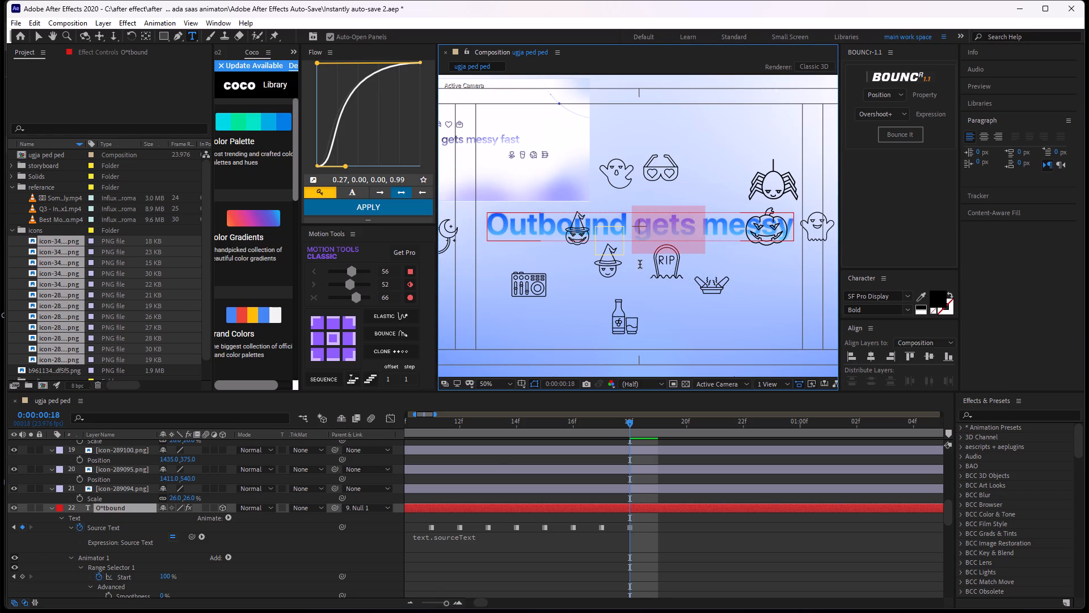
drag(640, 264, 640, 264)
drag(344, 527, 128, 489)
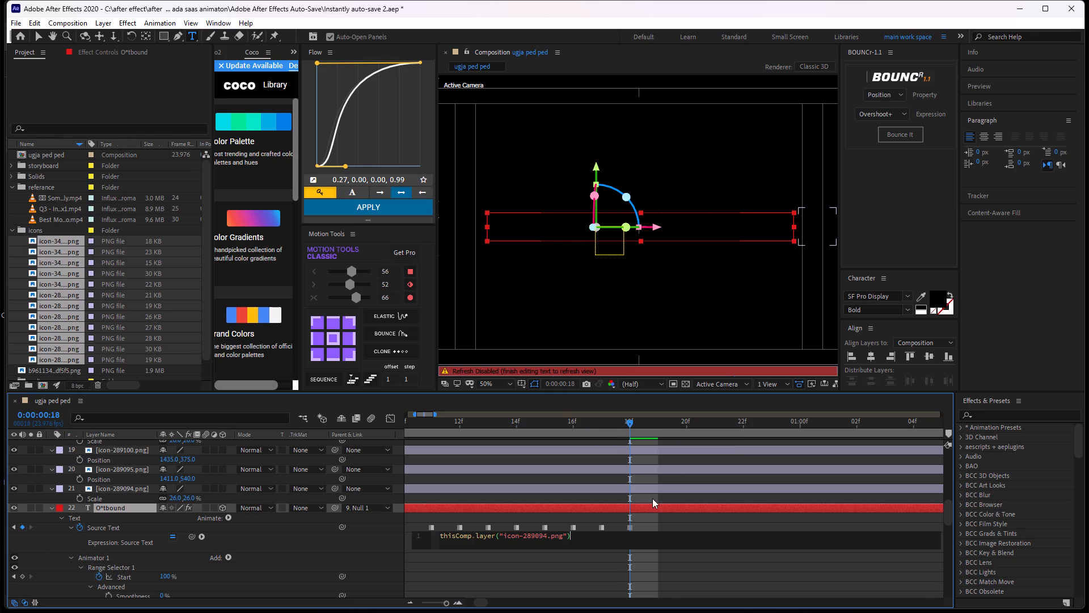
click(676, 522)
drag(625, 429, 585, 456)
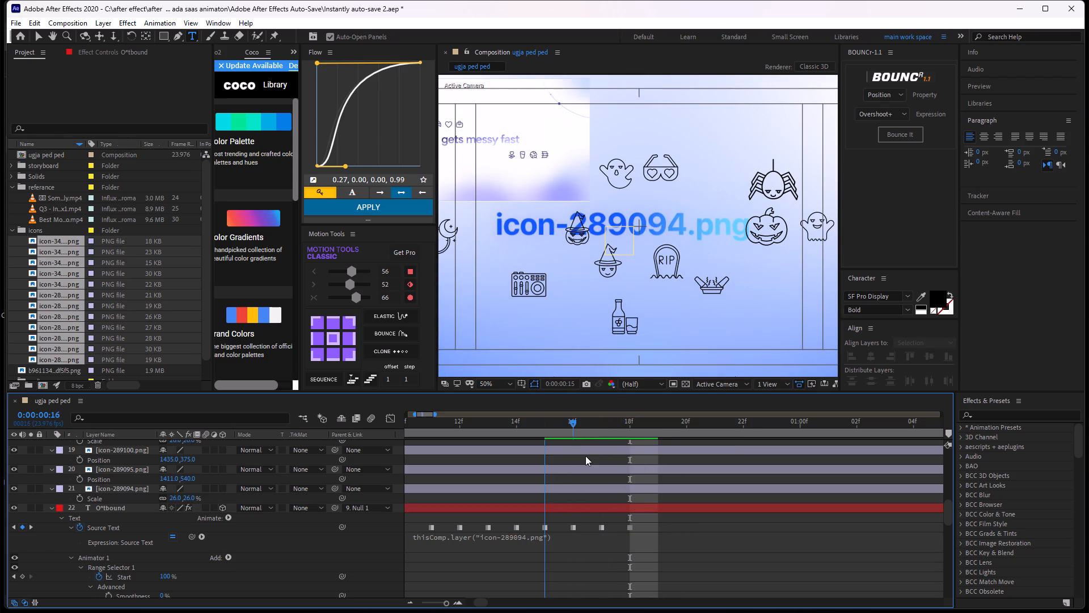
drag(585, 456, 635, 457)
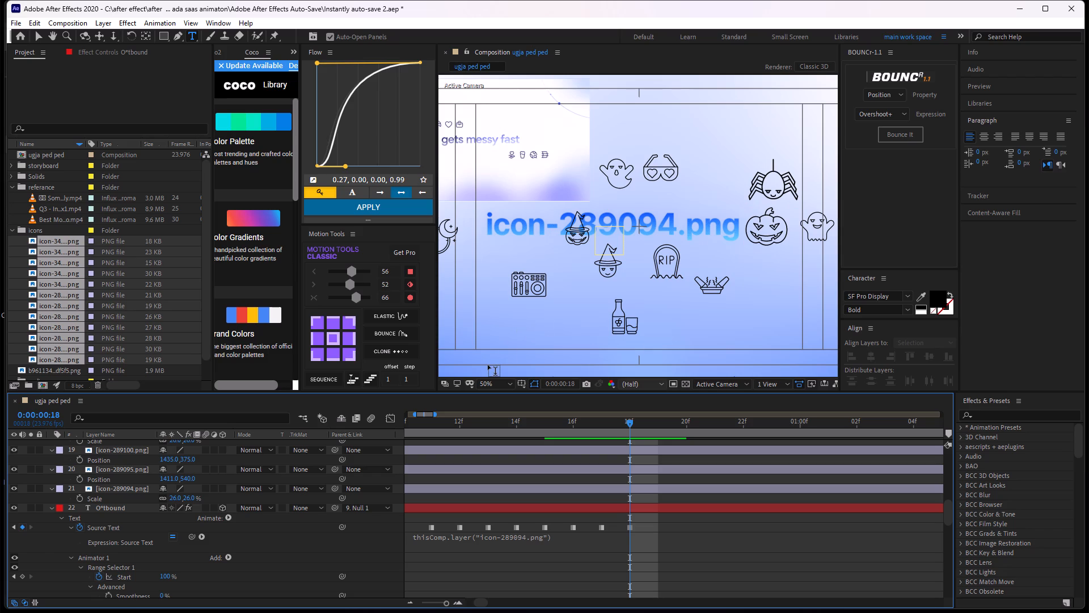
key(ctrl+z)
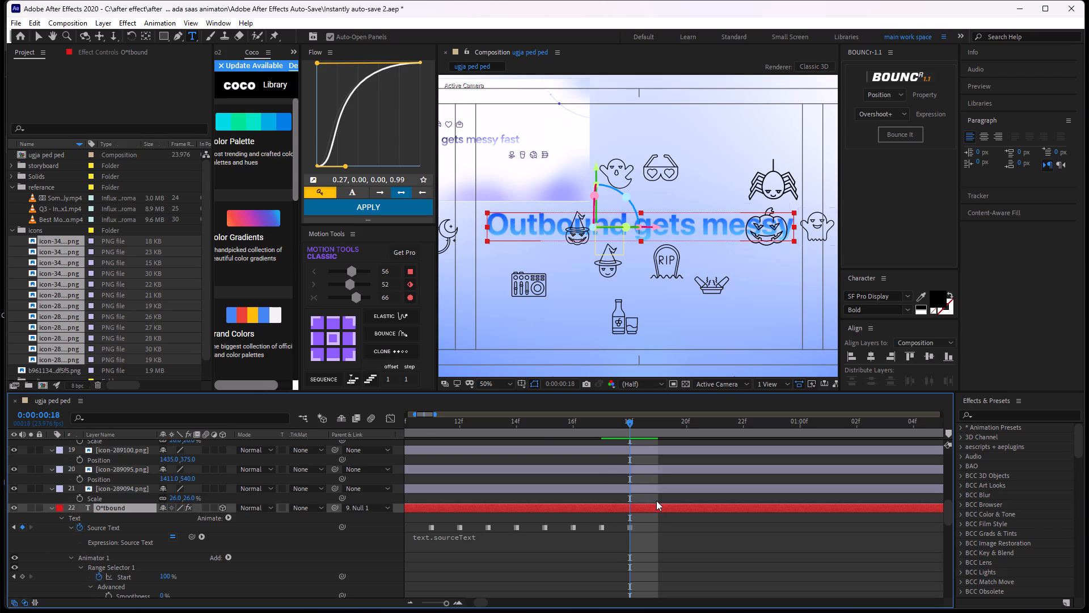
Select the icon-289094.png layer and examine the icon arrangement around "gets messy fast" in the reference clip.
click(653, 533)
click(638, 490)
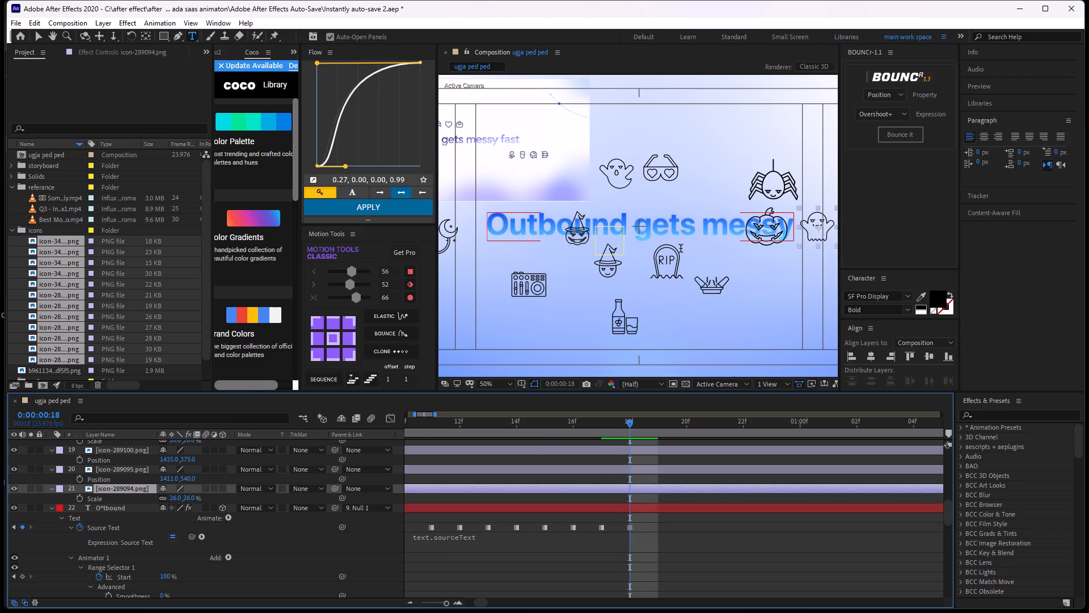
middle_drag(525, 175, 680, 189)
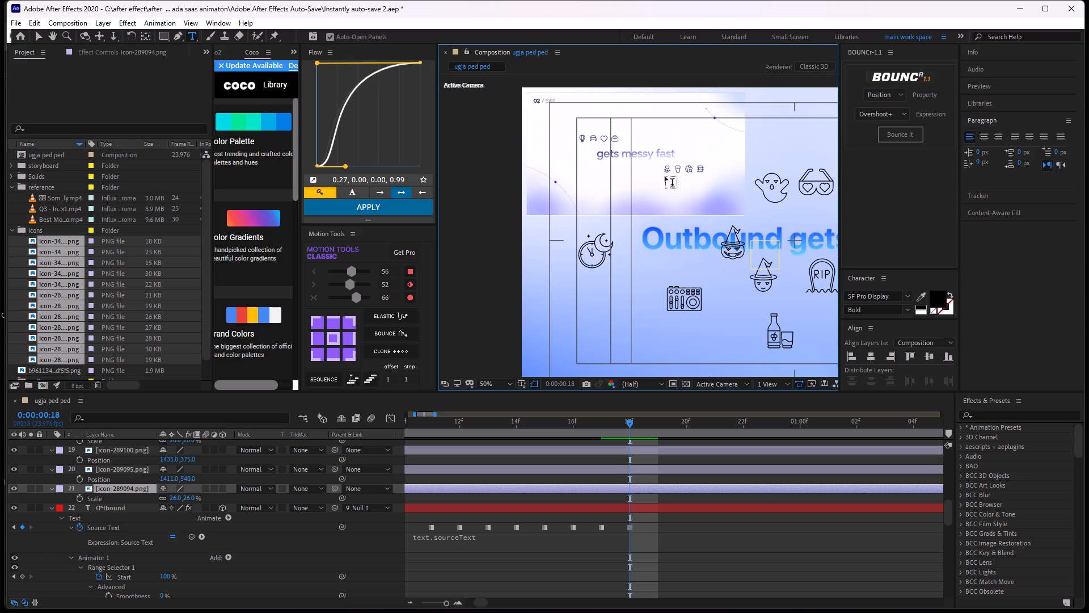
scroll(640, 141, up, 1)
middle_drag(630, 151, 632, 242)
scroll(582, 185, up, 1)
scroll(585, 179, down, 1)
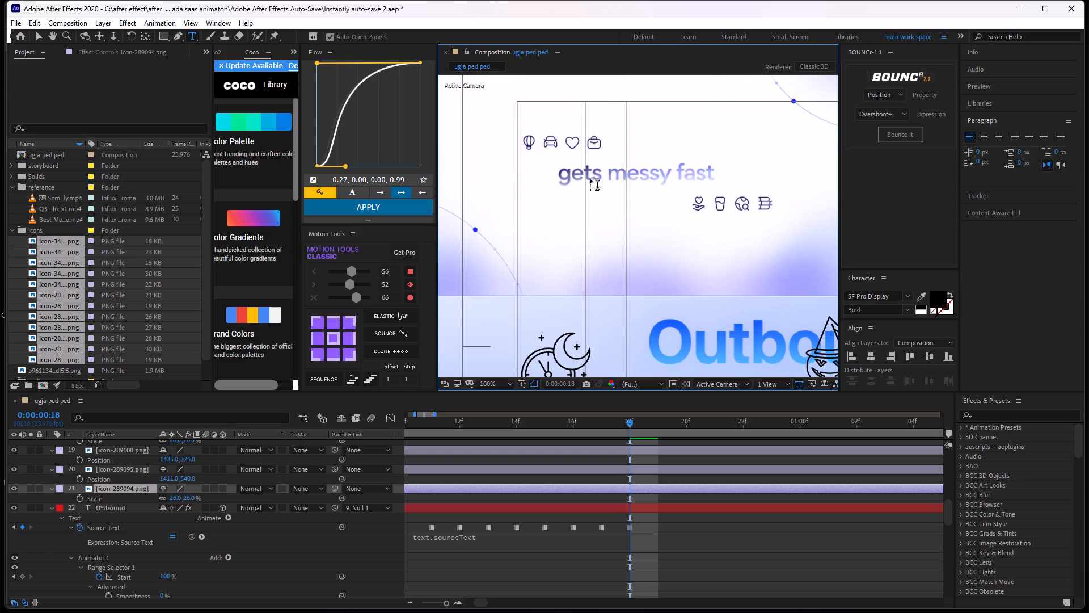
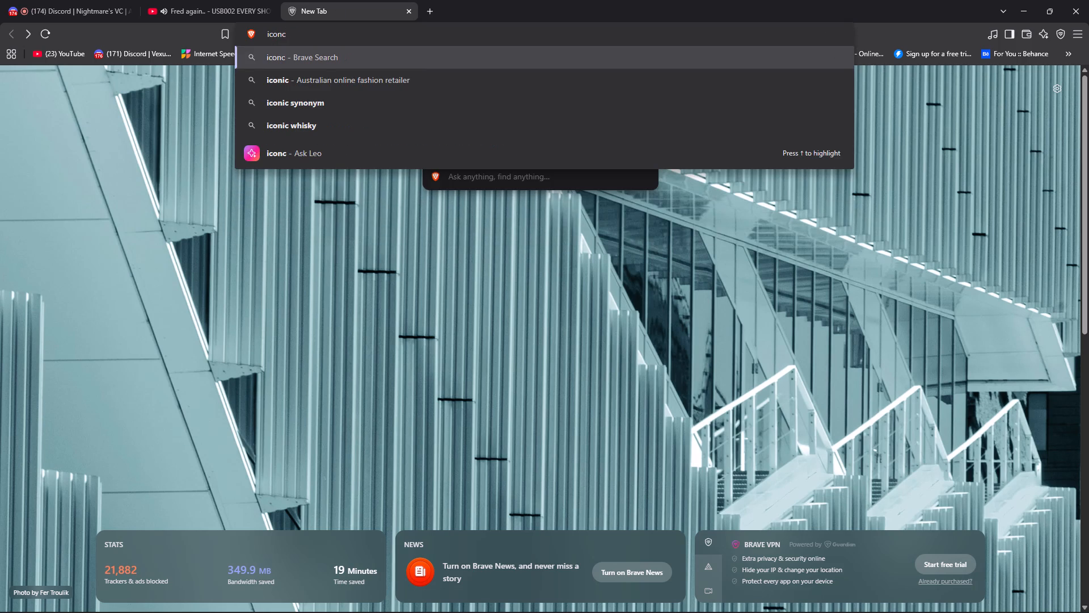
Search the web for icon fonts, browse the image results, and preview the Typicons Icon Font image.
text(sfont)
key(space)
key(Return)
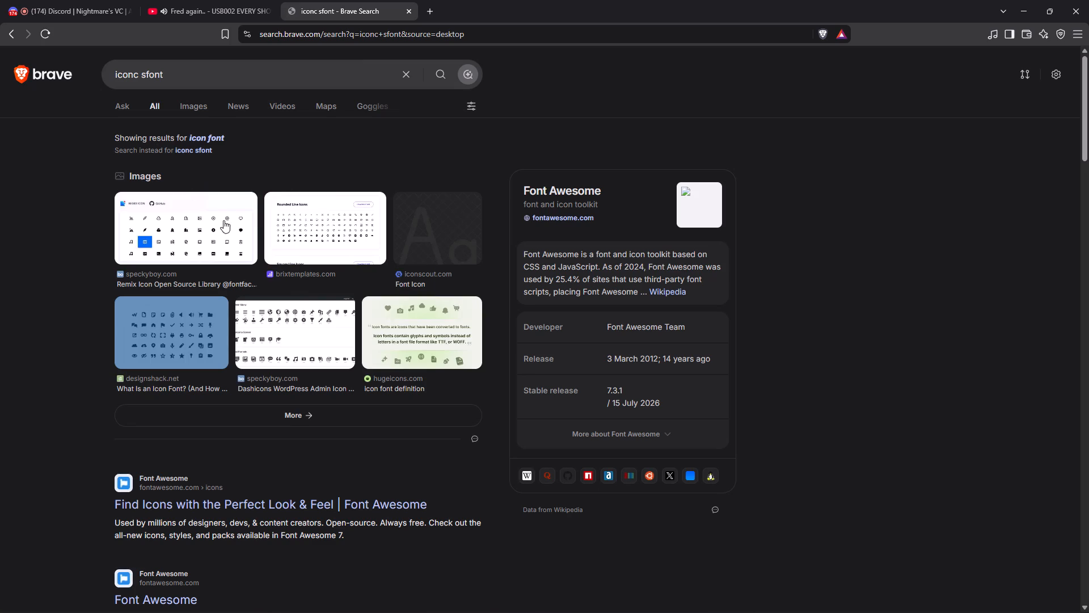
click(321, 231)
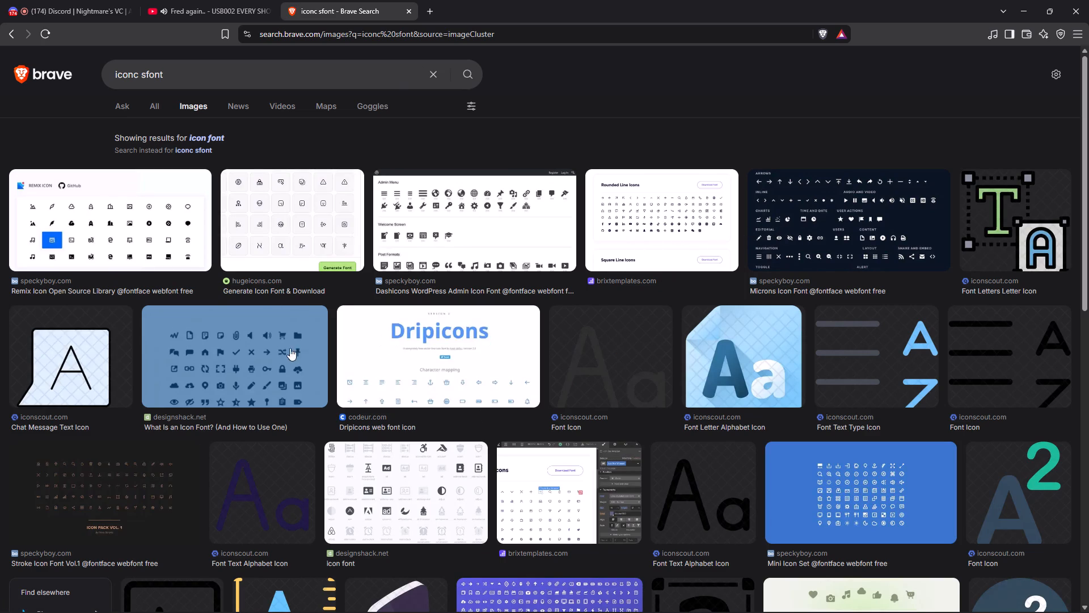
scroll(382, 367, down, 2)
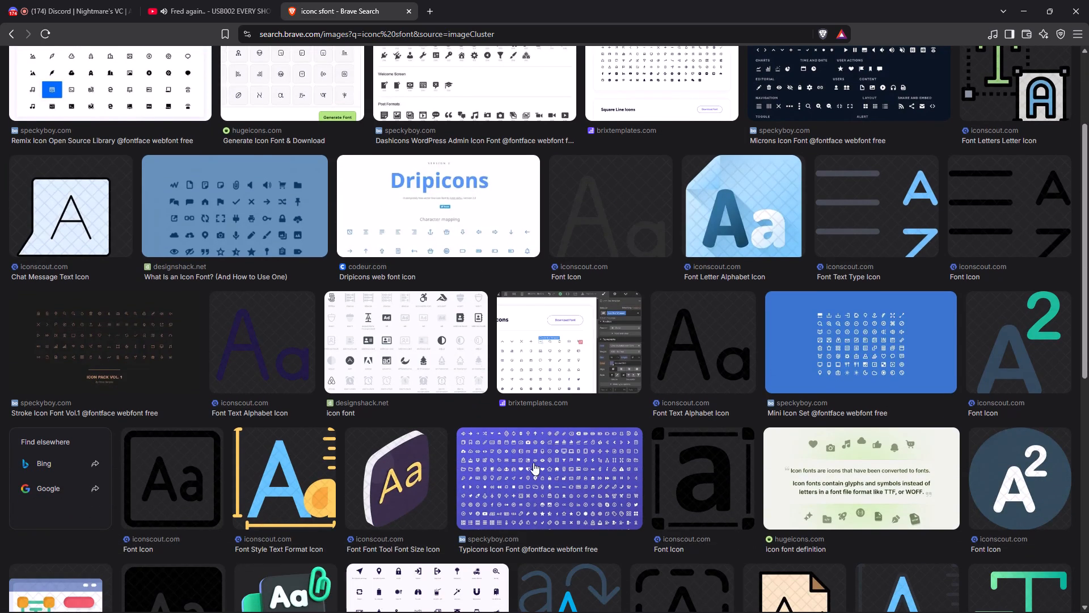
click(530, 464)
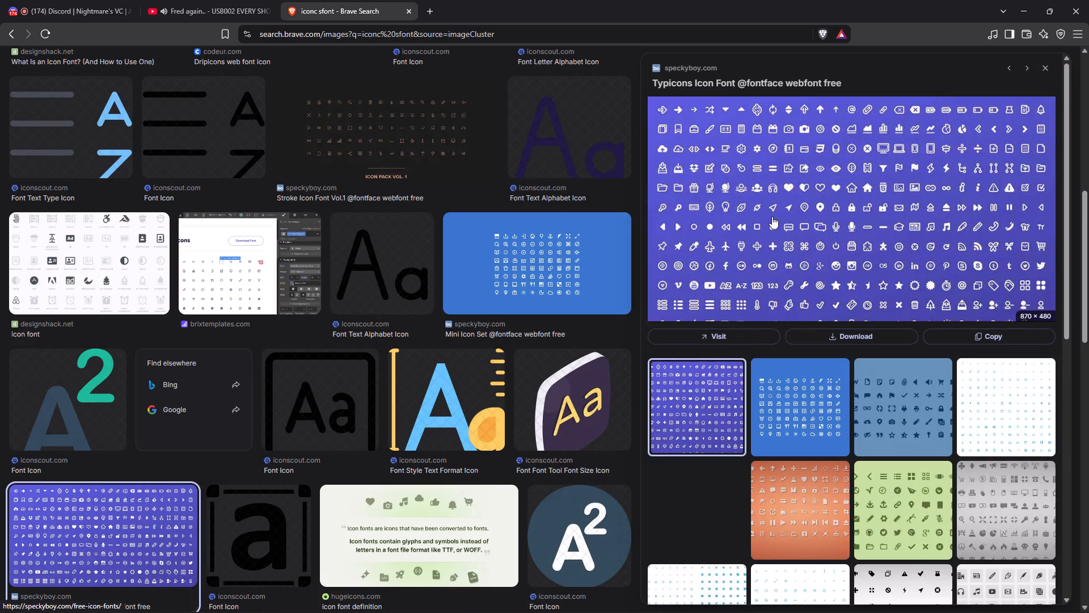
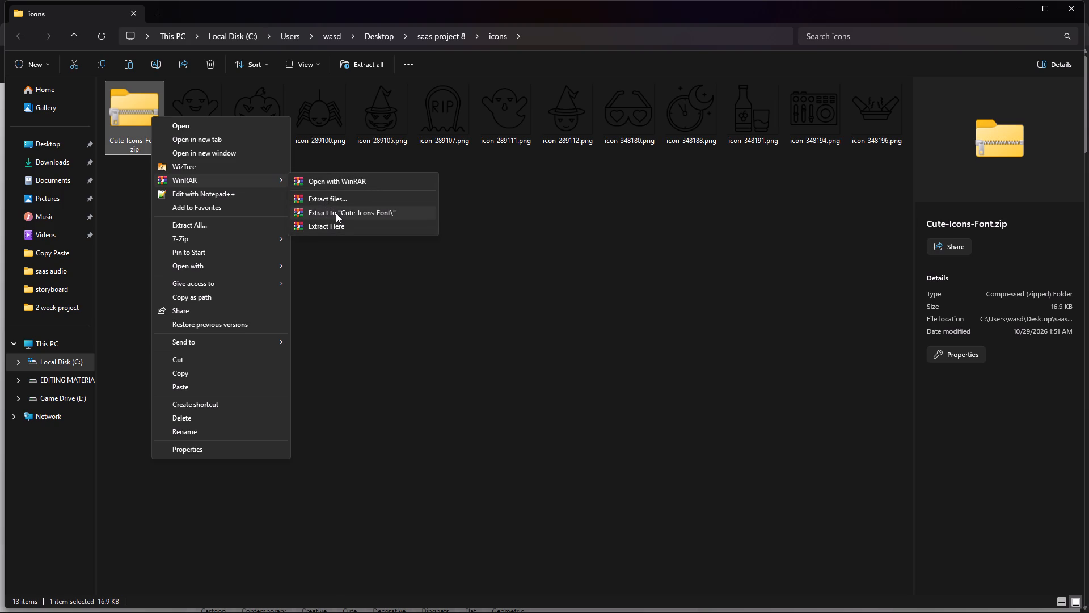
Extract Cute-Icons-Font.zip into its own Cute-Icons-Font folder and install the cute icons TrueType font from it.
click(336, 213)
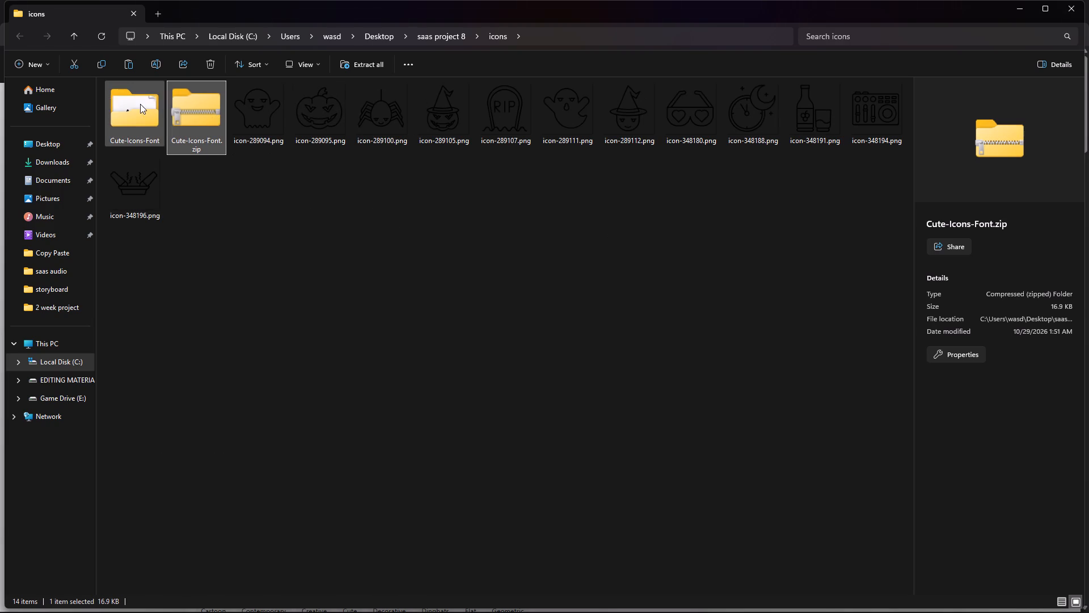
double_click(140, 104)
double_click(155, 102)
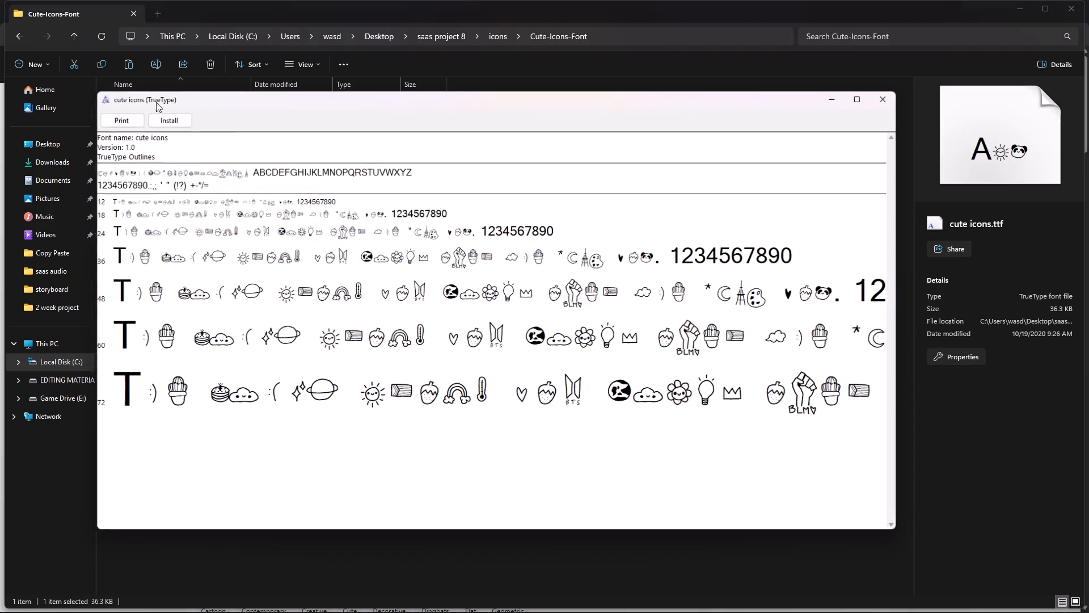
click(167, 120)
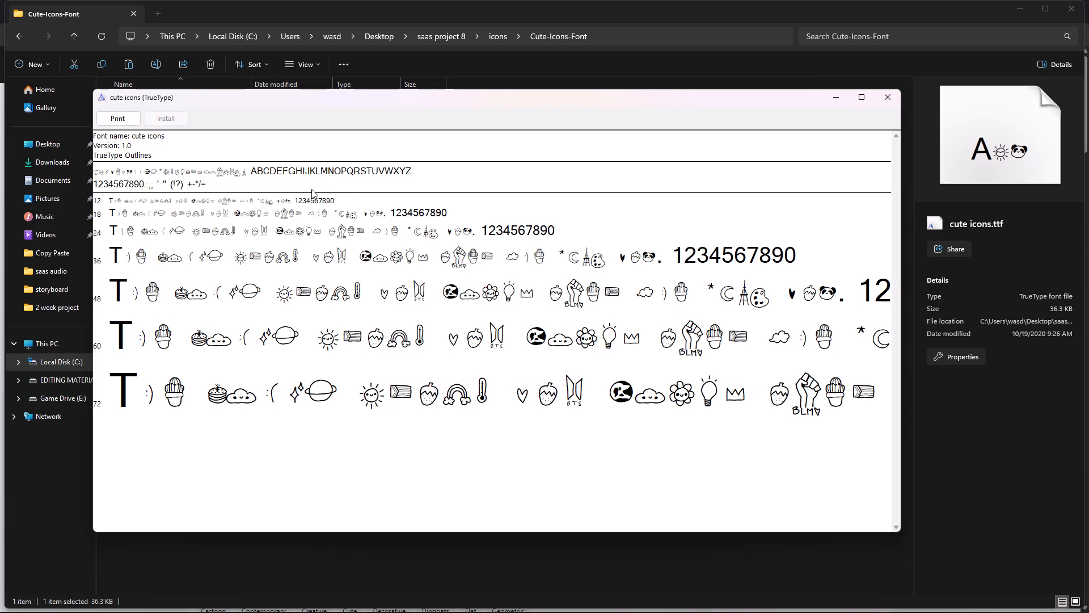
drag(199, 268, 349, 343)
click(427, 350)
click(888, 101)
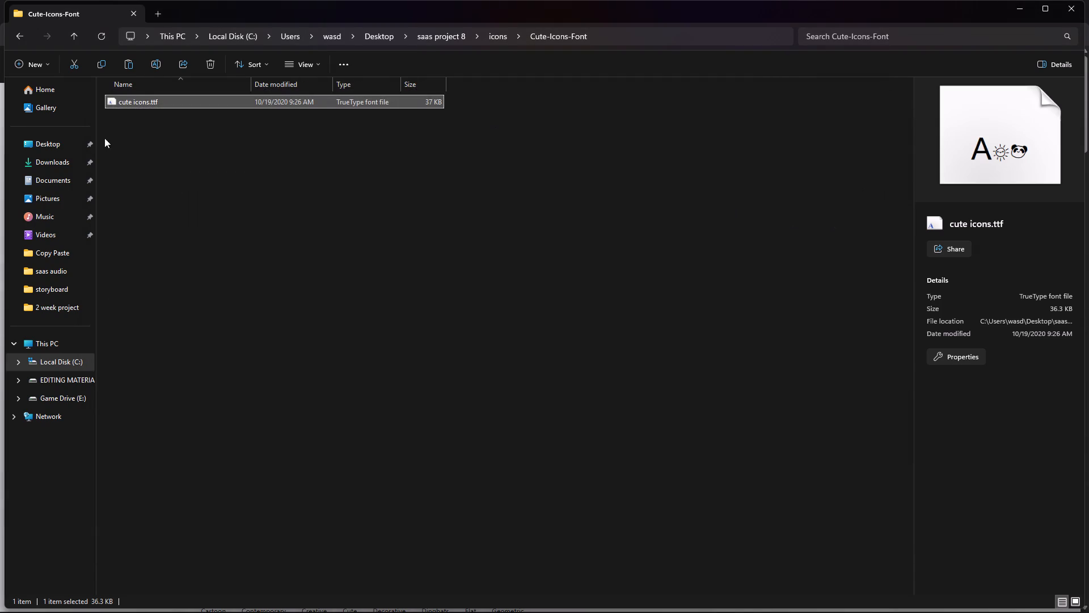
click(139, 155)
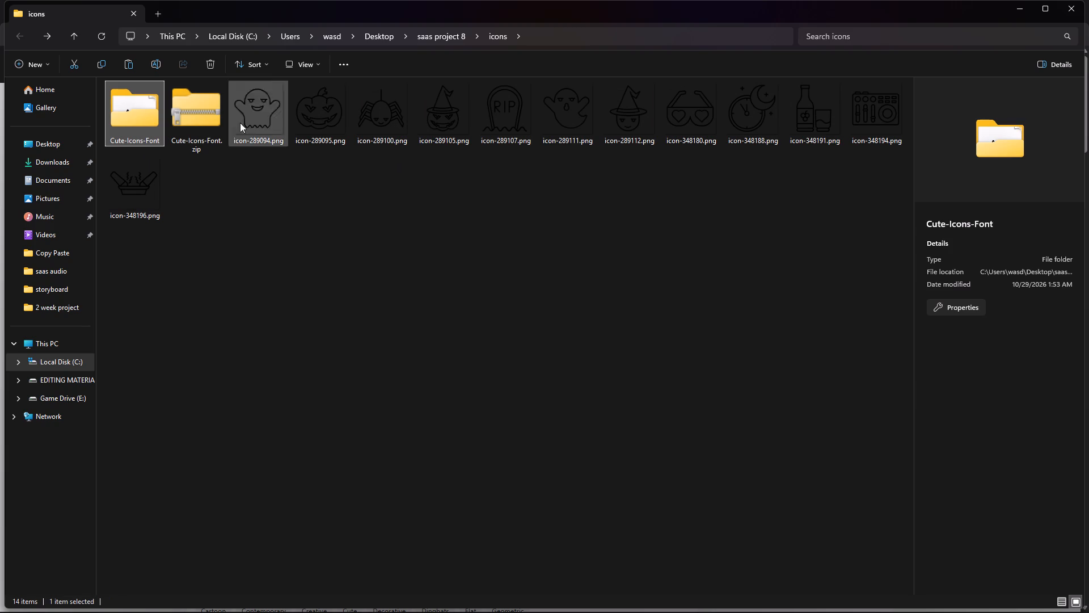
click(1016, 9)
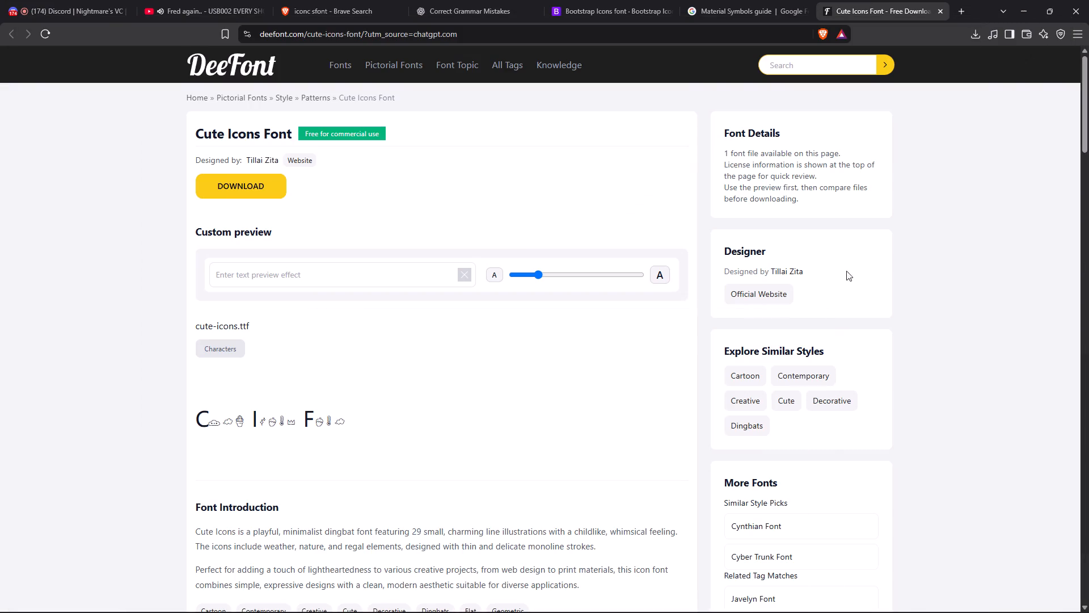
Examine the DeeFont Cute Icons page's font preview, FAQ, Similar Style Picks and Related Tag Matches for other usable fonts.
scroll(439, 409, down, 9)
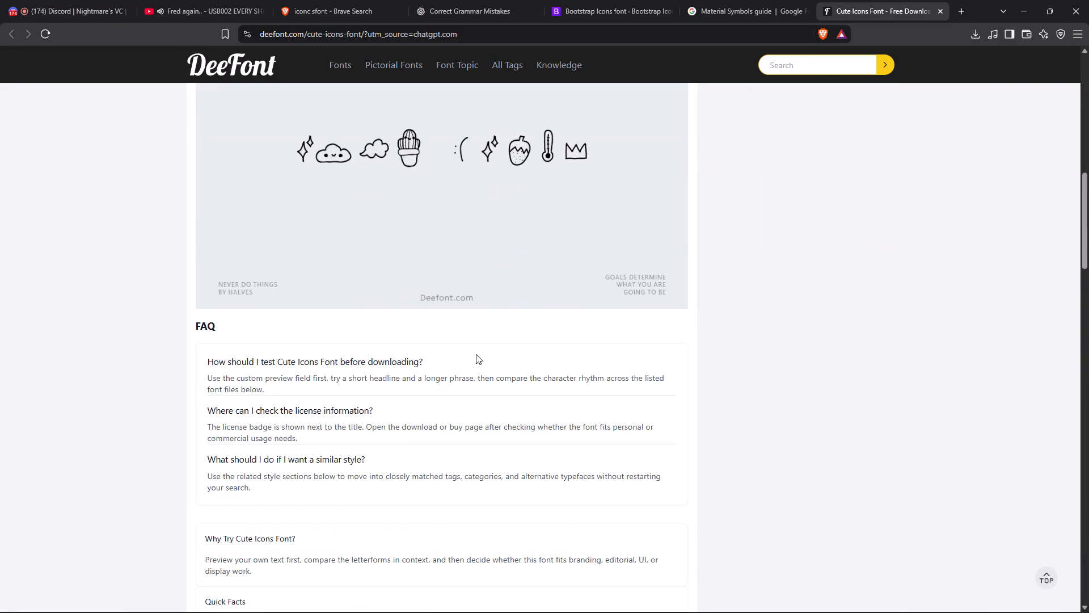
scroll(476, 354, down, 2)
scroll(604, 288, down, 4)
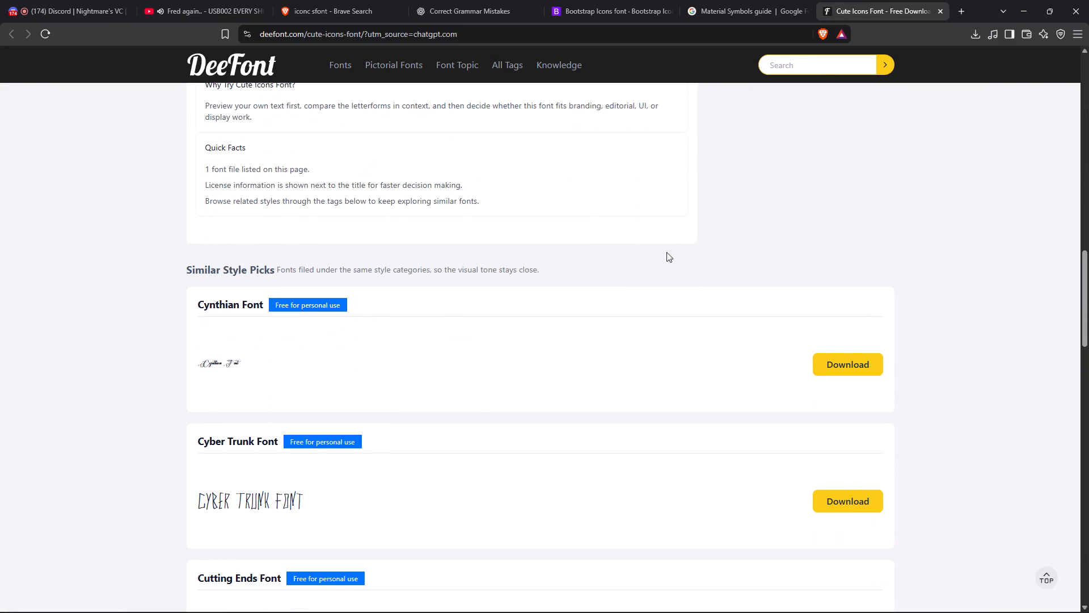
scroll(531, 328, down, 1)
scroll(394, 372, down, 5)
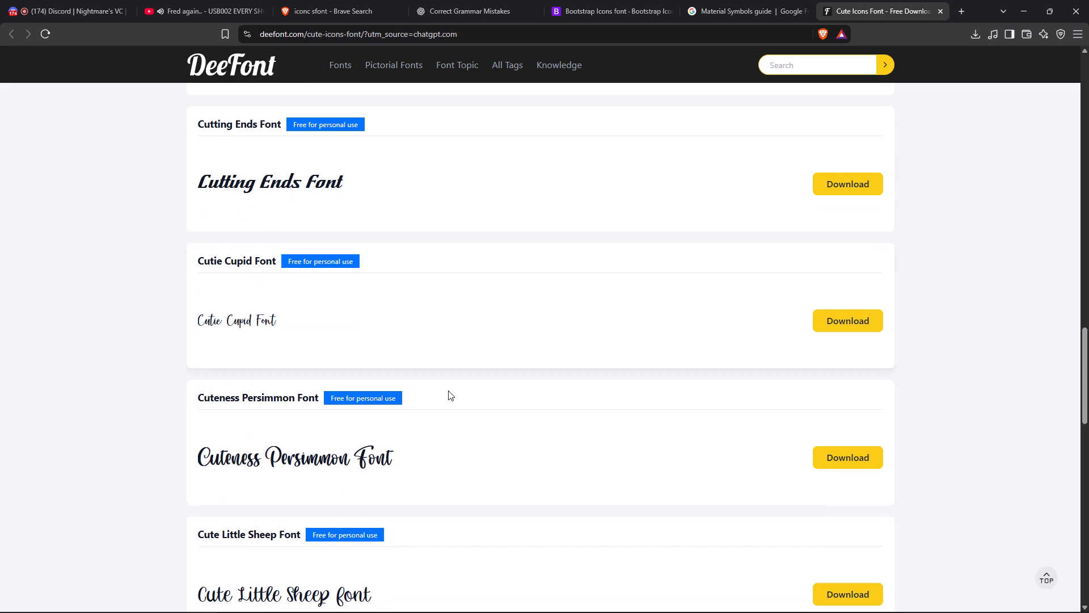
scroll(399, 284, down, 4)
scroll(465, 282, down, 3)
scroll(520, 283, down, 2)
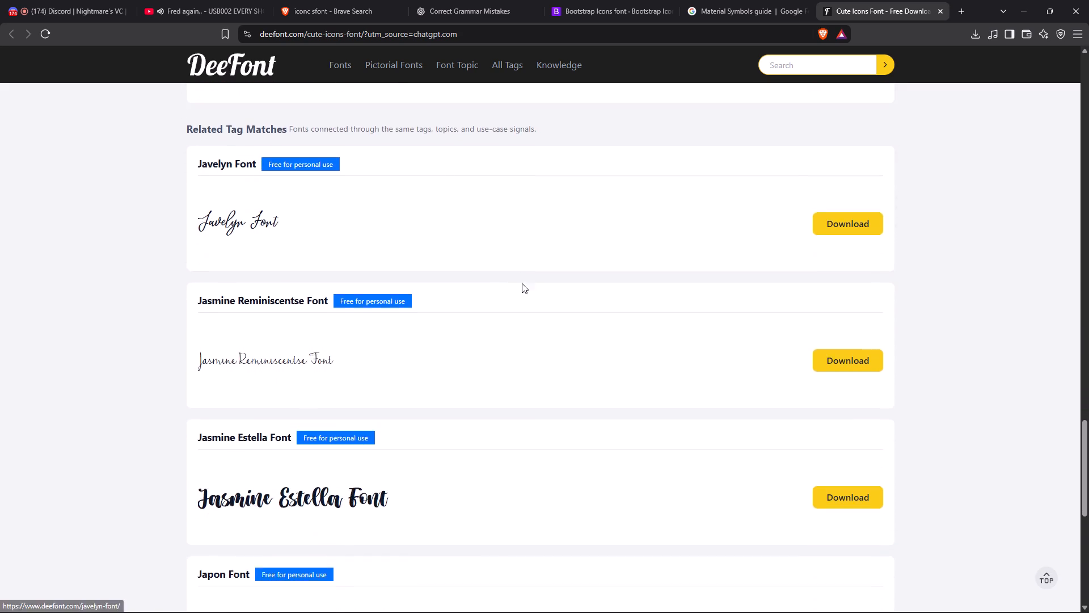
scroll(522, 283, down, 5)
scroll(981, 243, down, 2)
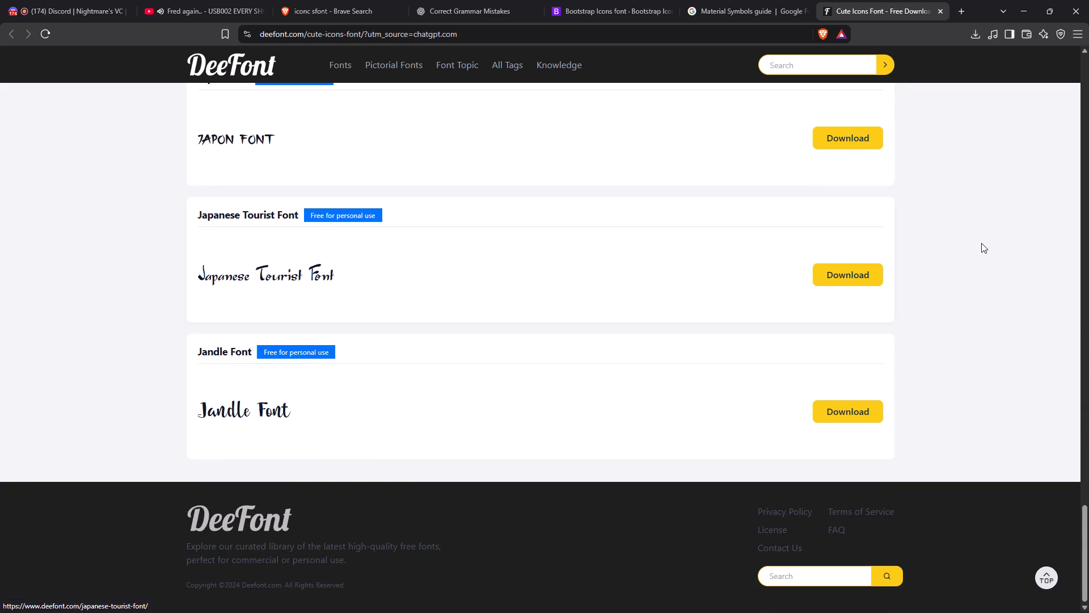
drag(1032, 362, 1027, 353)
scroll(530, 285, up, 4)
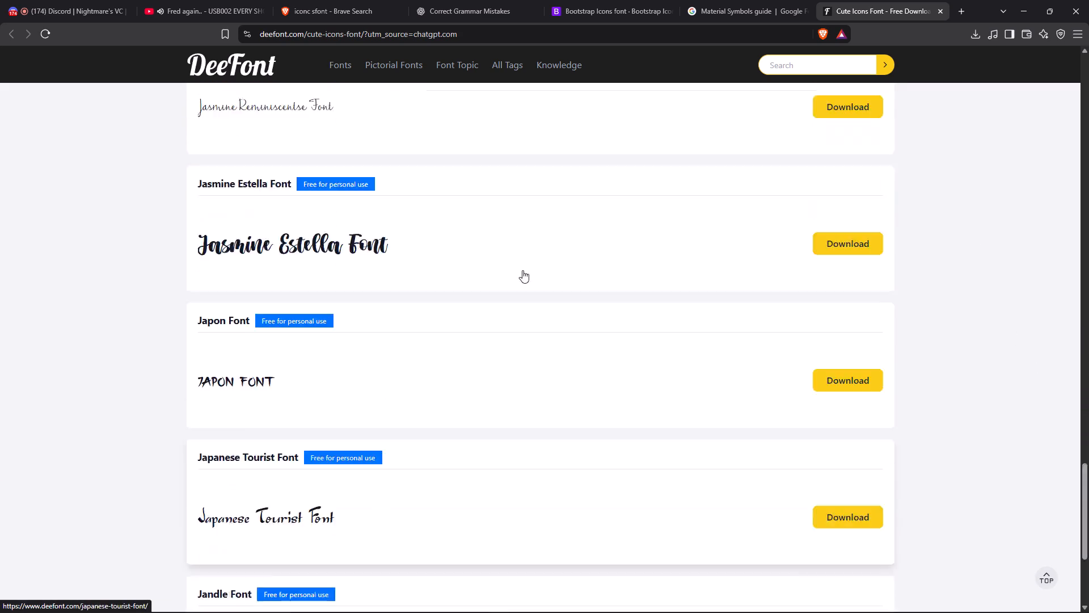
scroll(450, 162, up, 6)
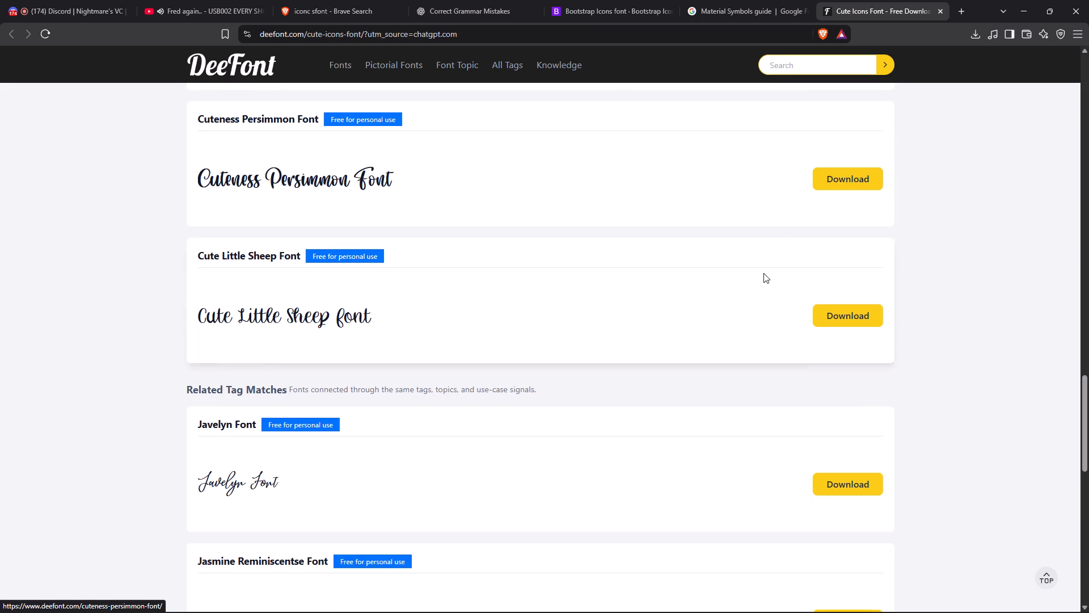
scroll(763, 273, up, 3)
scroll(640, 278, up, 3)
scroll(862, 303, up, 2)
scroll(862, 303, down, 1)
scroll(493, 250, up, 3)
scroll(393, 304, up, 2)
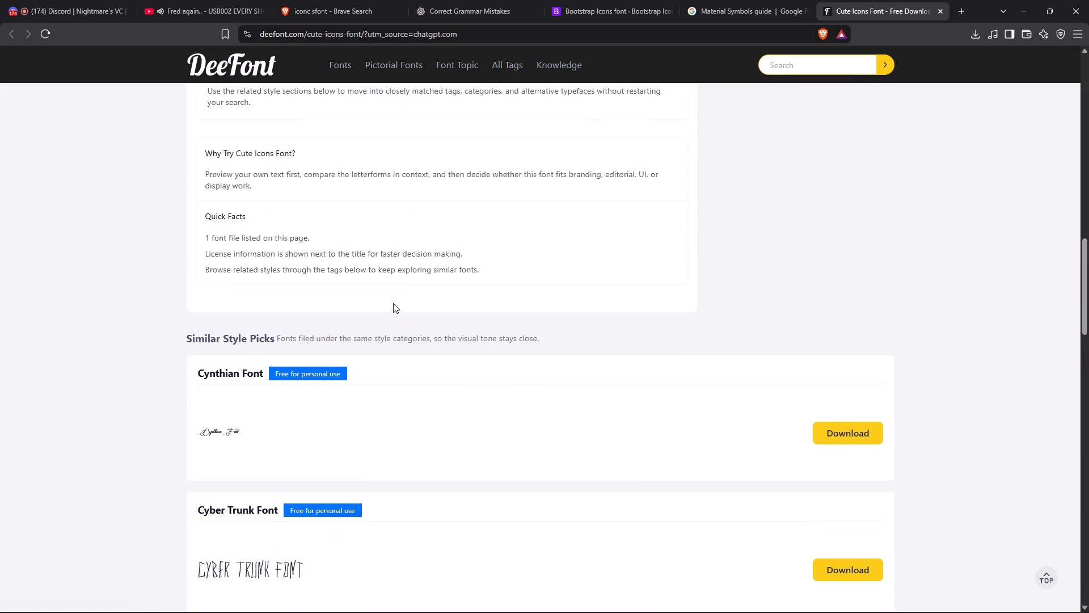
scroll(393, 303, up, 2)
scroll(393, 303, down, 1)
scroll(433, 293, up, 1)
scroll(433, 293, down, 1)
scroll(450, 337, up, 4)
scroll(521, 301, up, 6)
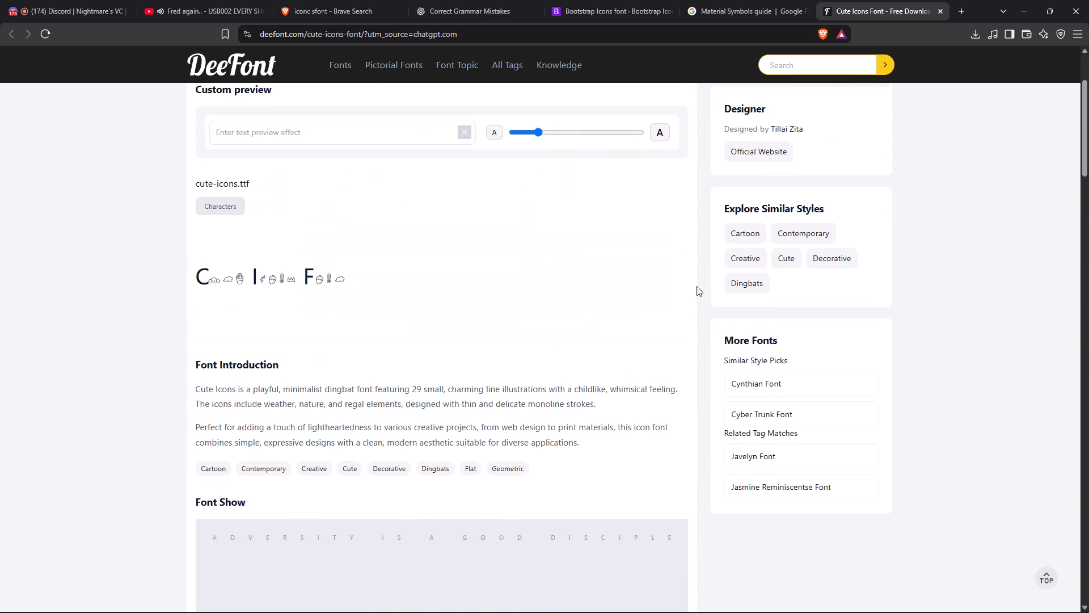
scroll(732, 219, up, 4)
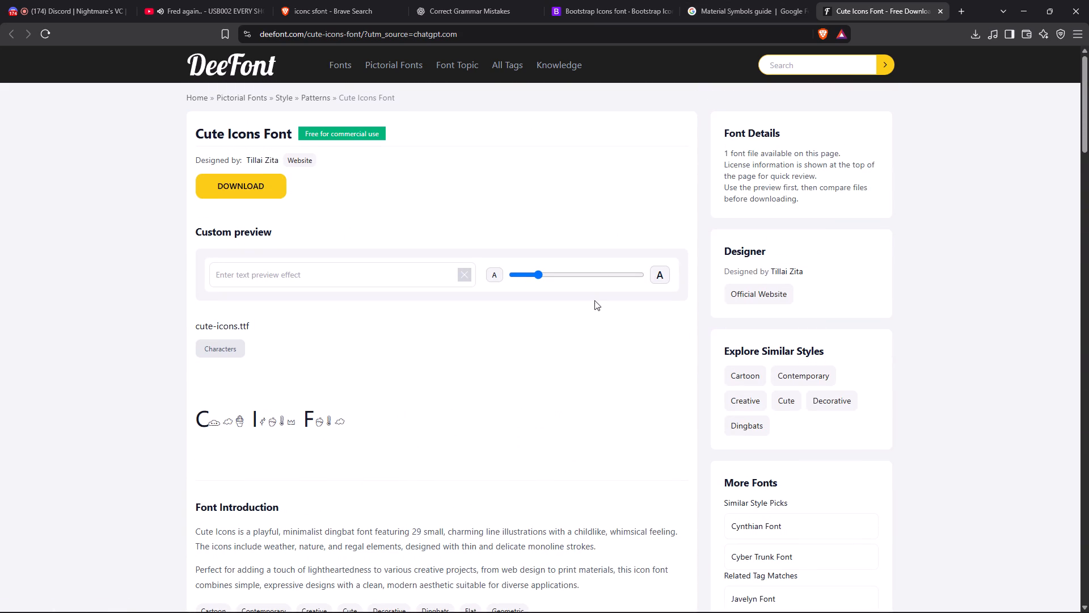
click(632, 366)
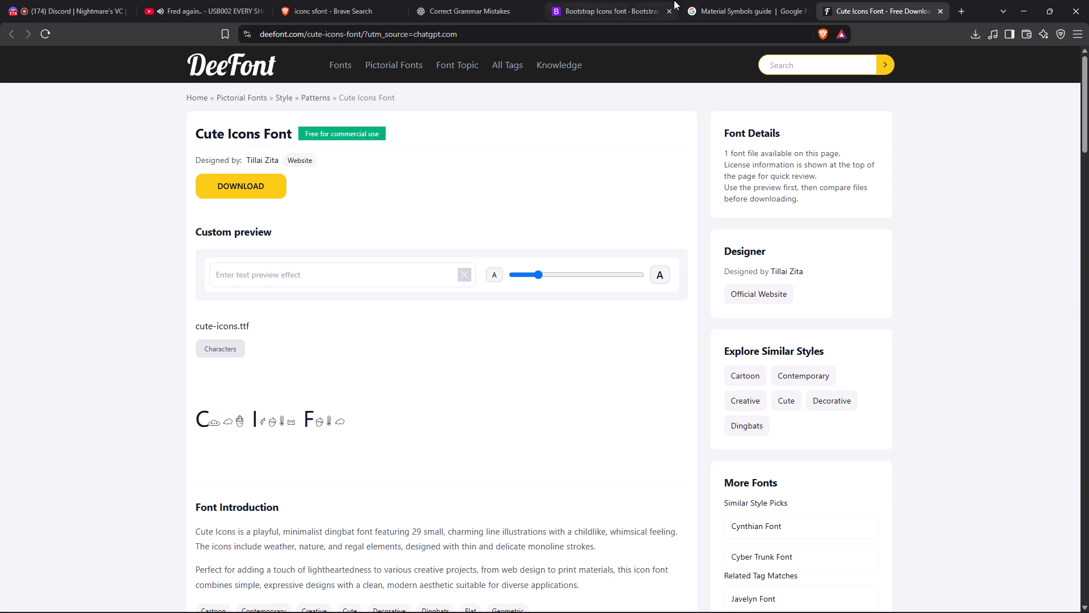
Read the Material Symbols guide's variable font, font optimization and self-hosting sections, including the CSS rules for rendering the icons.
click(749, 0)
scroll(601, 330, down, 3)
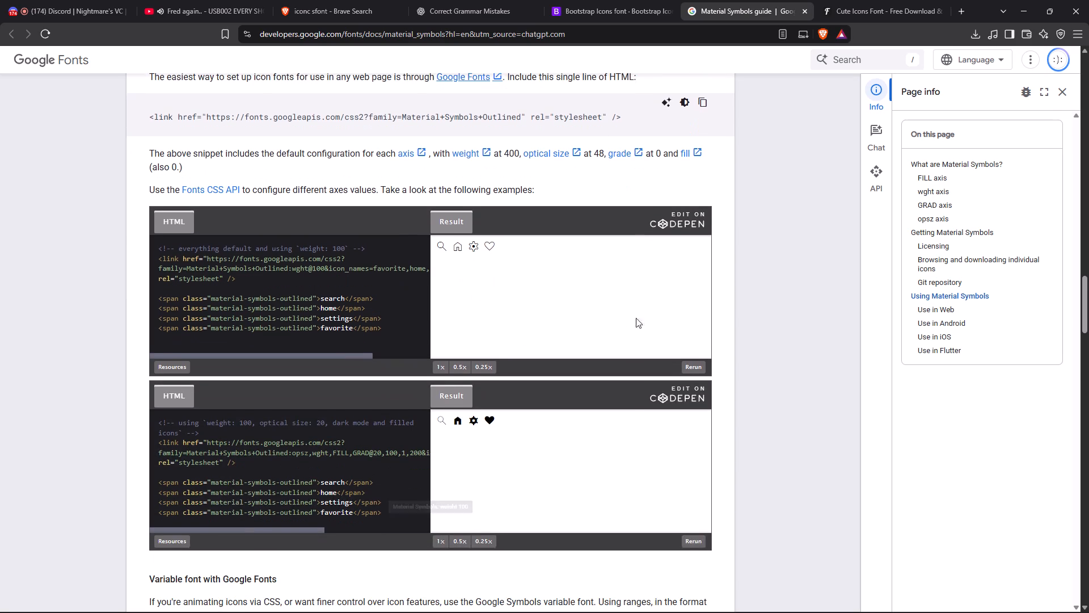
scroll(680, 292, down, 1)
scroll(862, 229, down, 4)
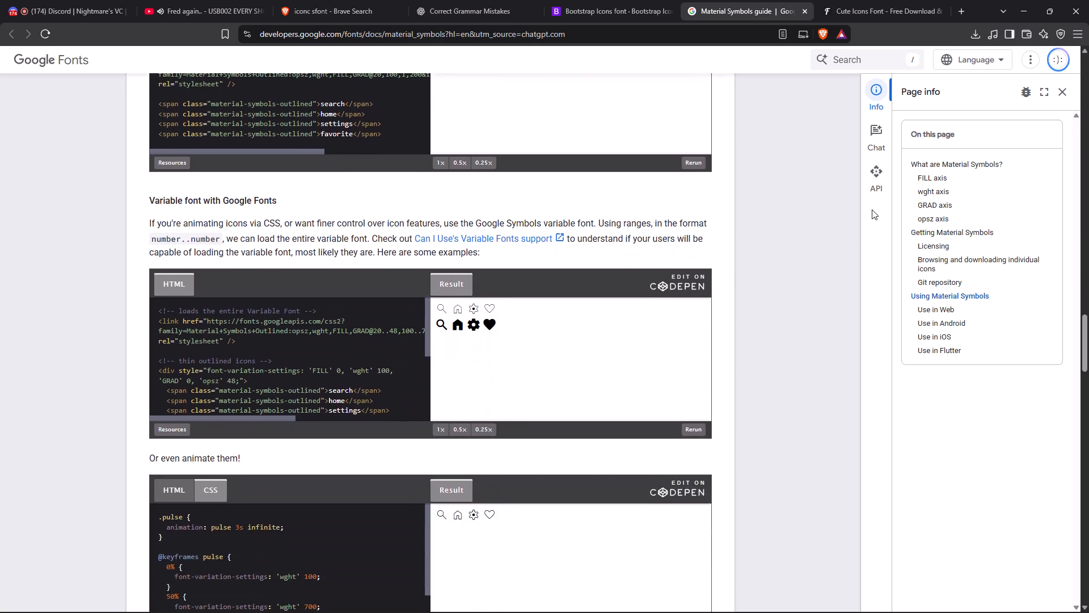
scroll(872, 209, down, 8)
scroll(859, 202, up, 1)
scroll(854, 201, down, 3)
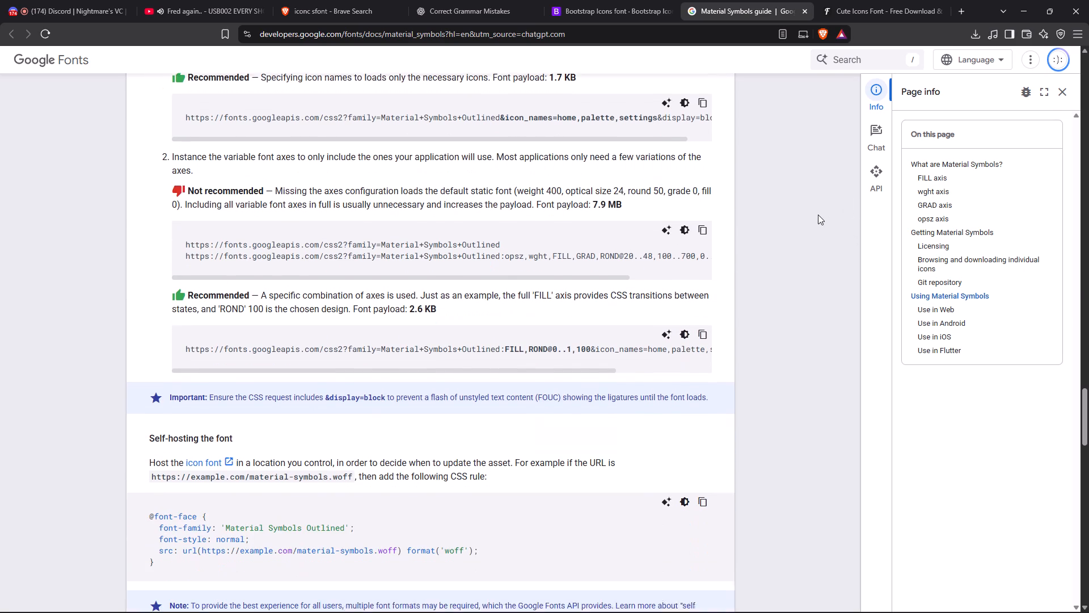
scroll(818, 215, down, 1)
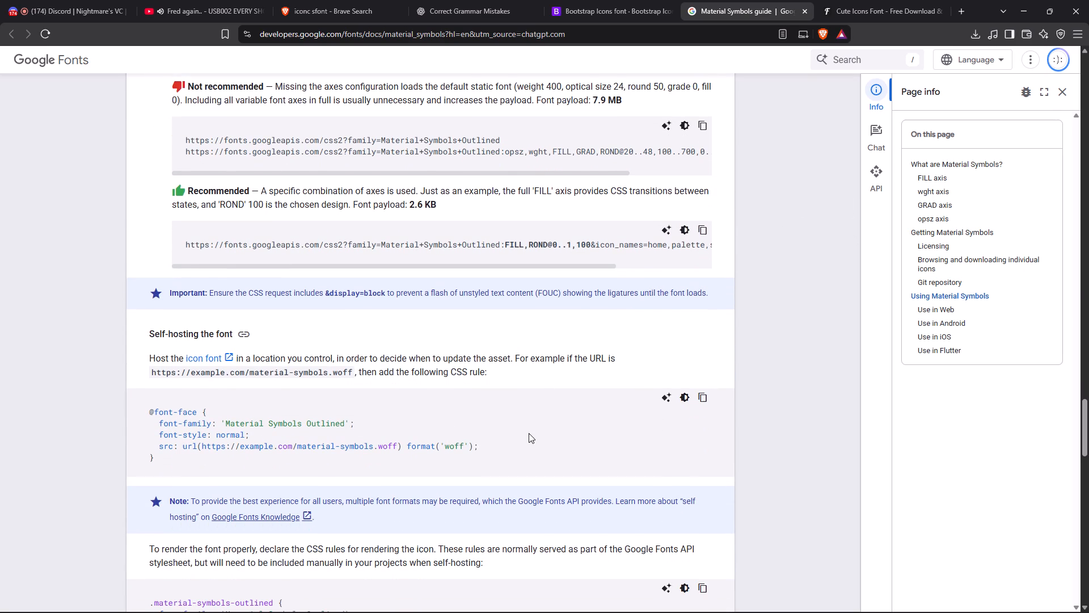
scroll(377, 468, down, 1)
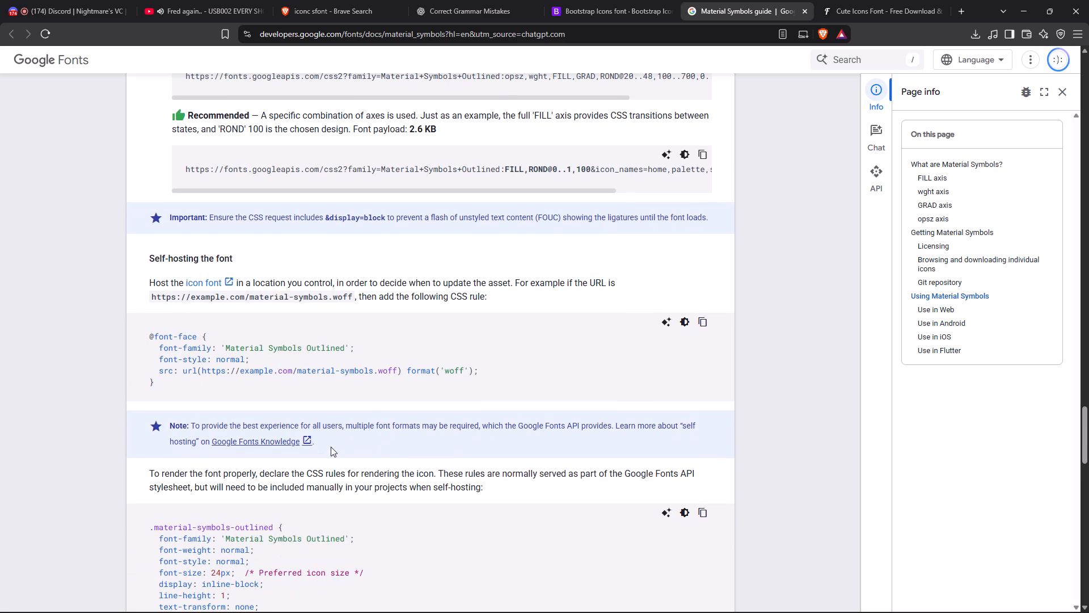
scroll(331, 447, down, 1)
scroll(256, 570, down, 2)
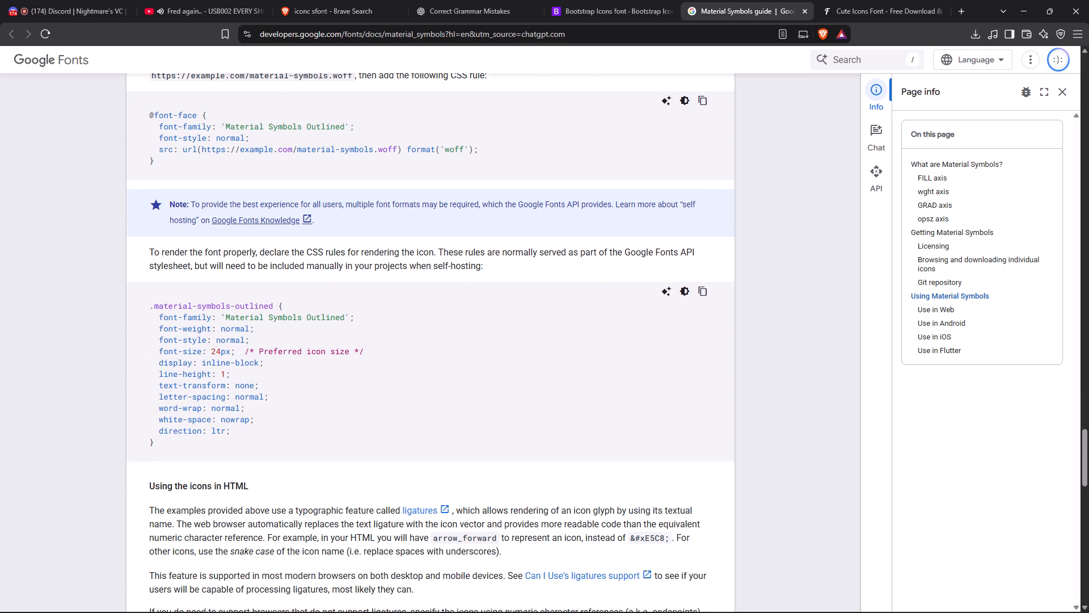
drag(204, 461, 193, 458)
click(185, 437)
drag(220, 430, 101, 394)
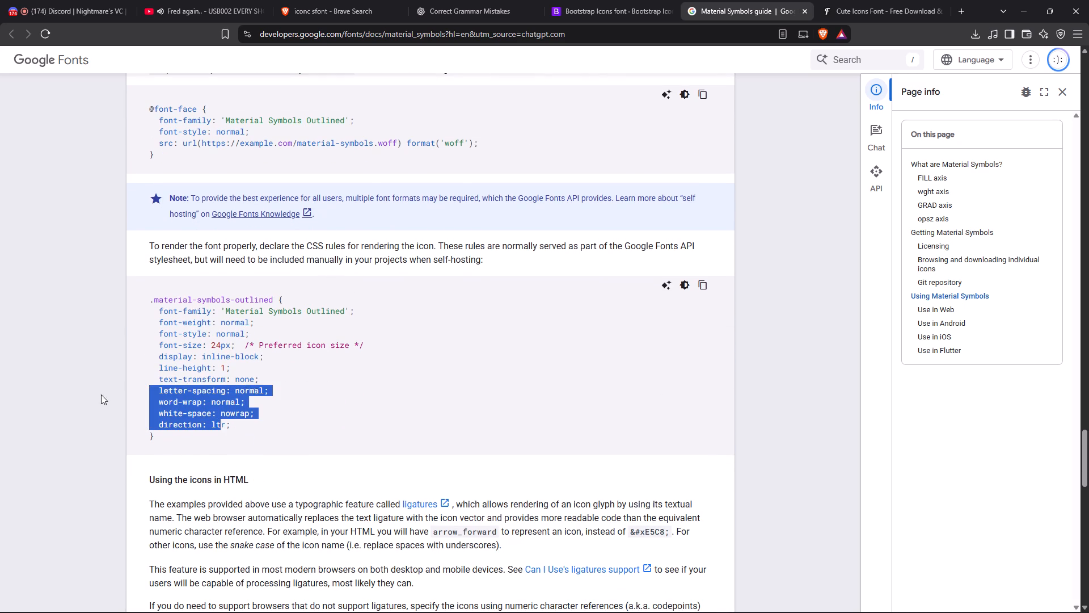
drag(101, 394, 141, 266)
click(402, 402)
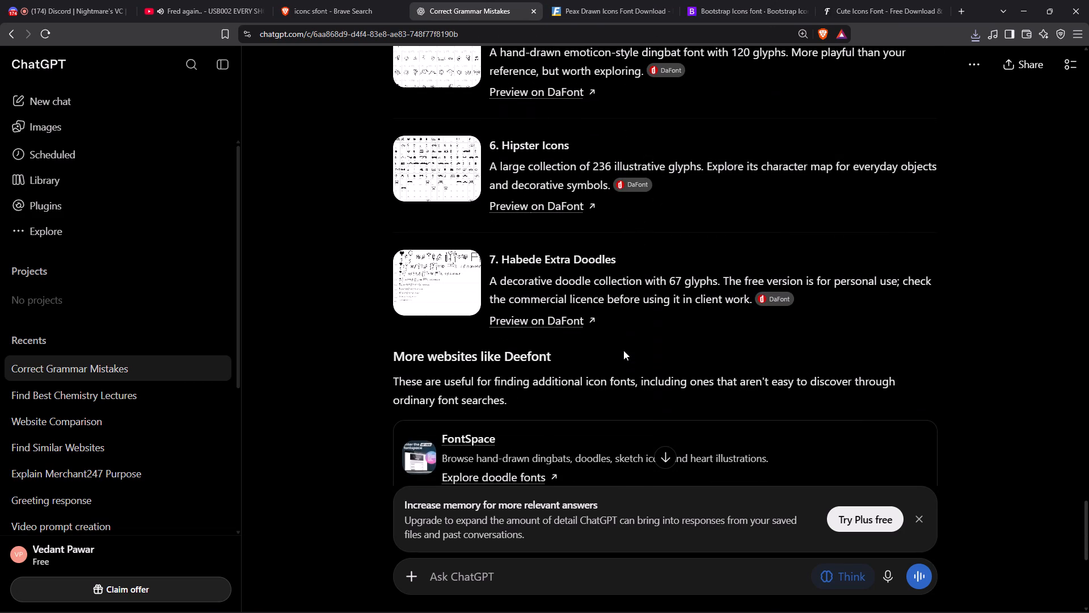
click(776, 299)
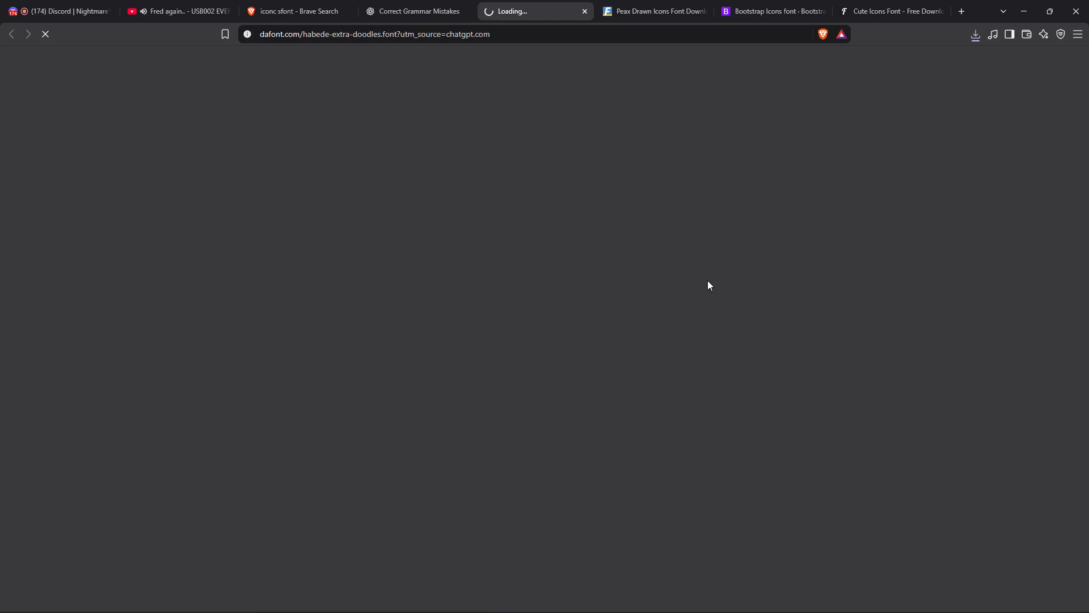
Pause the Fred again.. USB002 video on YouTube.
click(162, 0)
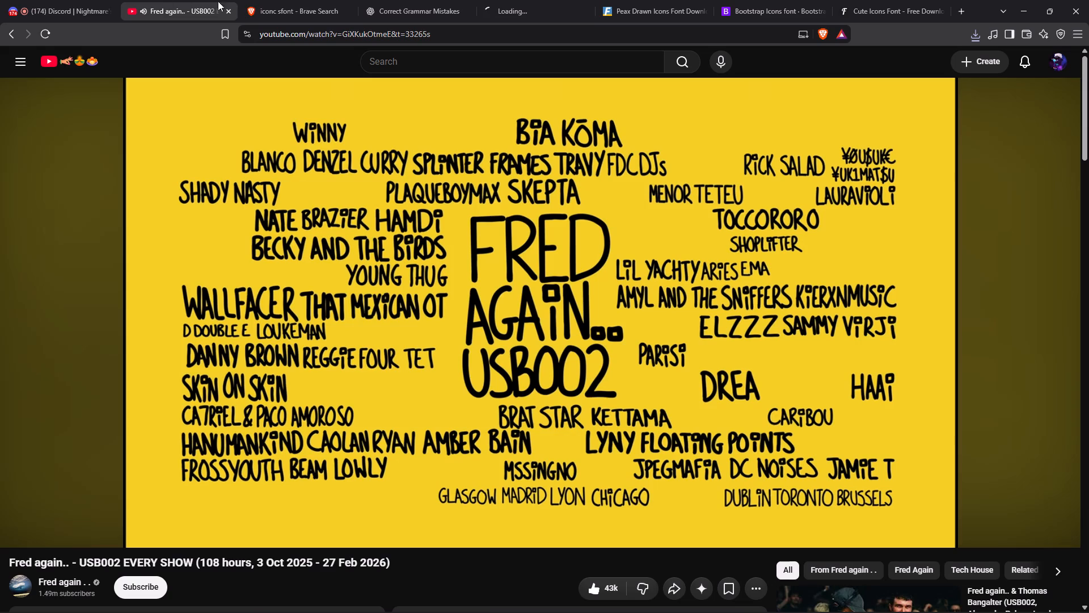
click(546, 274)
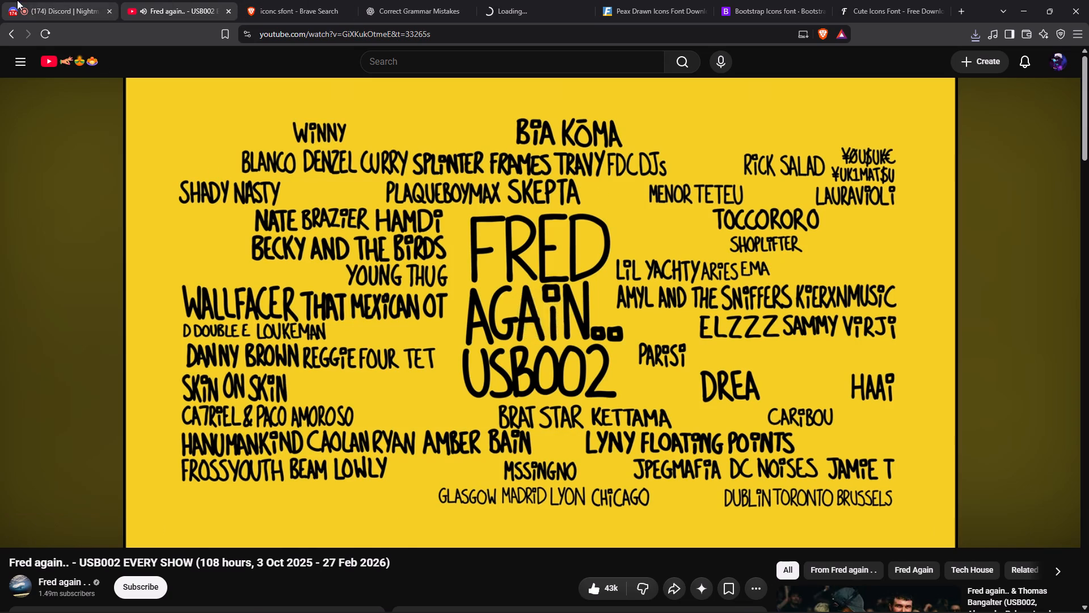
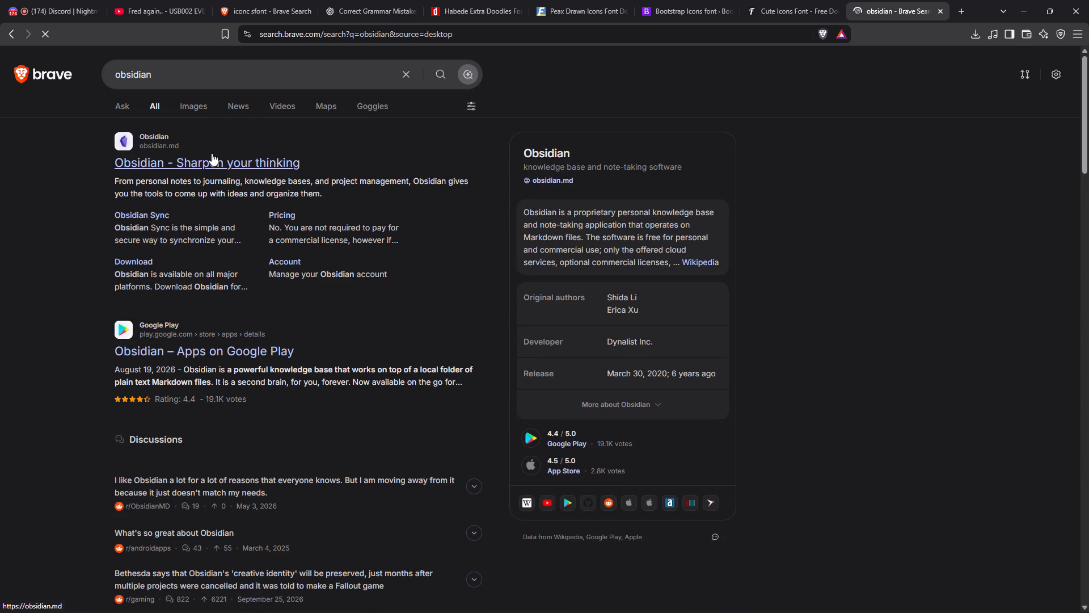
Open the official Obsidian website from the search results and look through its homepage sections on features, Sync and Publish.
click(214, 160)
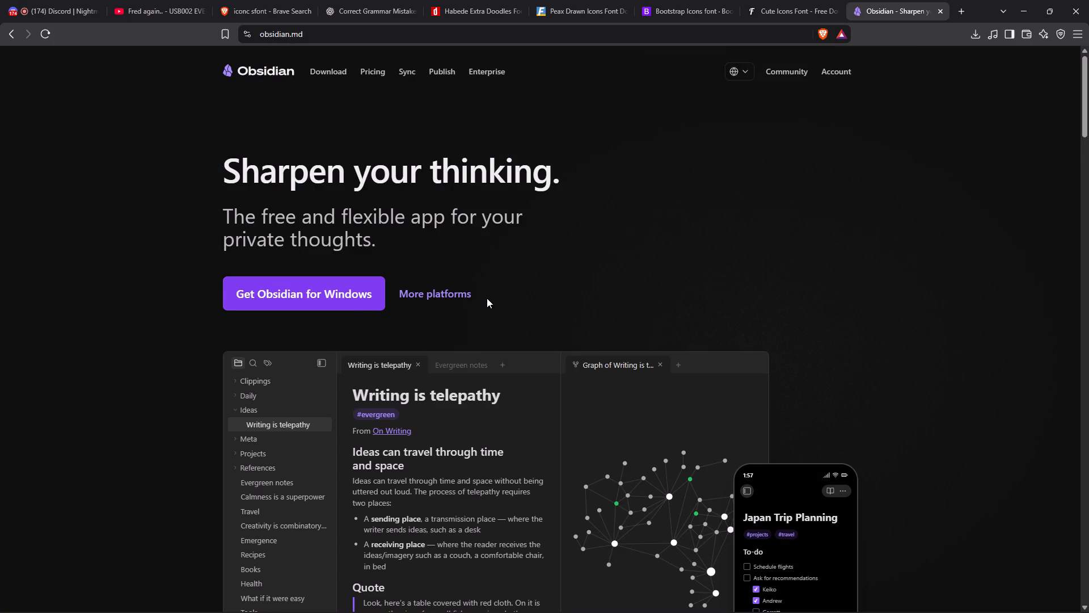
scroll(504, 301, down, 4)
scroll(666, 345, down, 3)
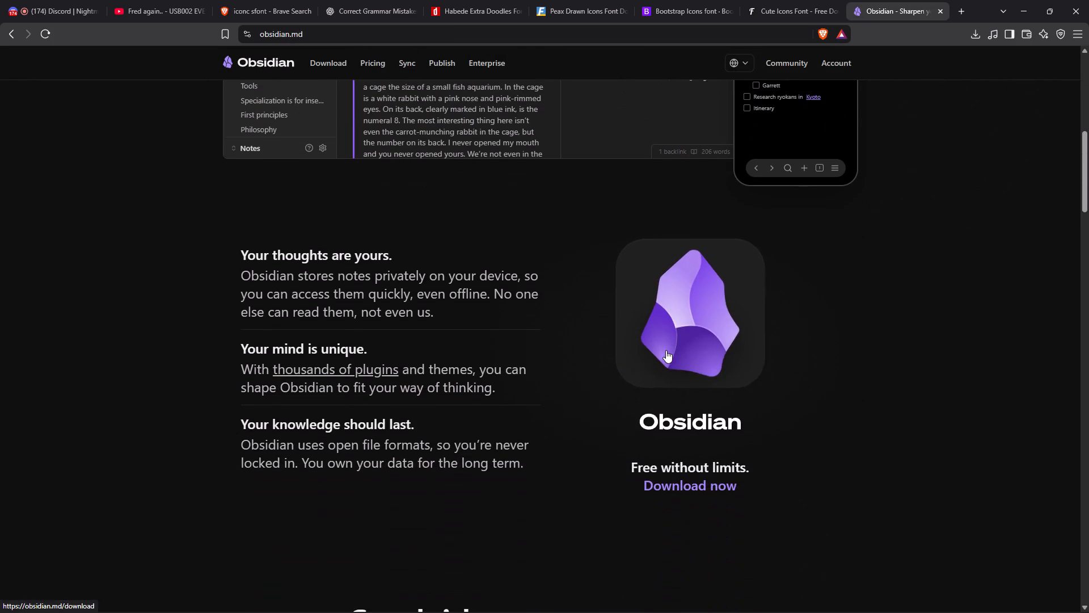
scroll(671, 352, down, 2)
scroll(715, 277, down, 3)
scroll(711, 291, up, 1)
scroll(658, 388, down, 6)
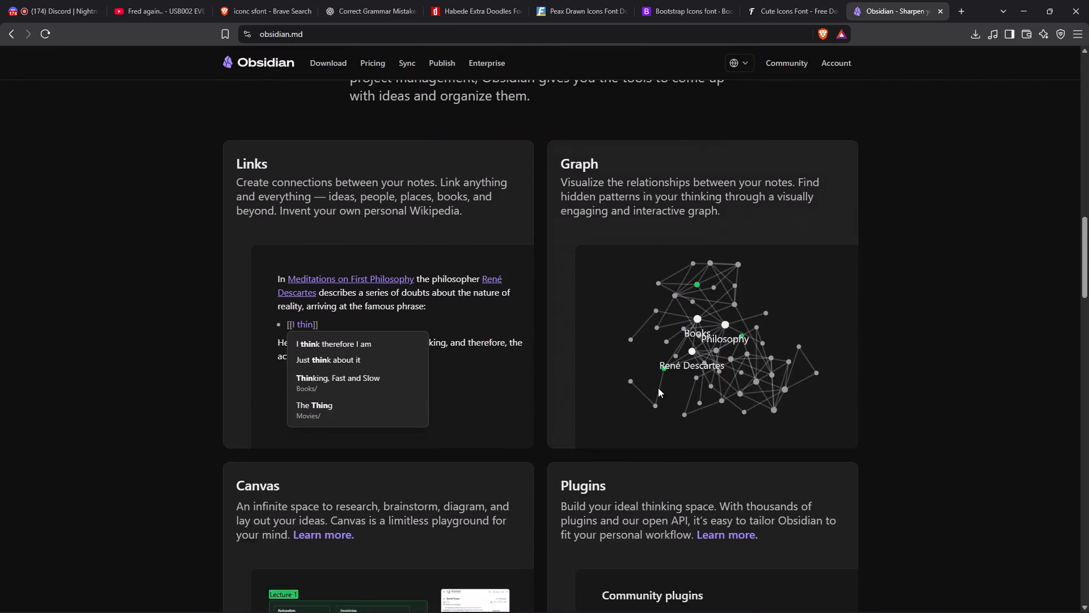
scroll(659, 387, down, 11)
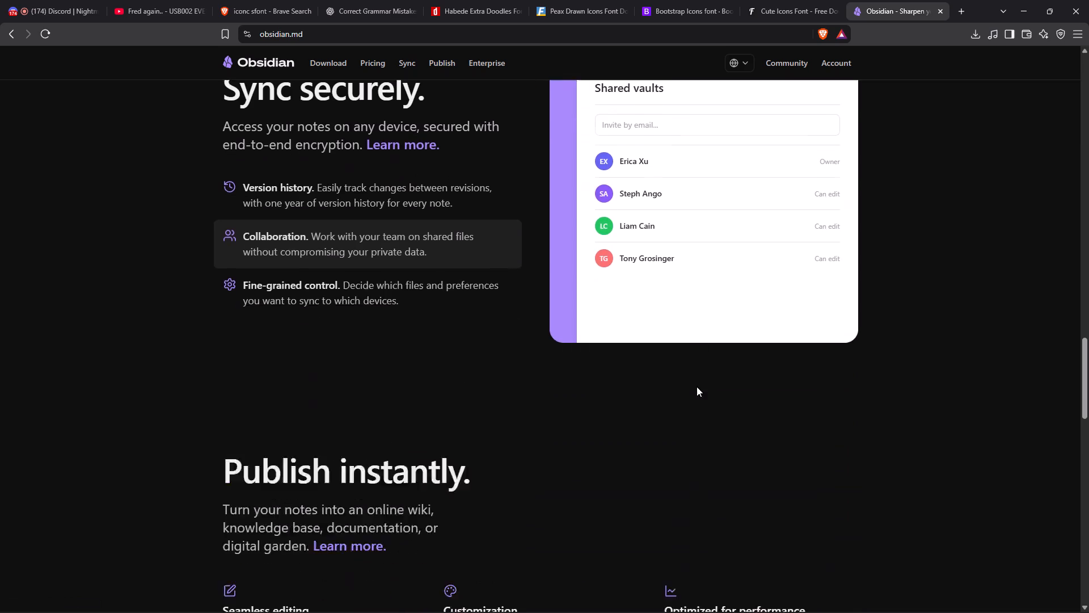
scroll(697, 387, down, 2)
scroll(770, 373, down, 6)
scroll(766, 374, up, 4)
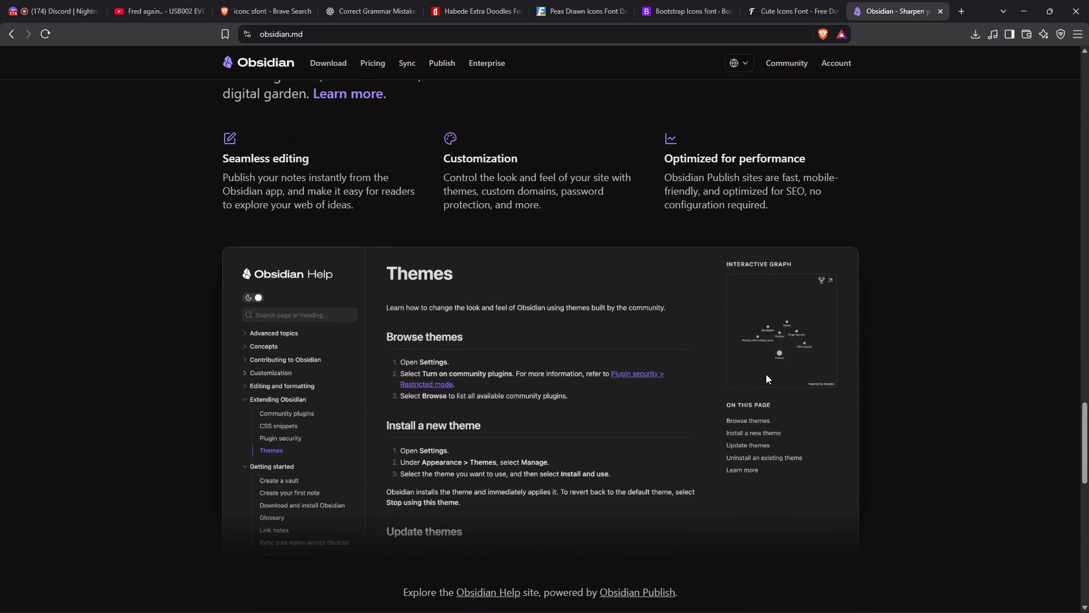
scroll(765, 374, down, 1)
scroll(901, 172, up, 8)
scroll(775, 267, up, 1)
scroll(771, 271, down, 1)
scroll(758, 282, up, 1)
scroll(755, 284, down, 1)
scroll(888, 448, up, 1)
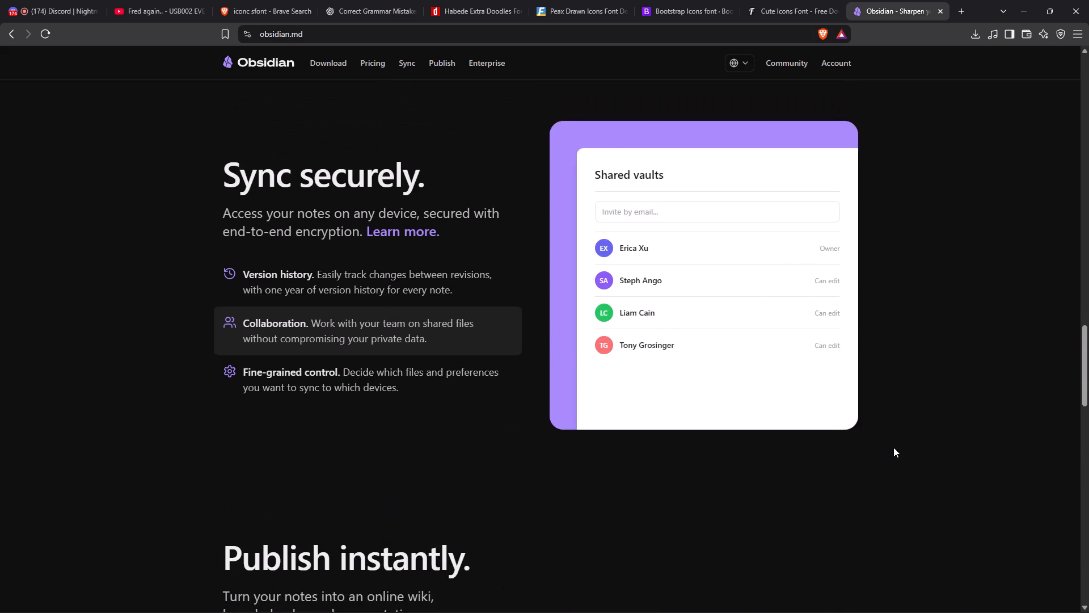
scroll(893, 447, up, 2)
scroll(833, 439, up, 5)
scroll(748, 450, up, 2)
scroll(682, 440, down, 1)
scroll(407, 423, up, 5)
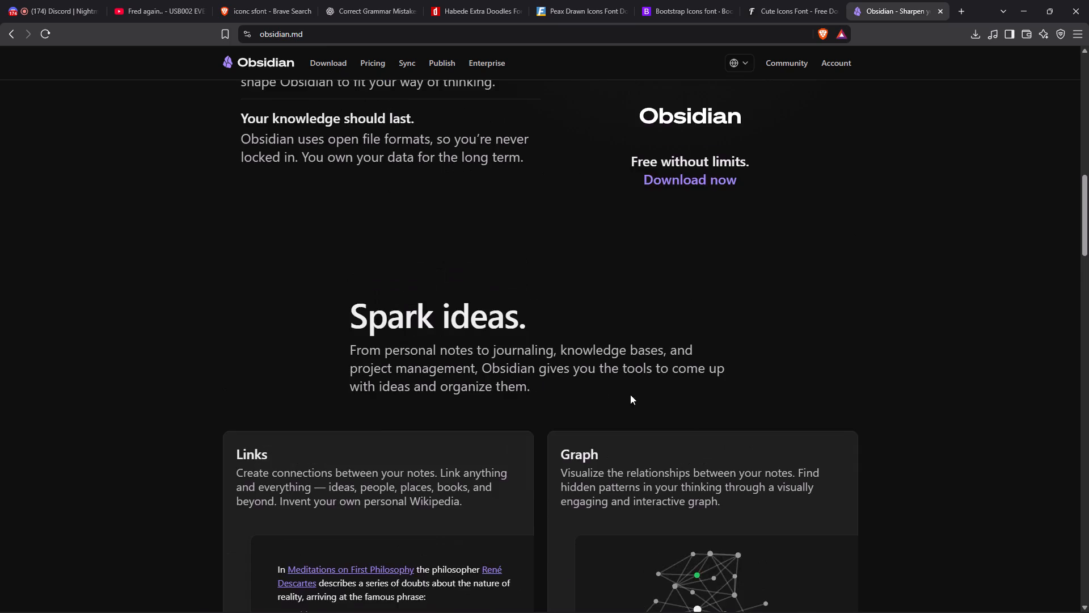
scroll(695, 412, up, 4)
scroll(410, 380, up, 4)
scroll(638, 368, up, 4)
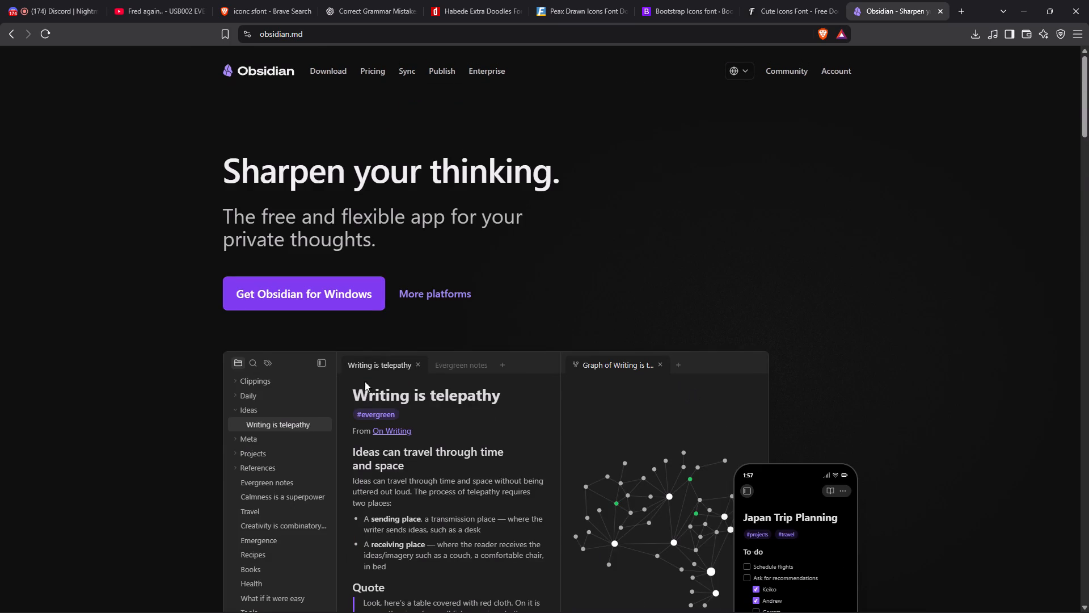
Examine the desktop and mobile app preview near the top of the Obsidian homepage.
scroll(439, 301, down, 3)
scroll(801, 398, down, 1)
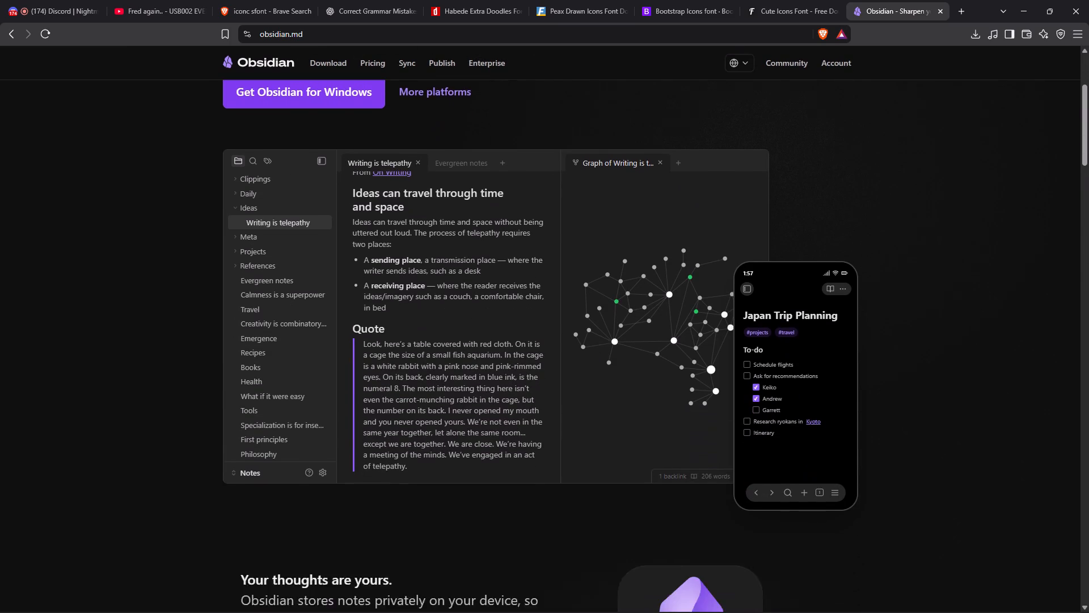
scroll(452, 342, down, 1)
scroll(223, 272, up, 2)
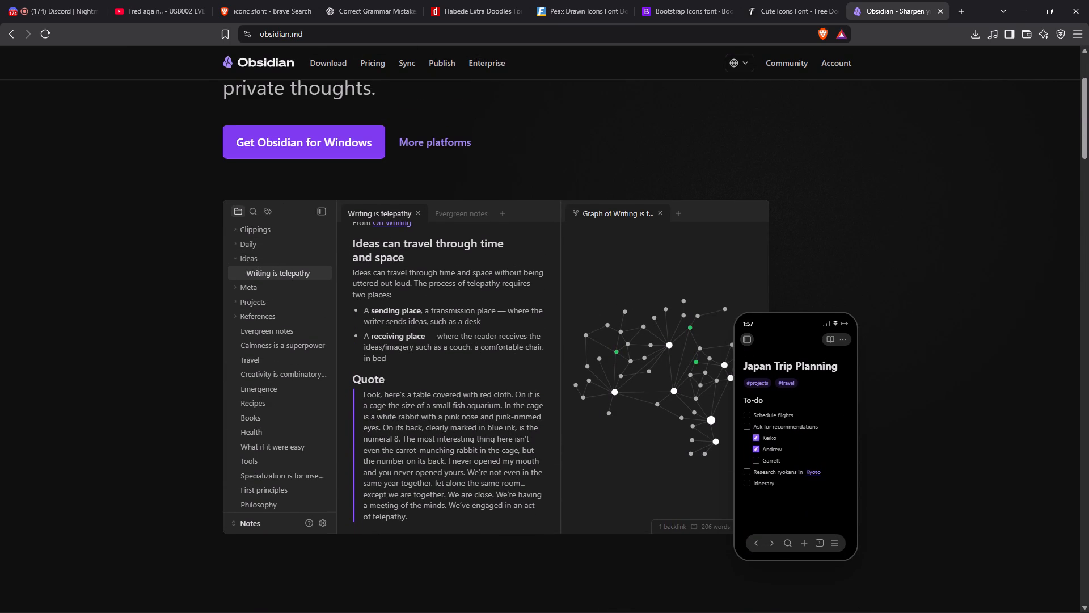
scroll(453, 303, up, 1)
scroll(448, 317, down, 2)
scroll(446, 333, up, 2)
scroll(446, 333, down, 2)
scroll(447, 333, up, 1)
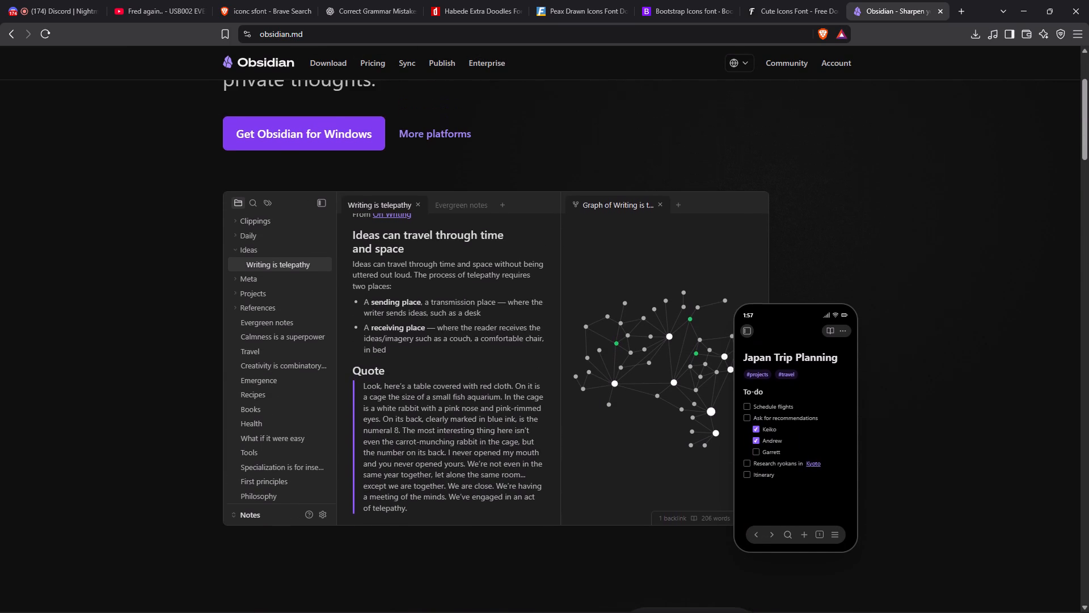
scroll(449, 331, up, 4)
scroll(450, 402, up, 3)
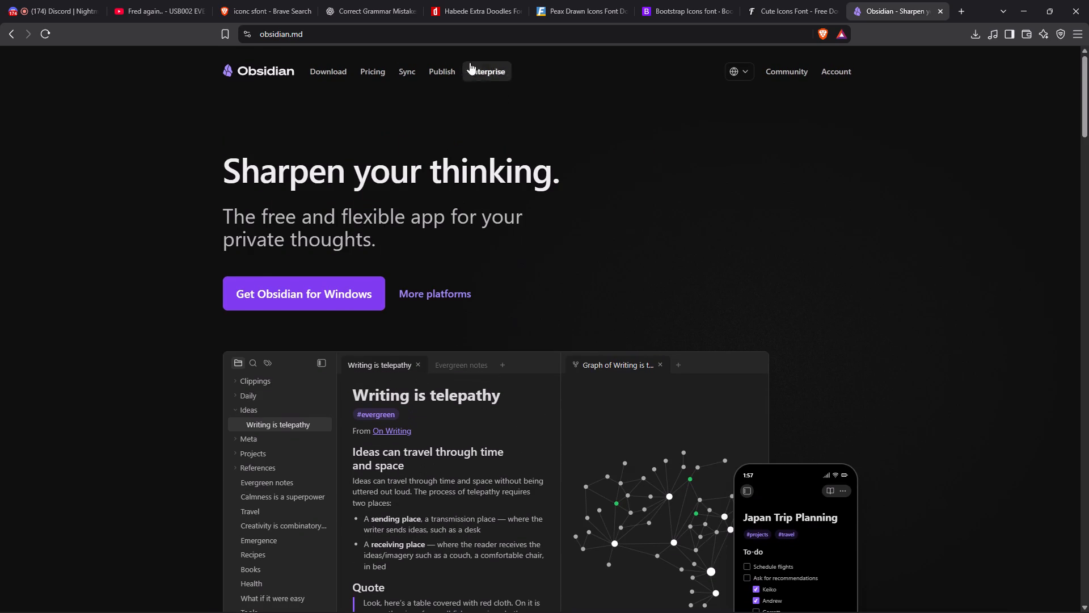
Return to the Fred again.. USB002 video page on YouTube.
click(151, 0)
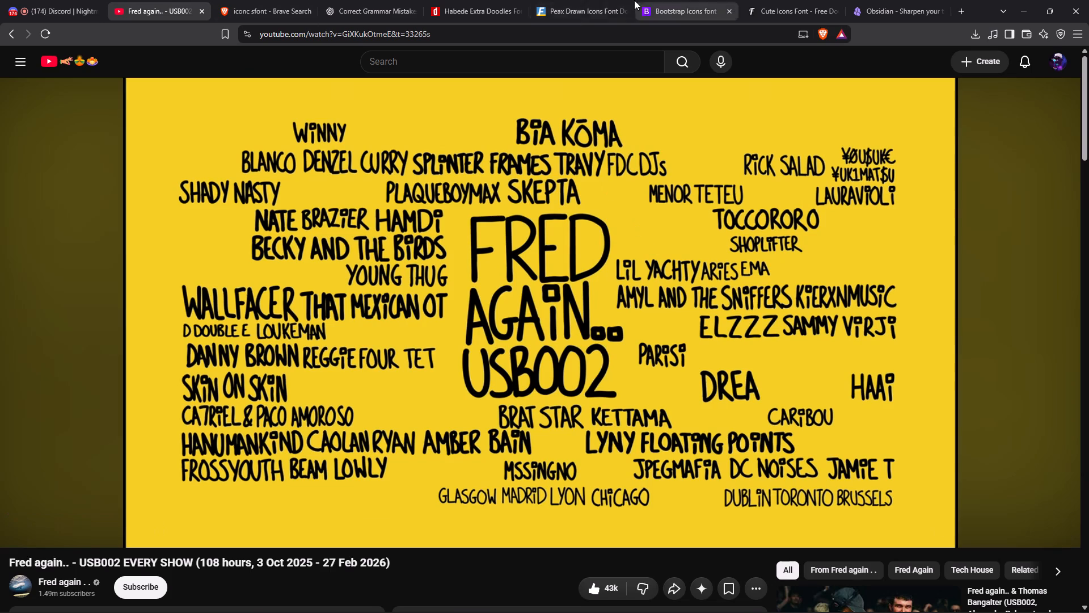
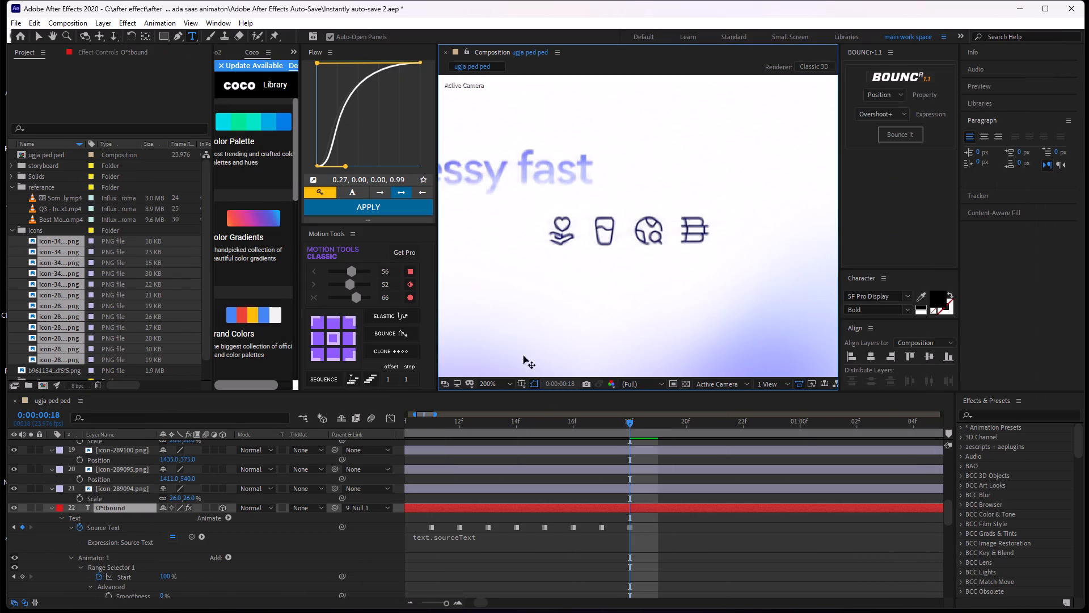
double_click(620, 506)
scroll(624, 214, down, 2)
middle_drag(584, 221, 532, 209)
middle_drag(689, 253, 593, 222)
Hide all the icon image layers, from icon-348196.png to icon-289094.png, in the ugja ped ped composition.
click(579, 486)
scroll(528, 522, up, 3)
scroll(529, 515, down, 1)
scroll(529, 515, up, 2)
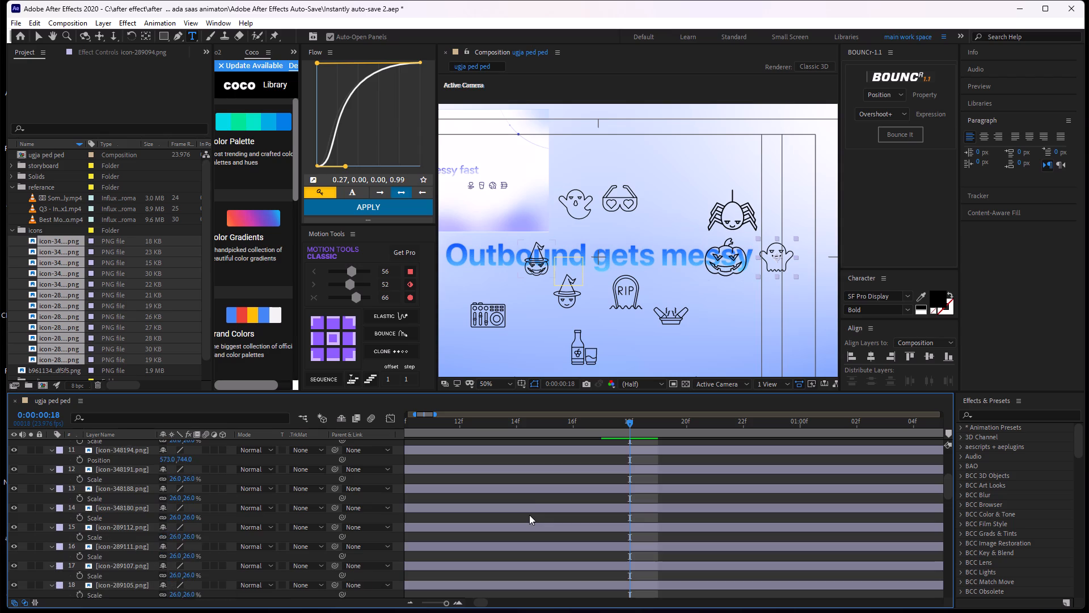
scroll(529, 515, up, 7)
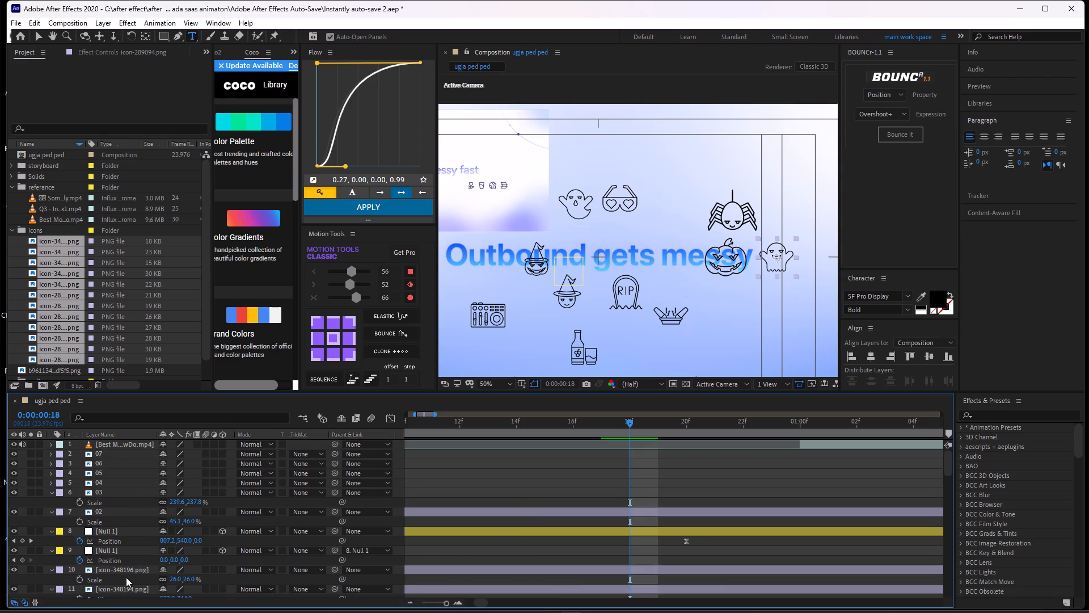
shift+click(126, 577)
shift+click(16, 570)
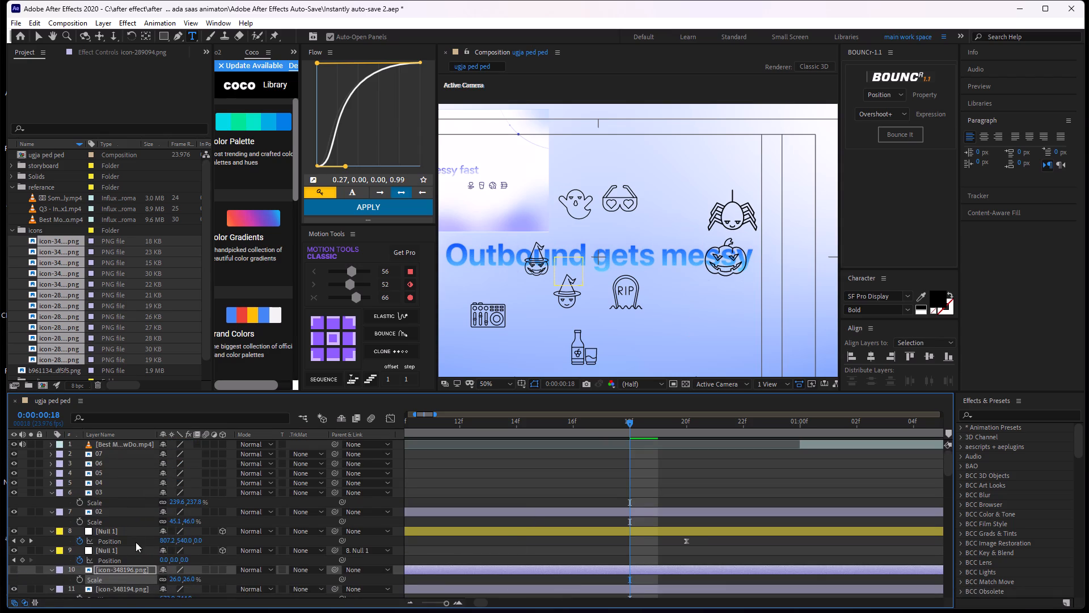
middle_drag(136, 542, 190, 431)
middle_drag(105, 529, 147, 433)
middle_drag(125, 533, 134, 511)
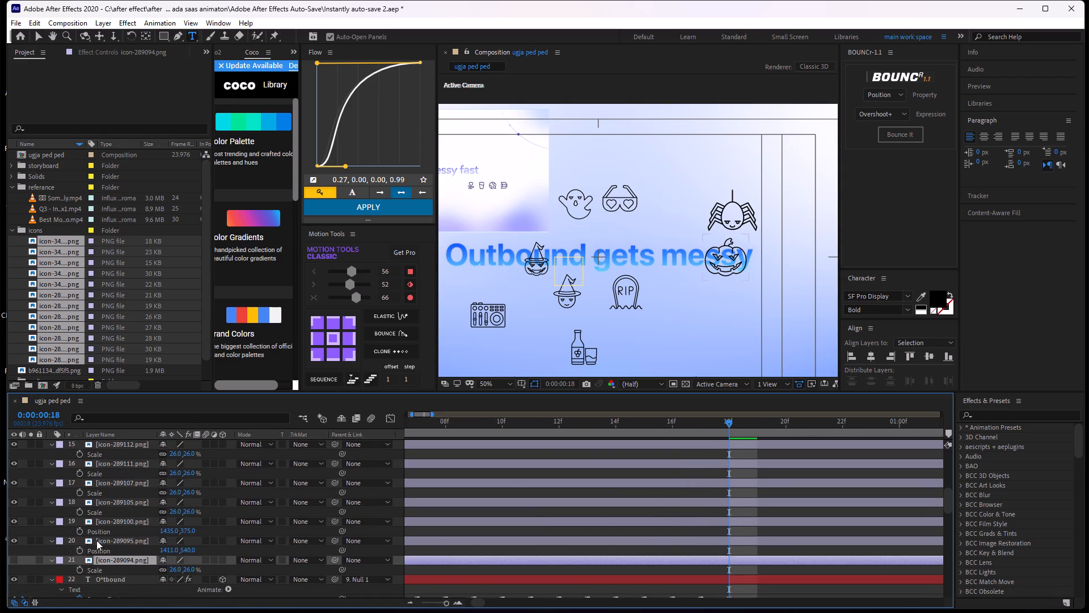
shift+click(96, 540)
click(15, 541)
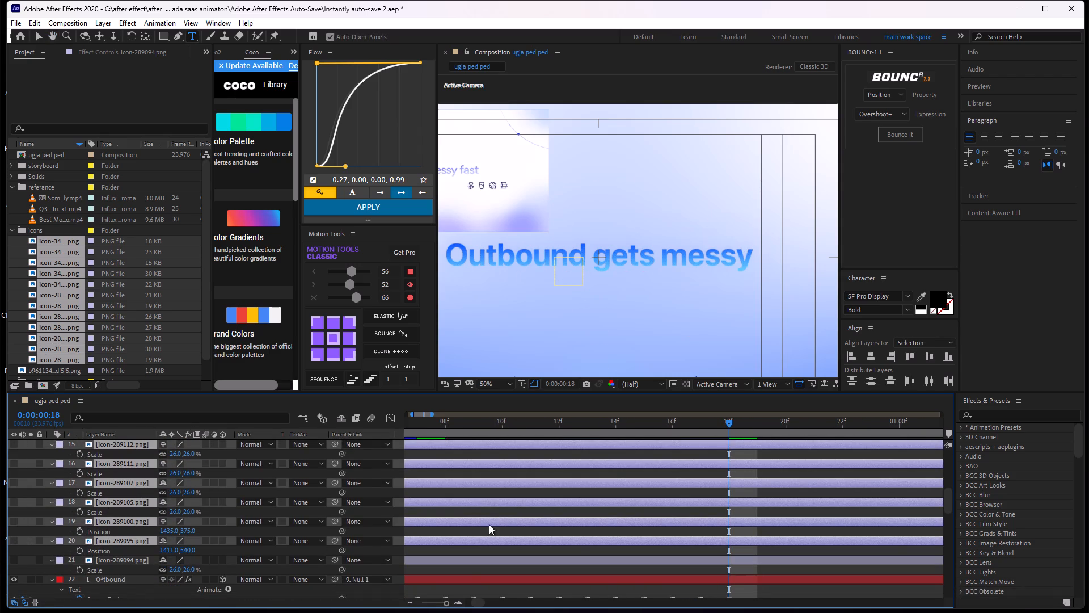
click(546, 515)
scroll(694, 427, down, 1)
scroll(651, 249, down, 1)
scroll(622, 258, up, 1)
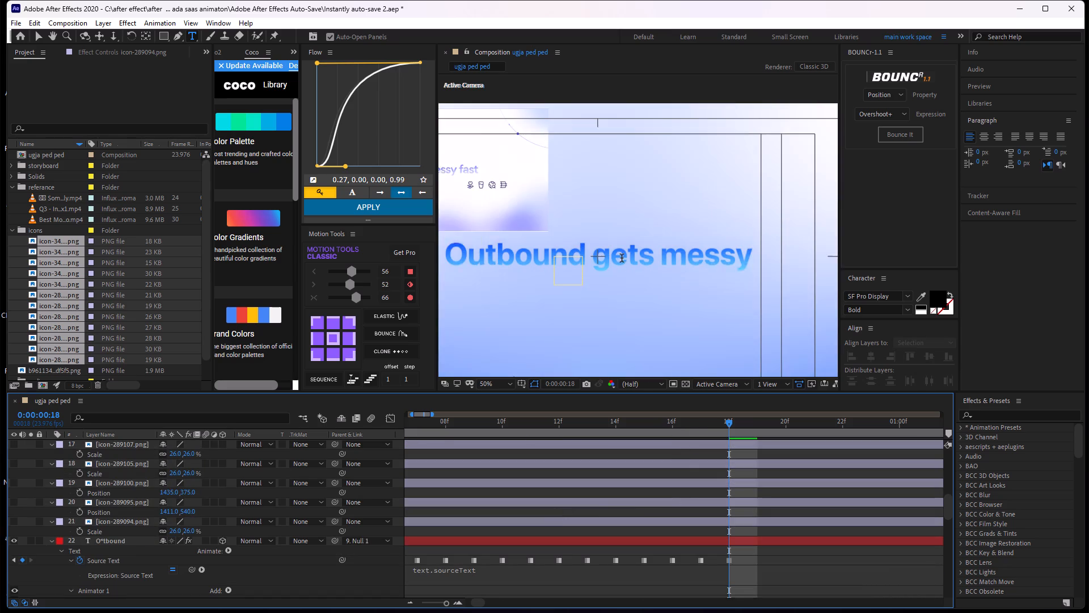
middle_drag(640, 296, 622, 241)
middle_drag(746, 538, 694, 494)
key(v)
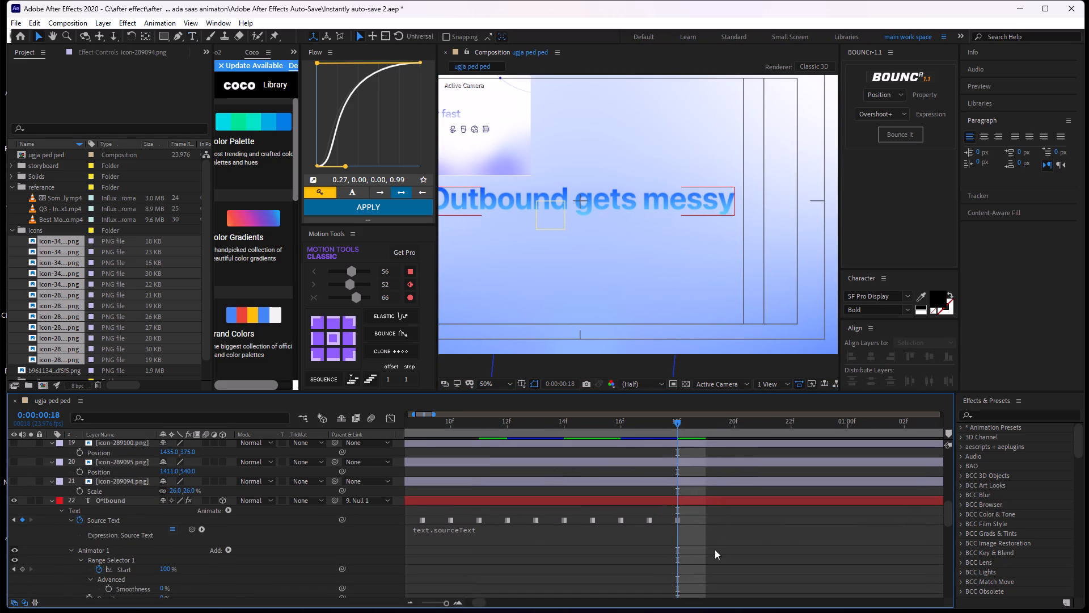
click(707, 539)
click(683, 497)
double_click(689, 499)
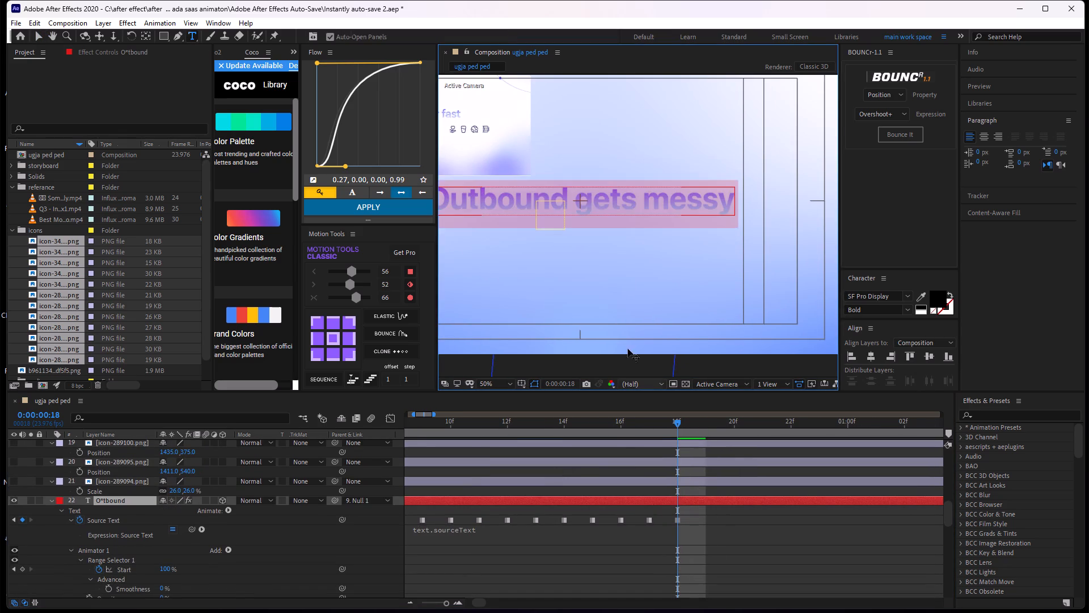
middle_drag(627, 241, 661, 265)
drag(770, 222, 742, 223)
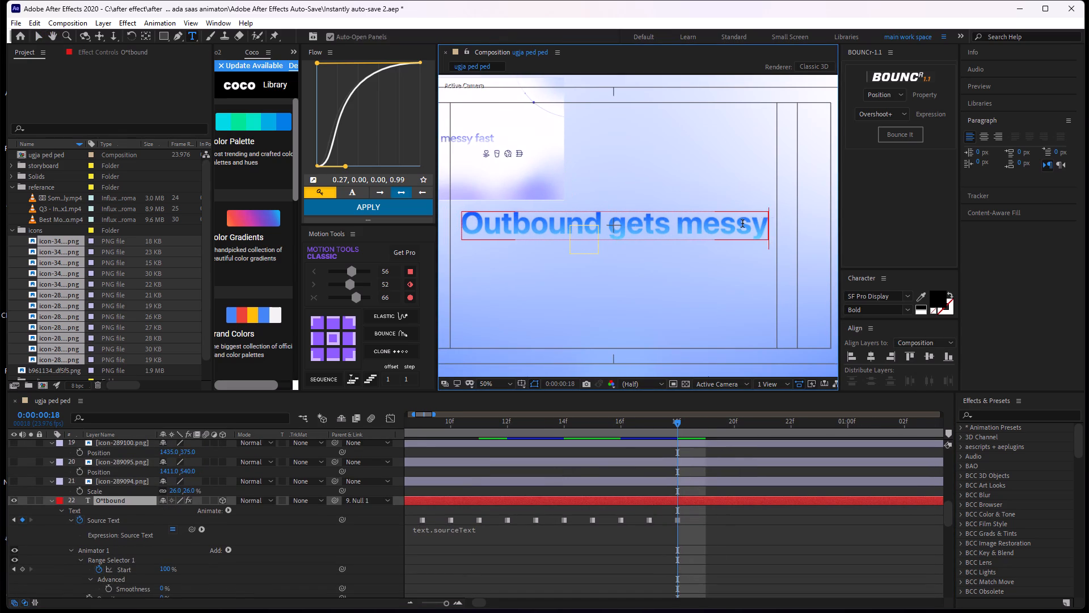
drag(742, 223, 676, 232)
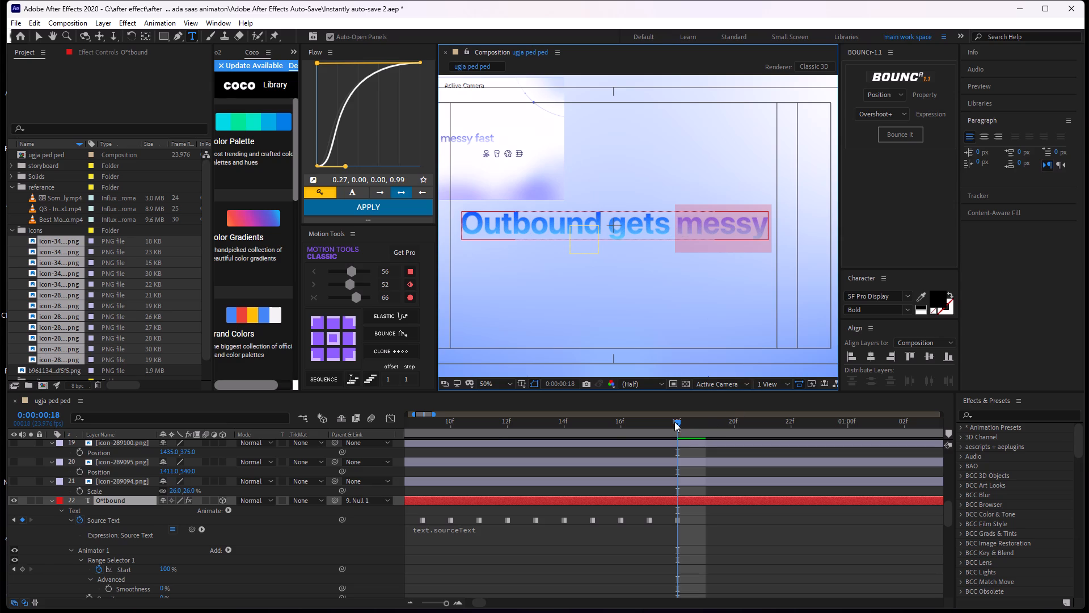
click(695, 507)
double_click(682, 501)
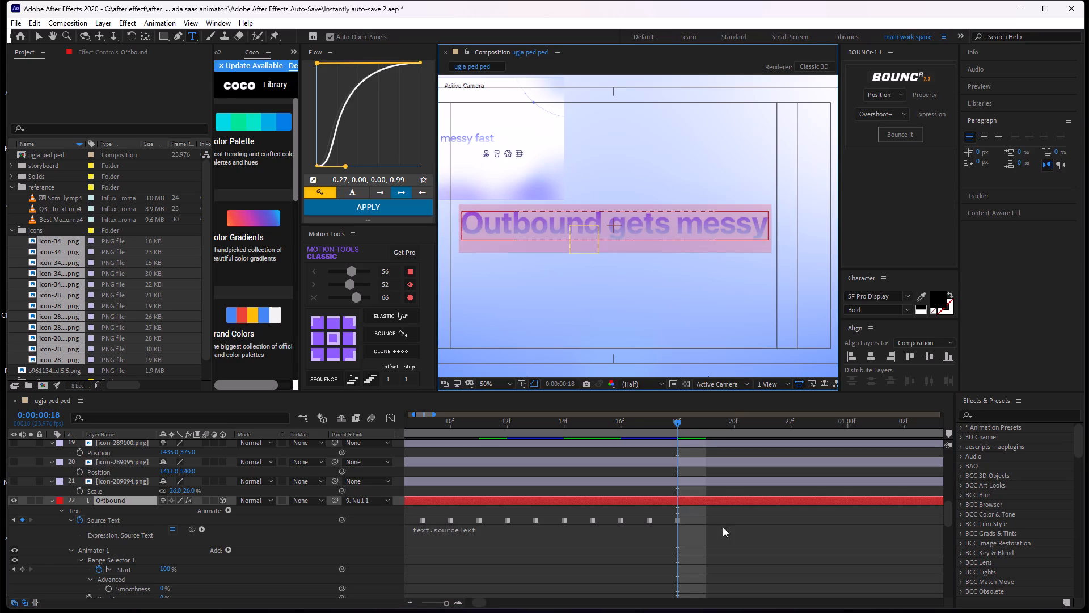
Preview the "Outbound gets messy" animation starting from 0:00:00:16.
middle_drag(712, 521, 626, 488)
click(623, 518)
drag(604, 426, 539, 444)
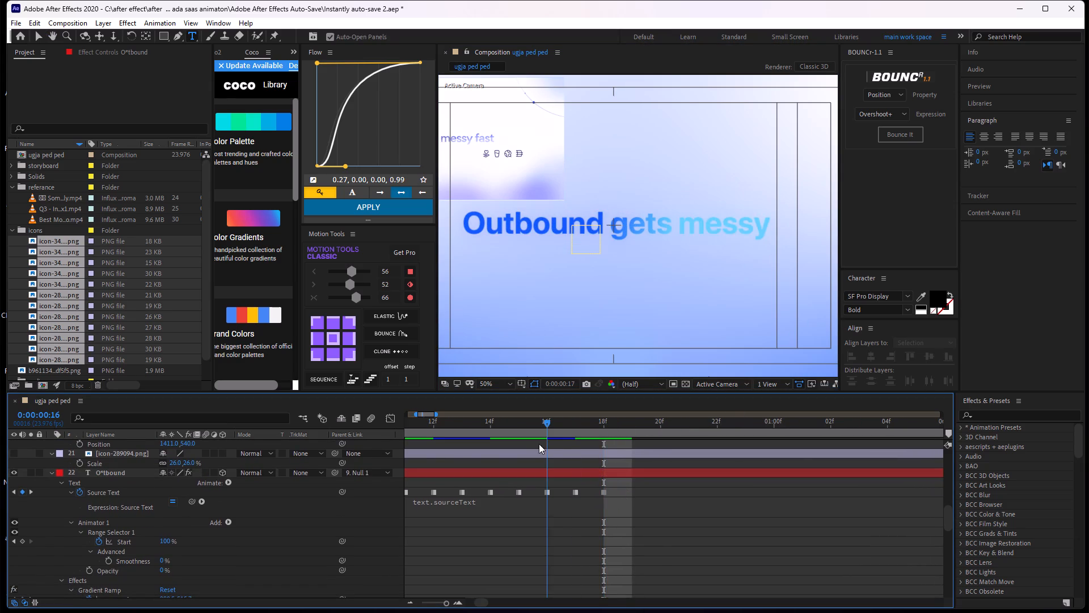
drag(539, 444, 547, 443)
key(space)
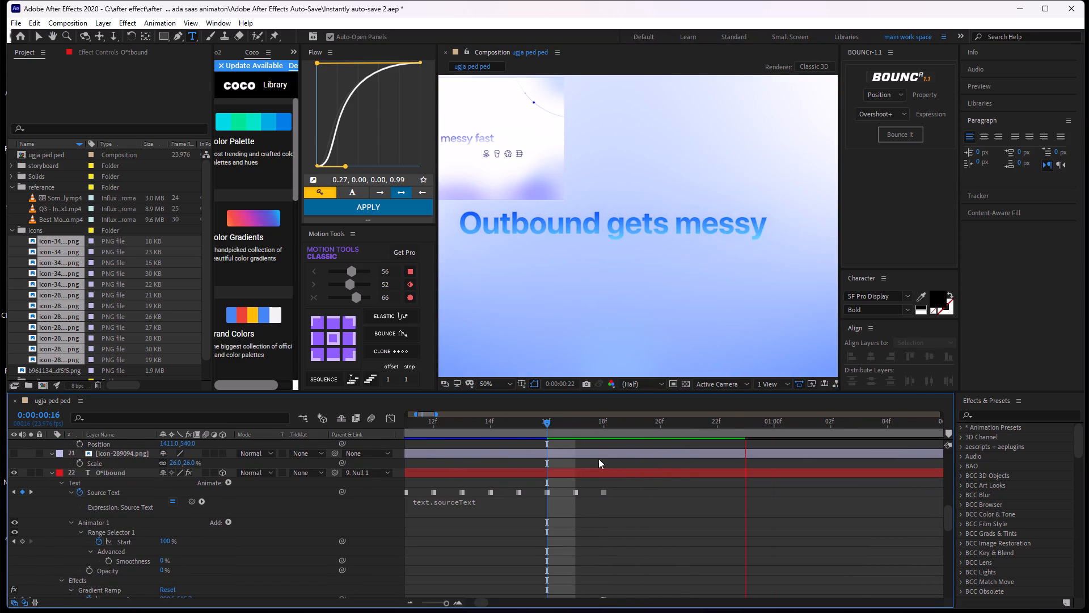
key(space)
Hide the picture of the reference video layer, Best M...wDo.mp4, at the top of the layer stack.
middle_drag(773, 490, 672, 488)
drag(728, 423, 678, 450)
scroll(696, 476, up, 9)
scroll(695, 475, down, 2)
scroll(695, 475, up, 1)
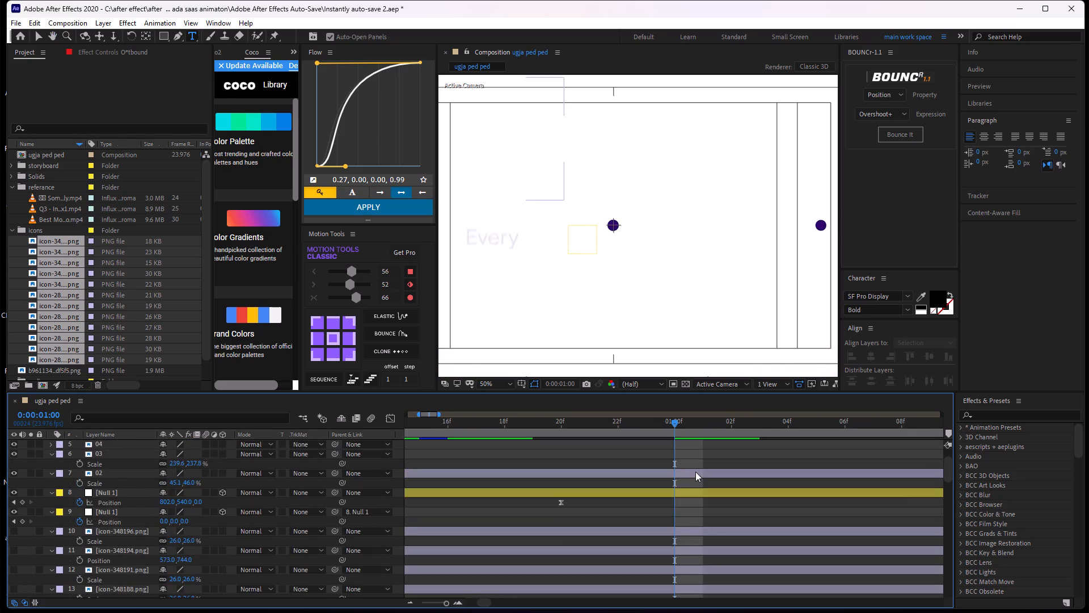
scroll(695, 472, up, 1)
click(689, 435)
click(689, 440)
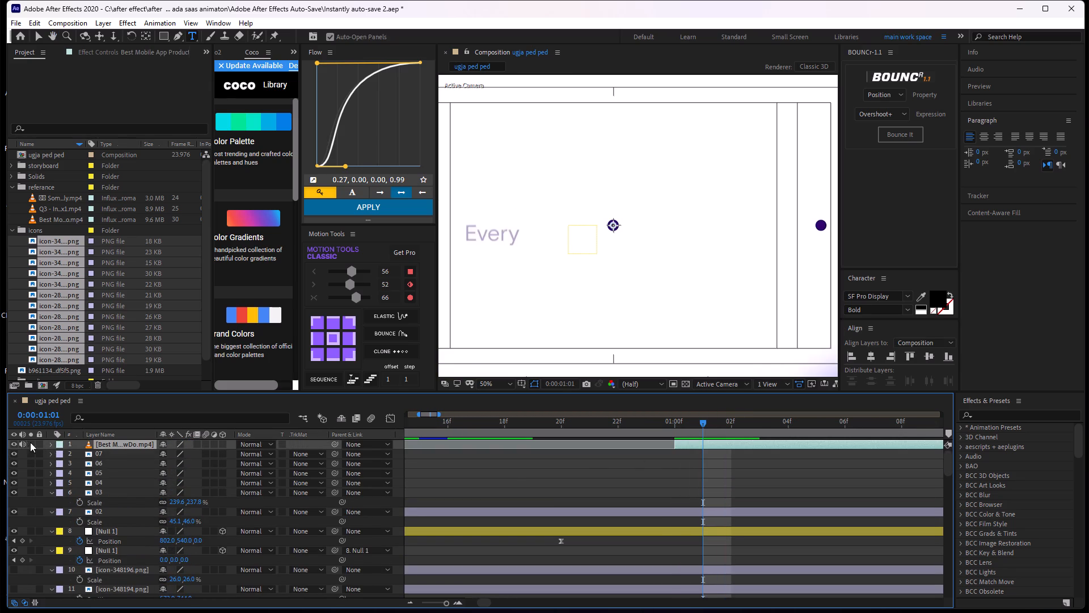
click(20, 439)
click(18, 443)
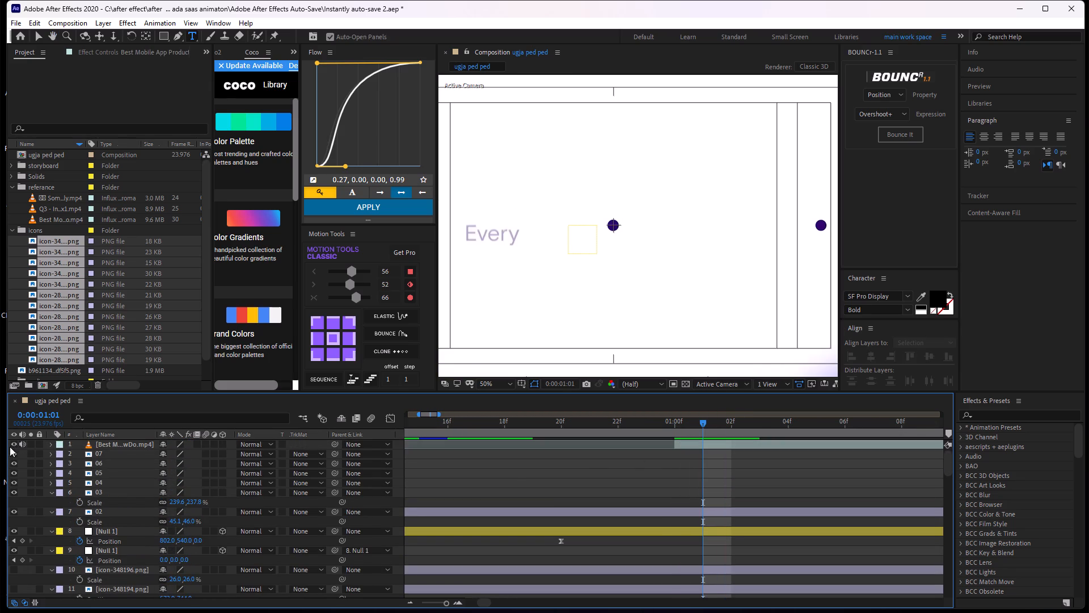
click(15, 443)
Add a Source Text keyframe on the O*tbound text layer at 0:00:01:00 and move it one frame earlier.
drag(708, 423, 627, 453)
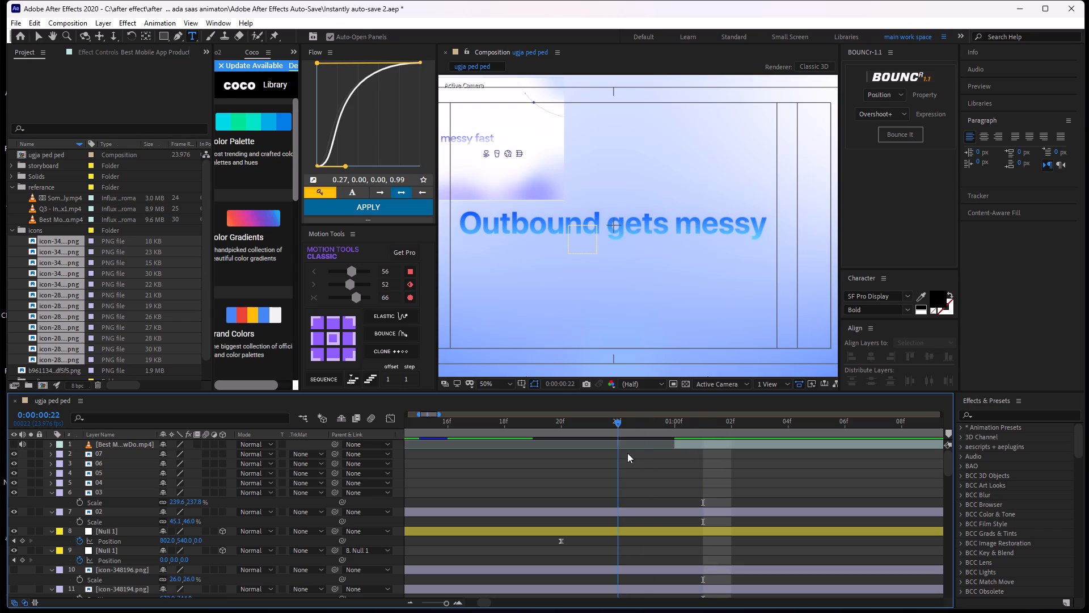
drag(627, 453, 670, 459)
middle_drag(689, 474, 682, 362)
middle_drag(673, 507, 665, 439)
middle_drag(664, 552, 656, 467)
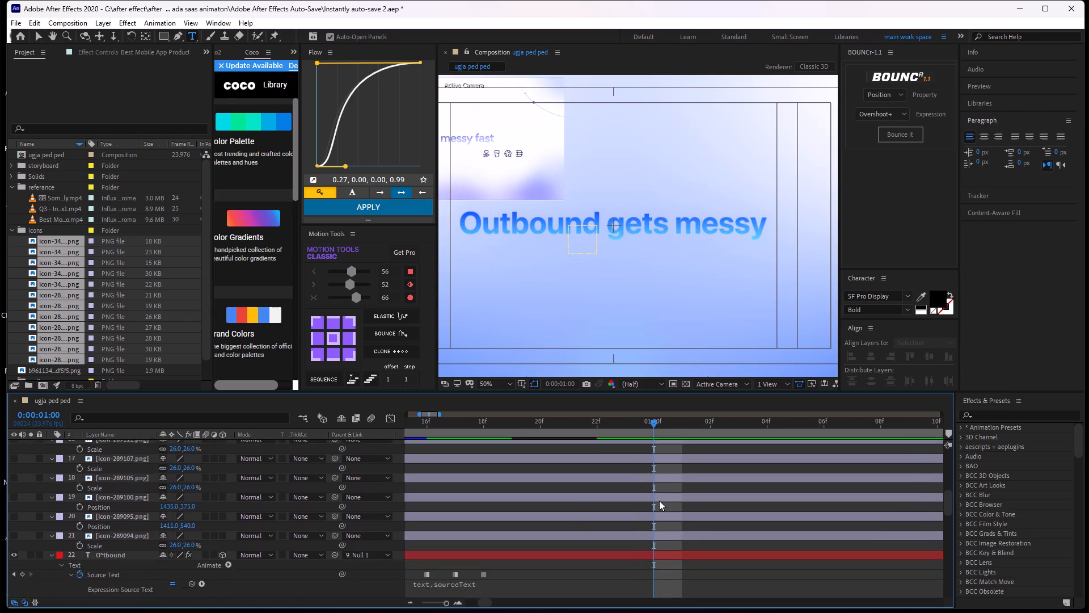
middle_drag(662, 557, 649, 387)
middle_drag(651, 472, 655, 556)
middle_drag(646, 485, 643, 514)
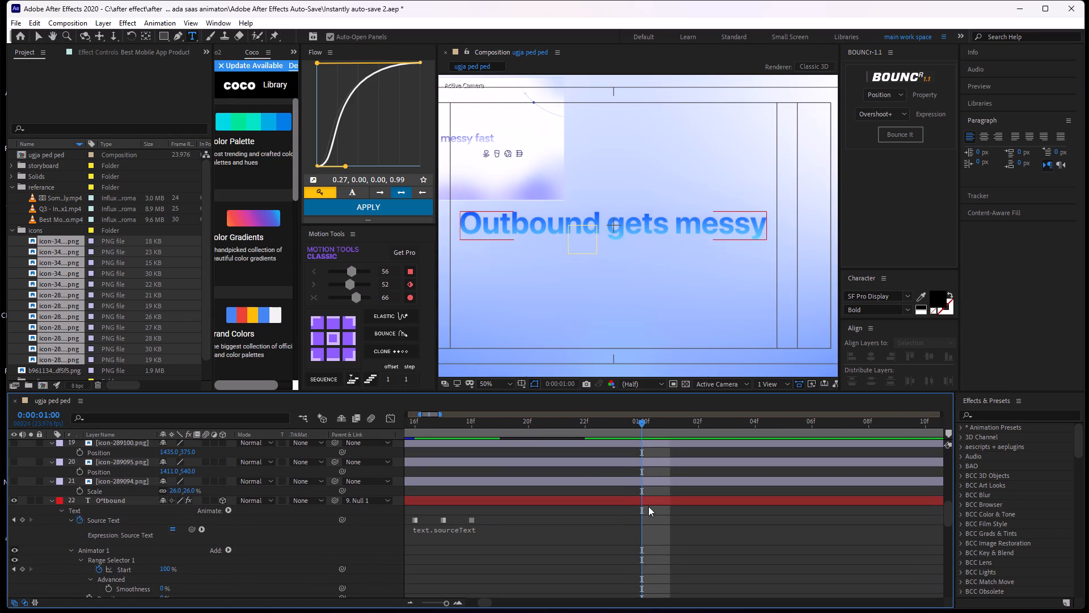
click(651, 503)
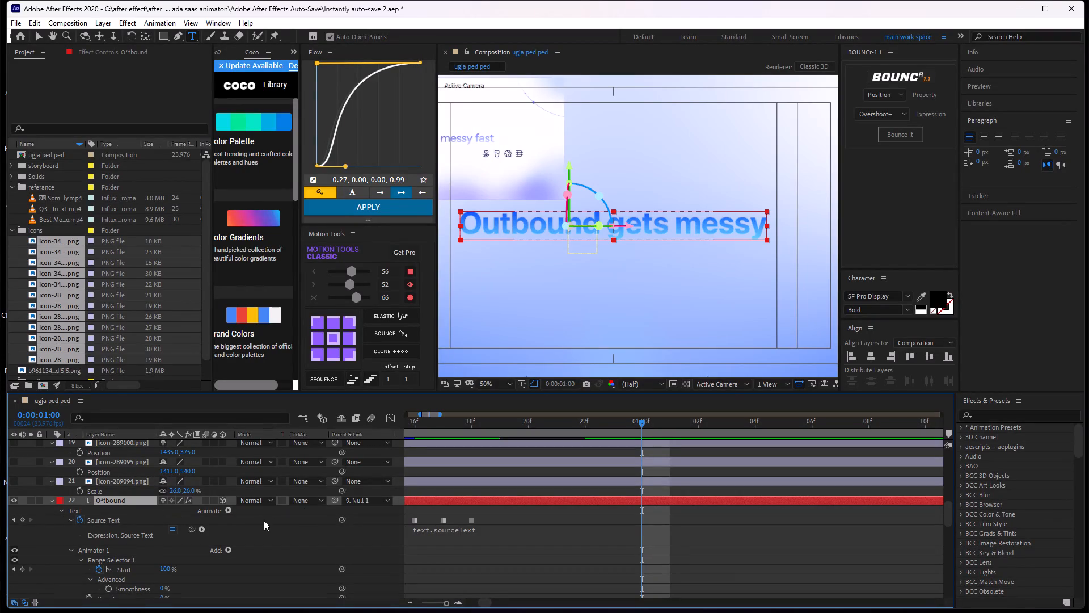
click(21, 523)
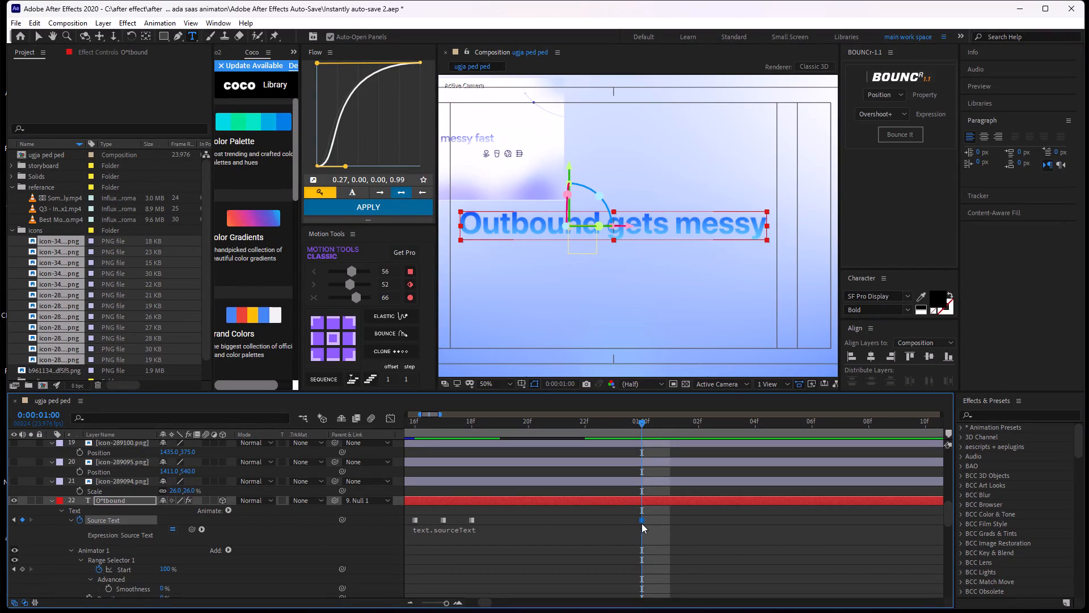
drag(641, 518, 617, 528)
Open the O*tbound layer's text for editing at 0:00:01:00 and select the word "Outbound" with its trailing space.
double_click(642, 503)
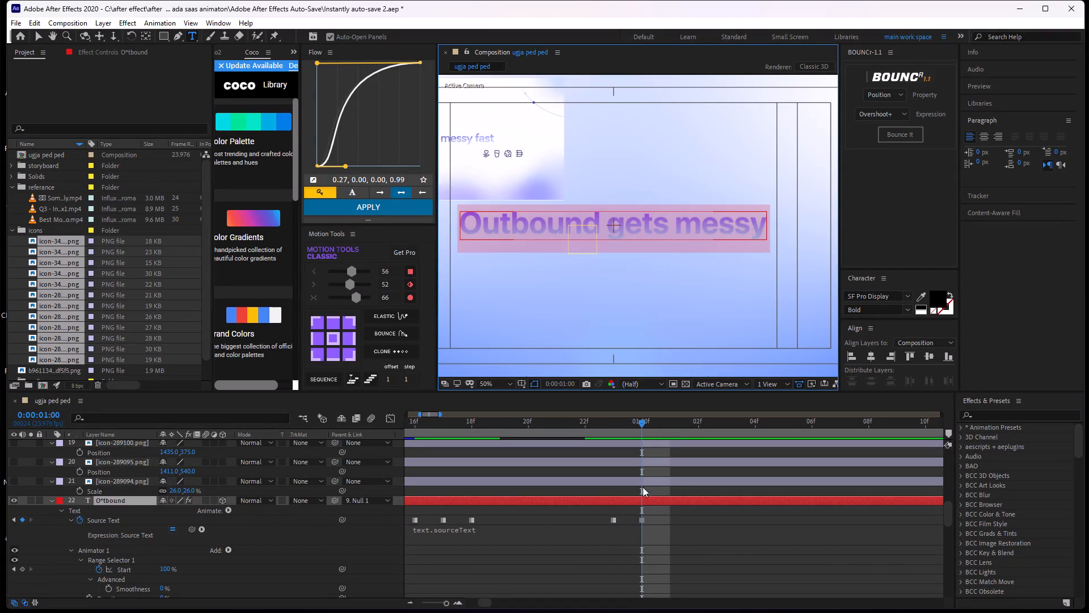
drag(604, 220, 478, 231)
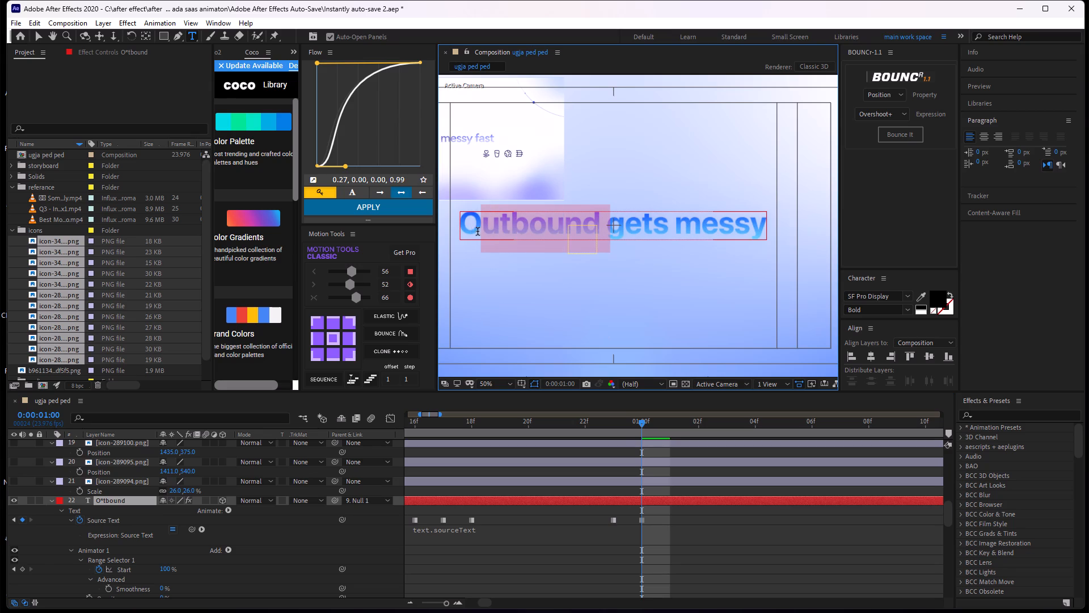
drag(478, 231, 458, 236)
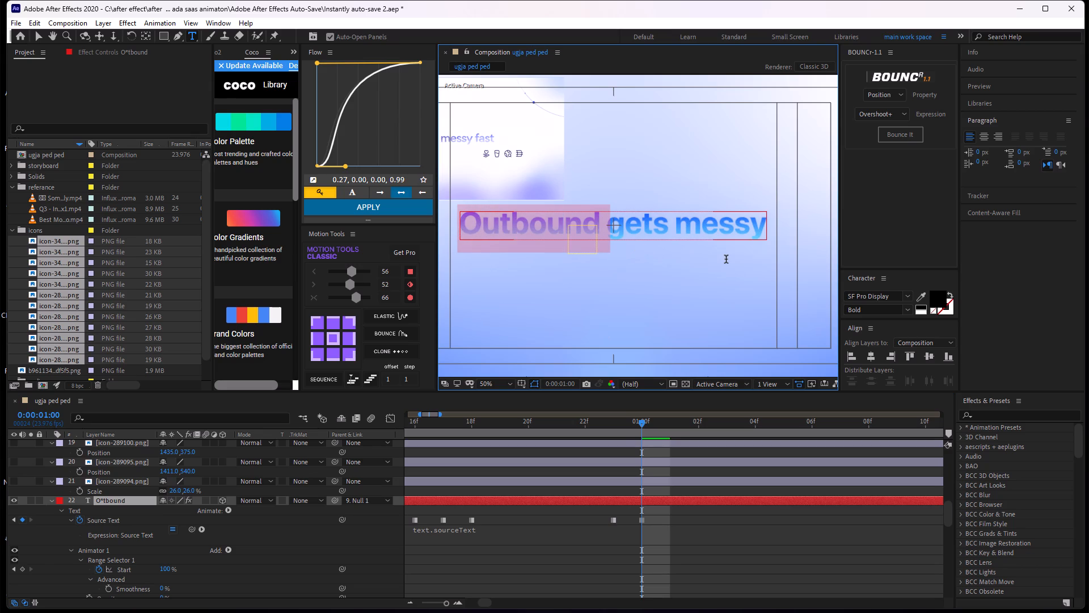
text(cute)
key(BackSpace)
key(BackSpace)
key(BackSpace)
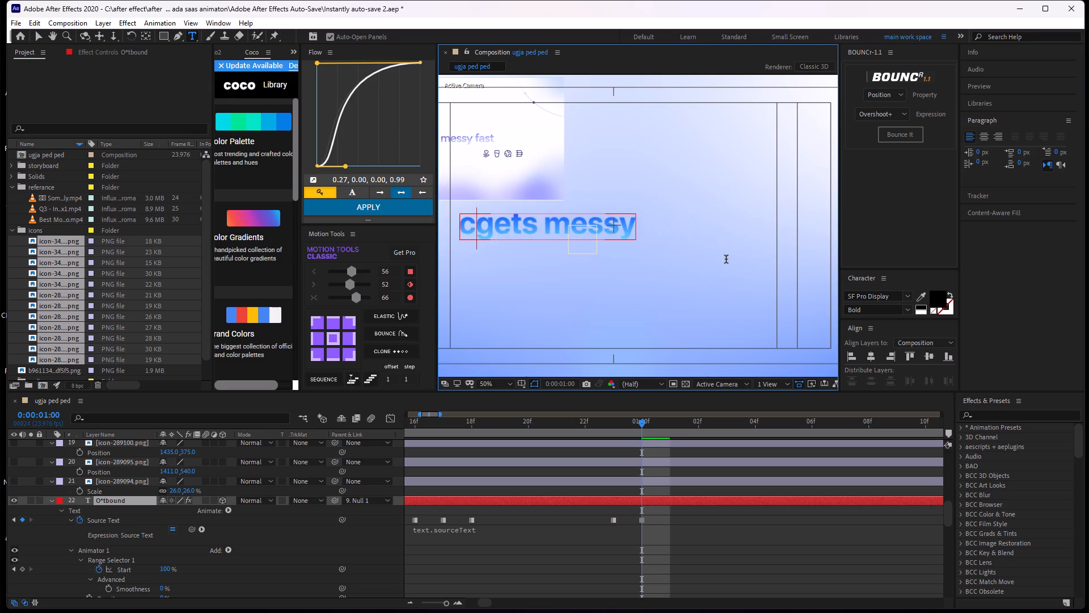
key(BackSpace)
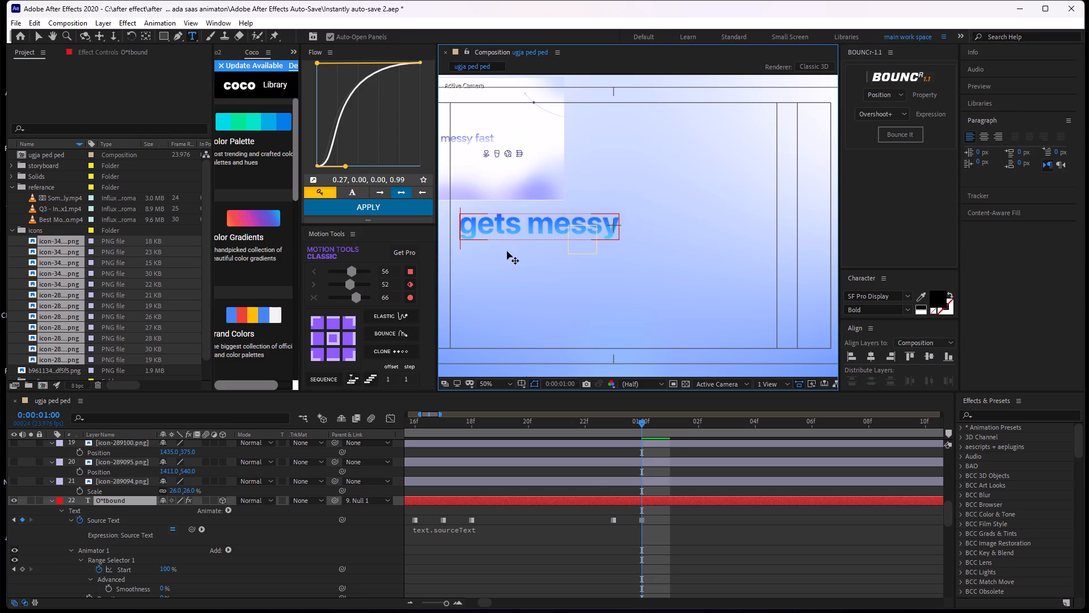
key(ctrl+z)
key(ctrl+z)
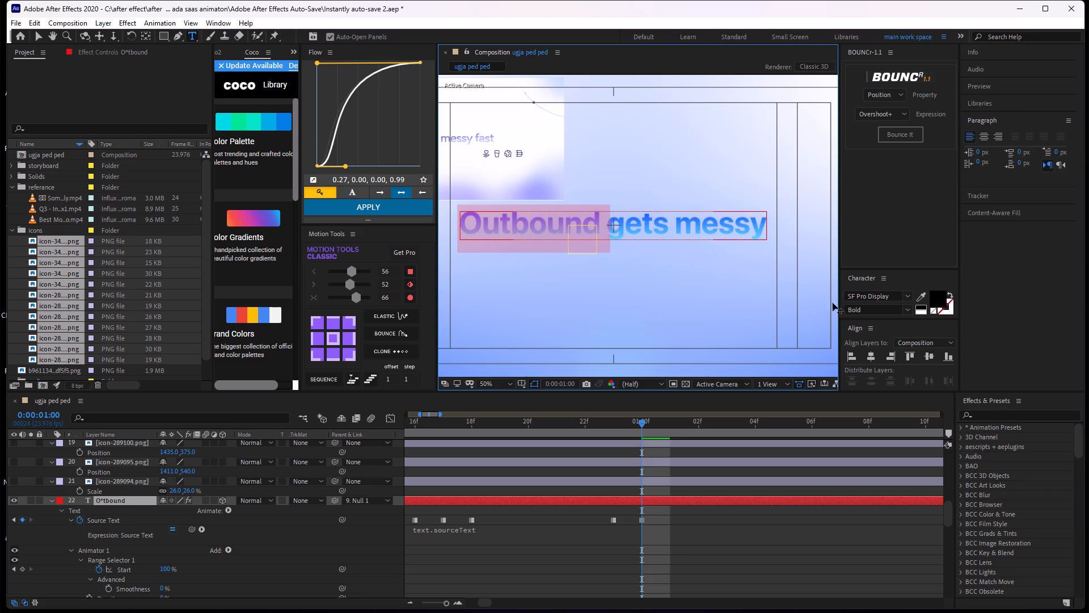
Set the selected word "Outbound" at 0:00:01:00 to the cute icons font in Regular style.
click(908, 296)
text(ci)
key(BackSpace)
key(e)
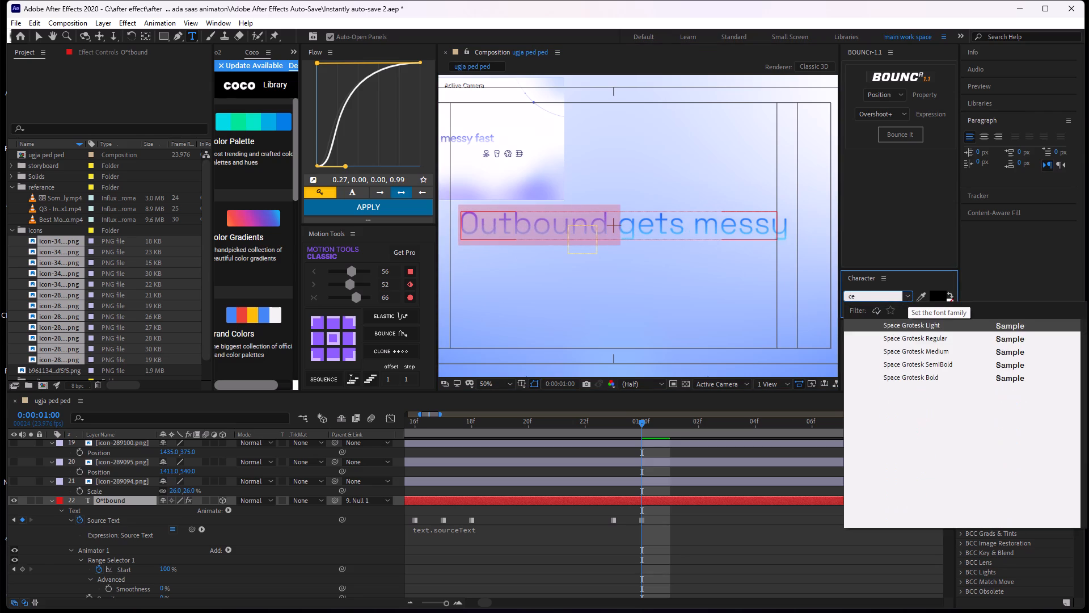
key(BackSpace)
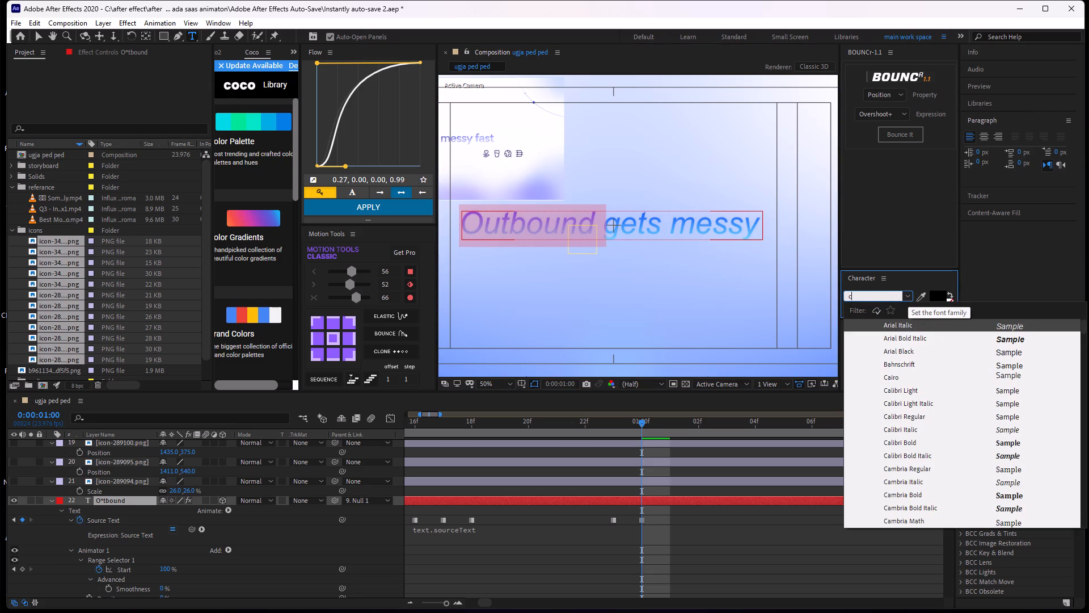
text(ut)
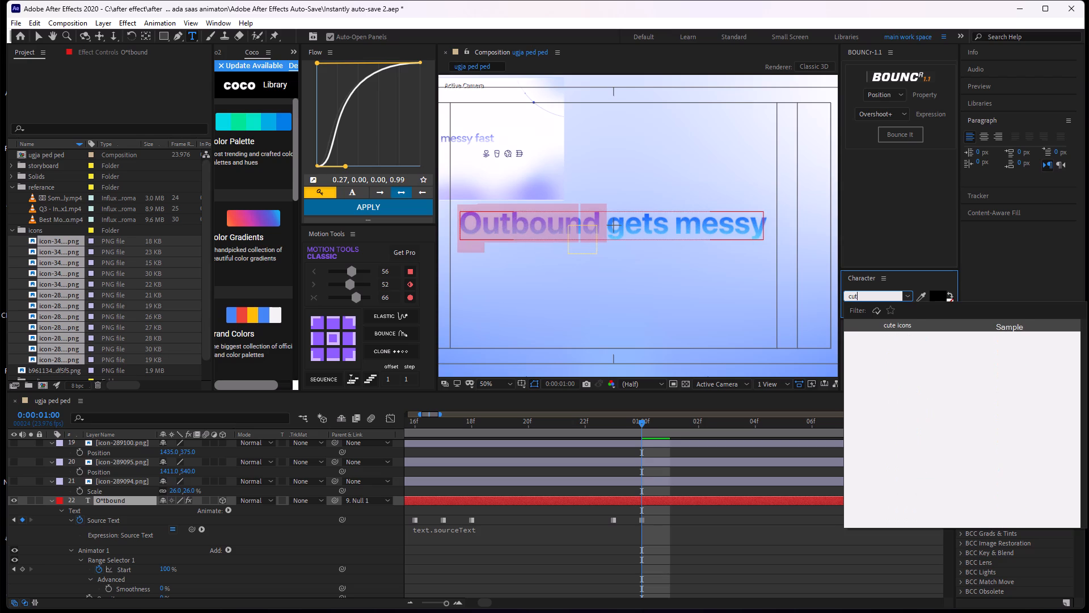
key(Return)
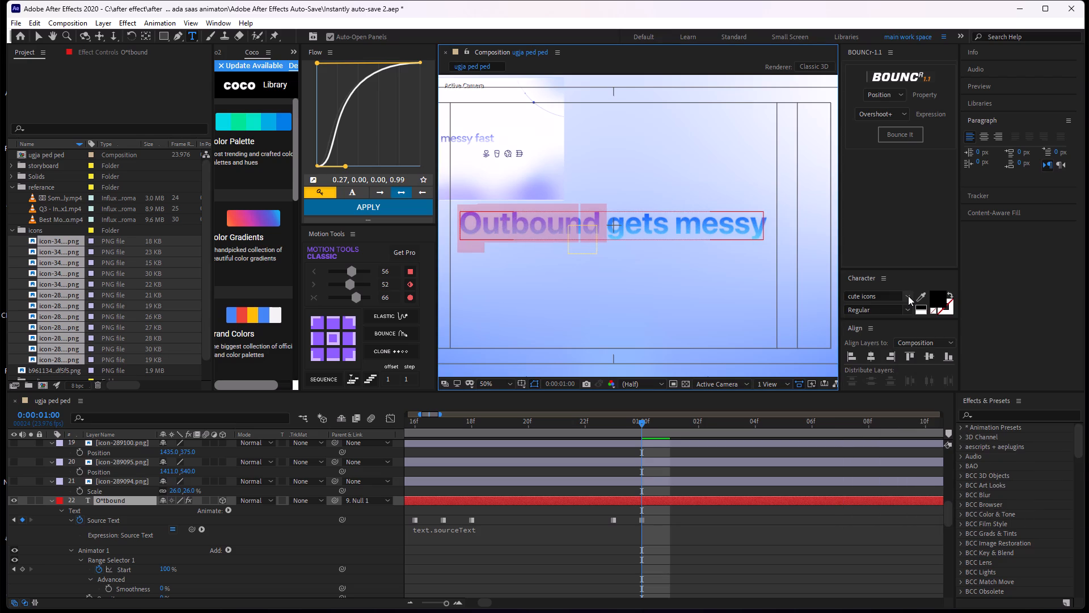
click(911, 310)
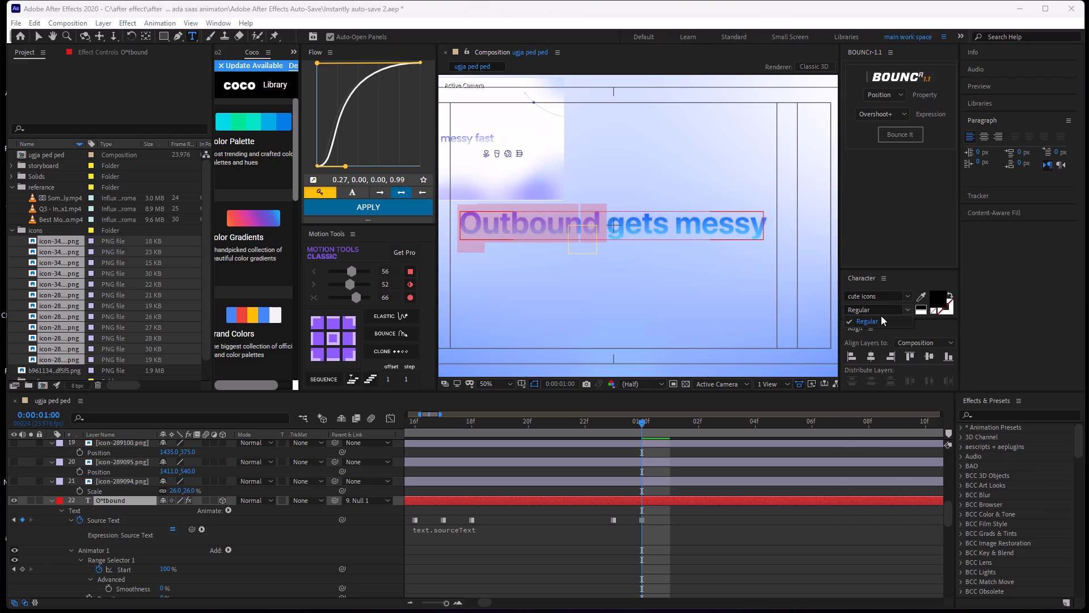
click(879, 316)
click(752, 543)
click(552, 520)
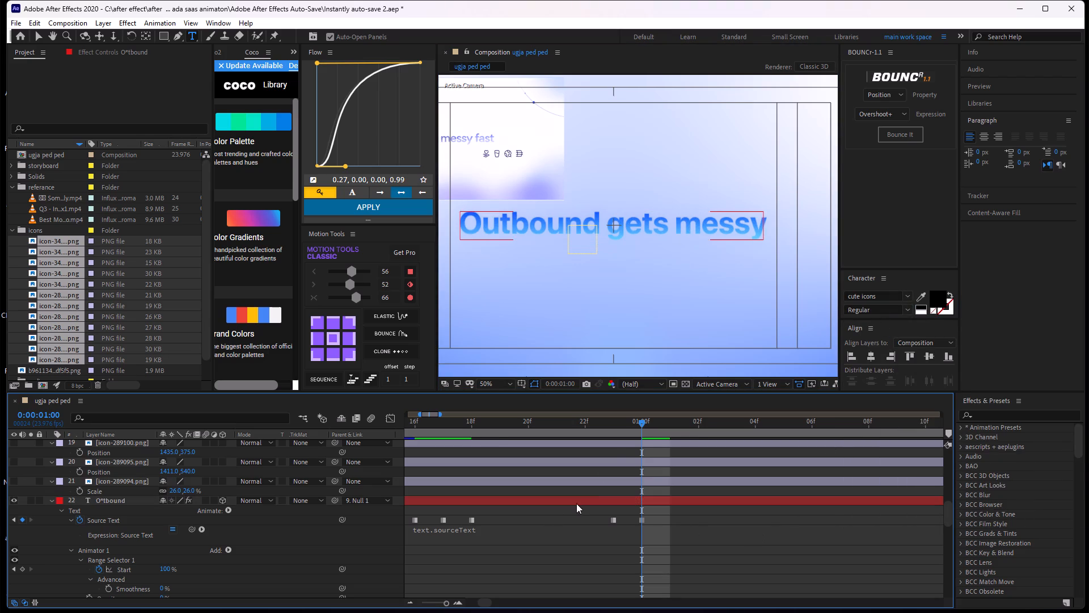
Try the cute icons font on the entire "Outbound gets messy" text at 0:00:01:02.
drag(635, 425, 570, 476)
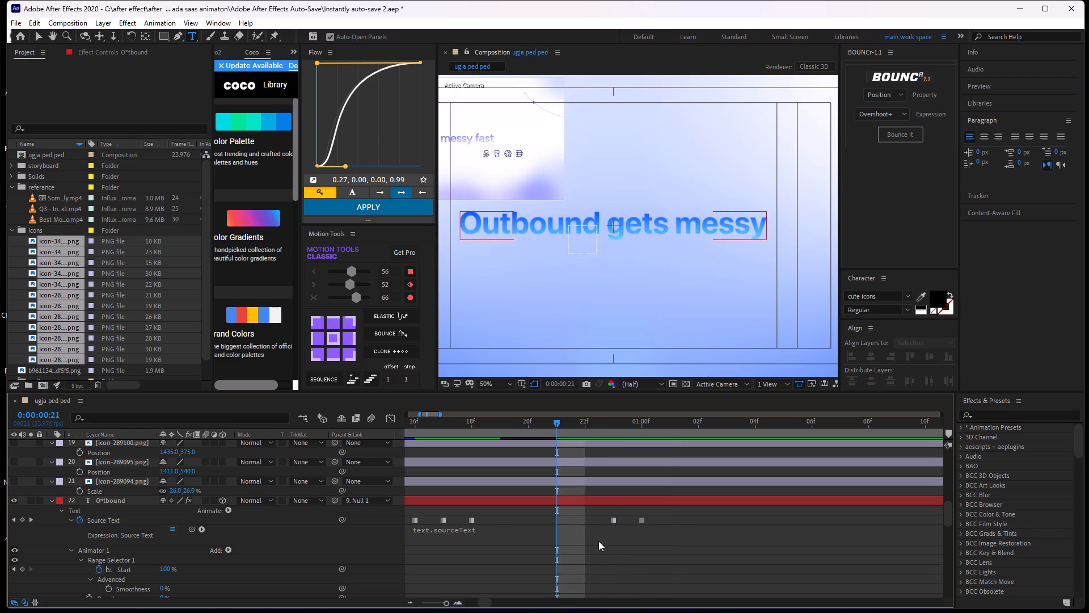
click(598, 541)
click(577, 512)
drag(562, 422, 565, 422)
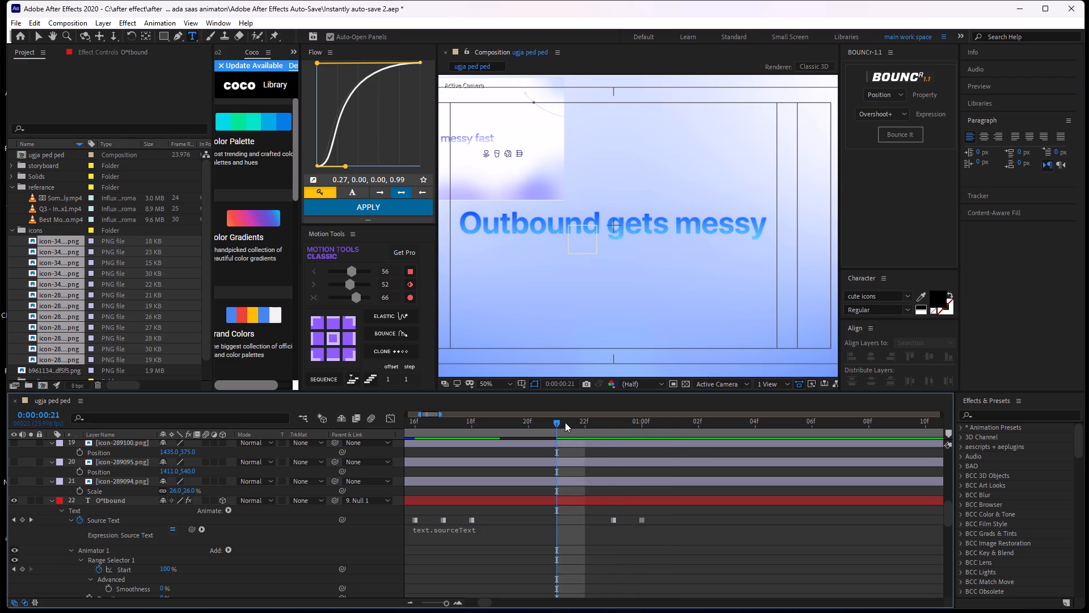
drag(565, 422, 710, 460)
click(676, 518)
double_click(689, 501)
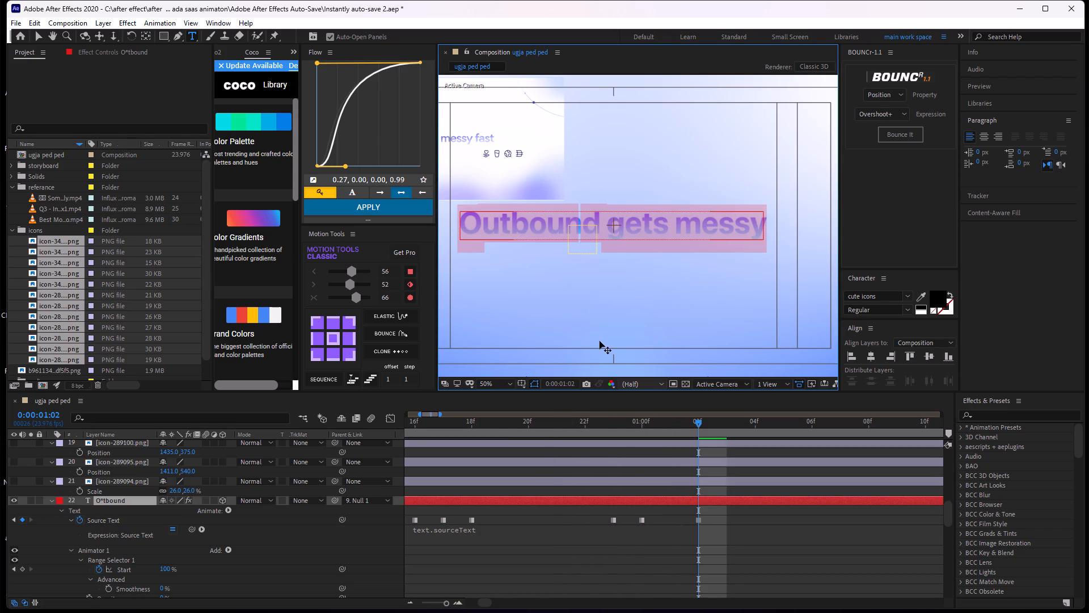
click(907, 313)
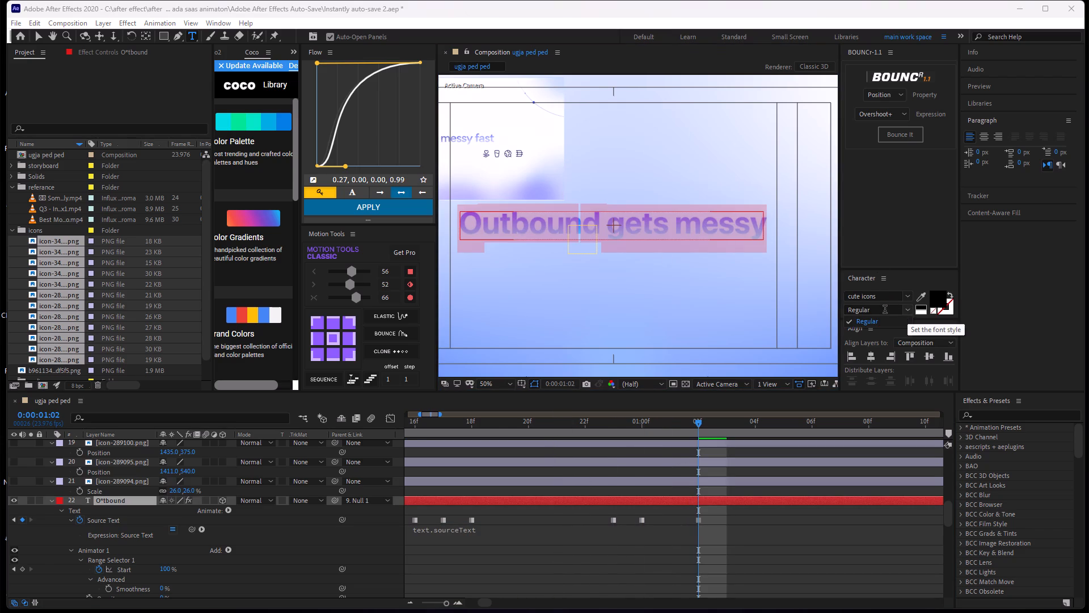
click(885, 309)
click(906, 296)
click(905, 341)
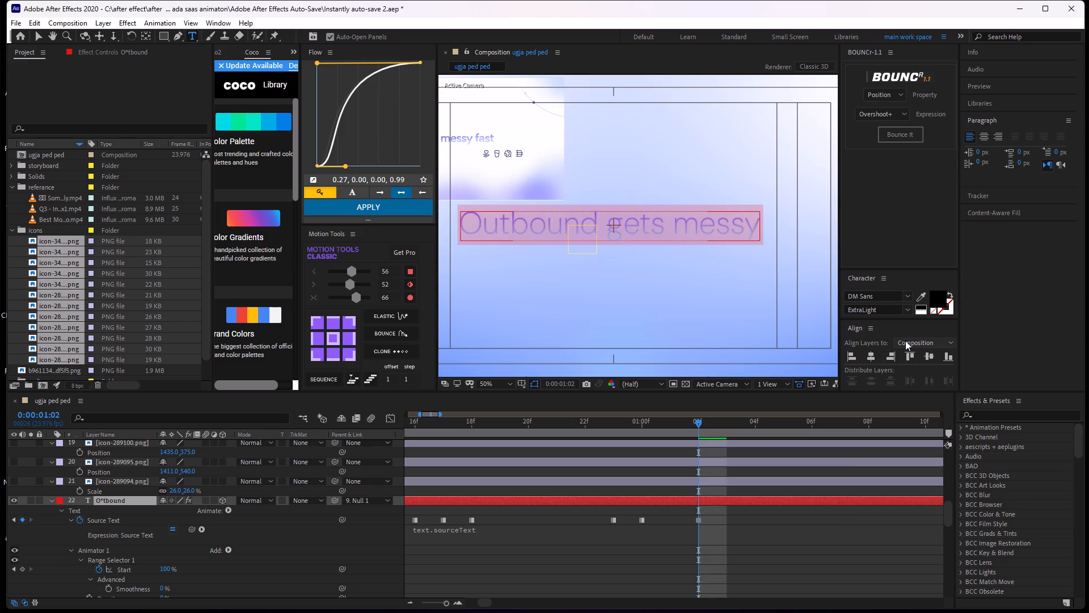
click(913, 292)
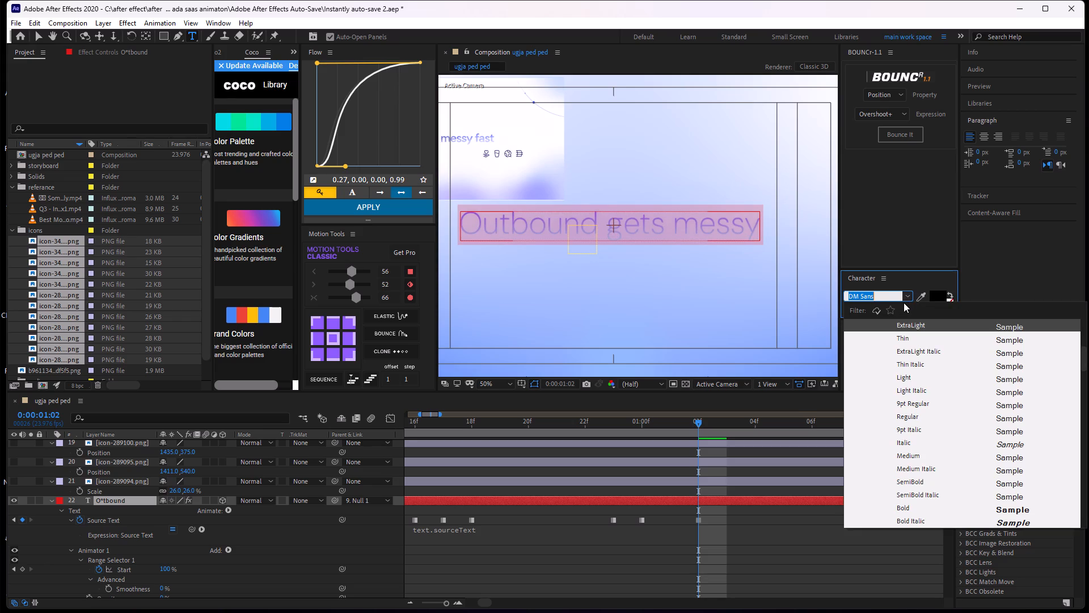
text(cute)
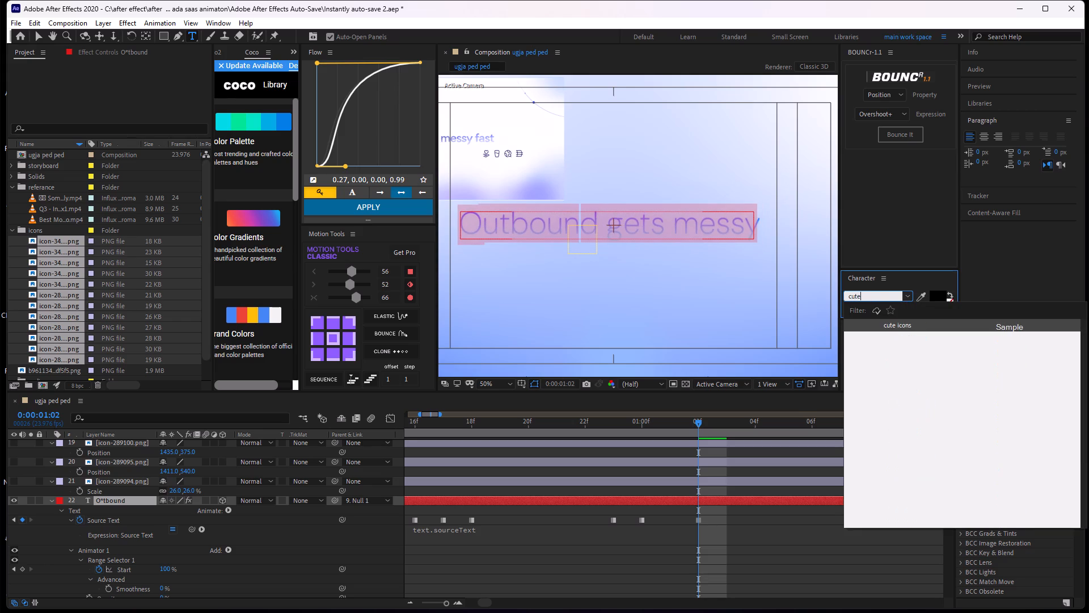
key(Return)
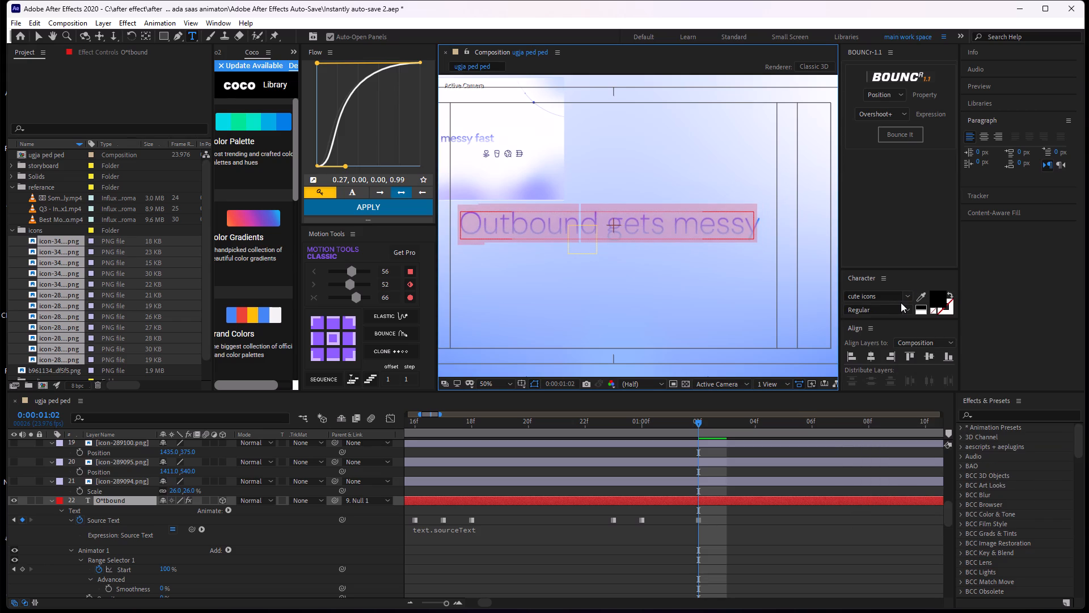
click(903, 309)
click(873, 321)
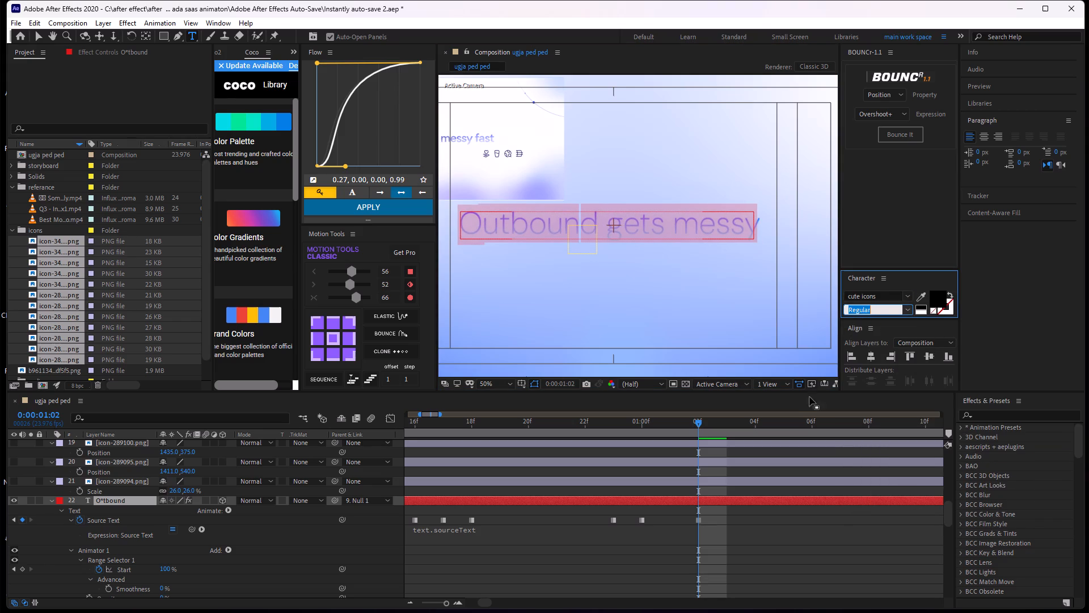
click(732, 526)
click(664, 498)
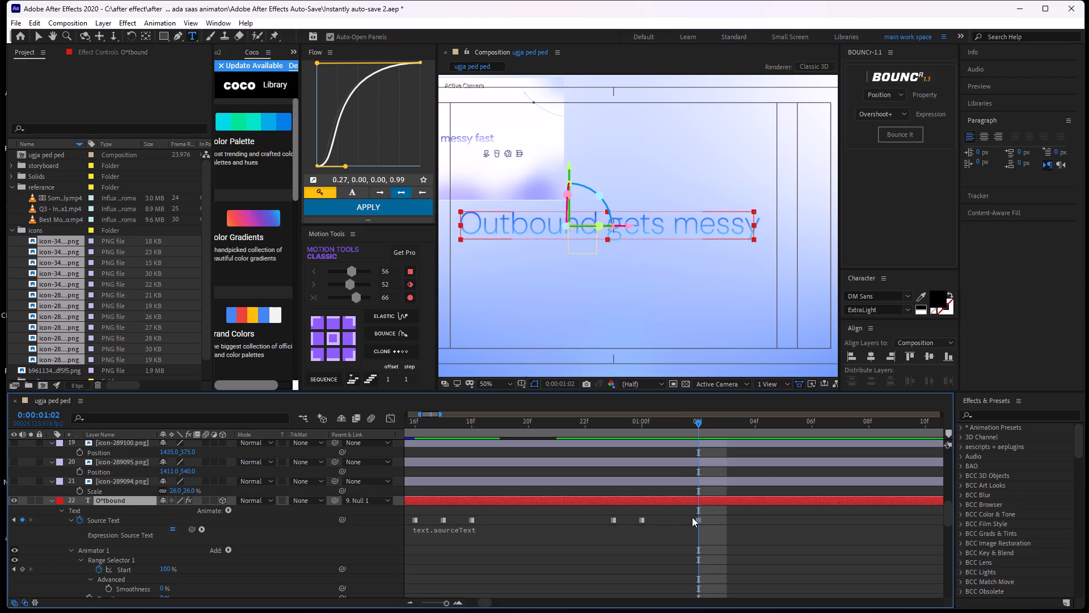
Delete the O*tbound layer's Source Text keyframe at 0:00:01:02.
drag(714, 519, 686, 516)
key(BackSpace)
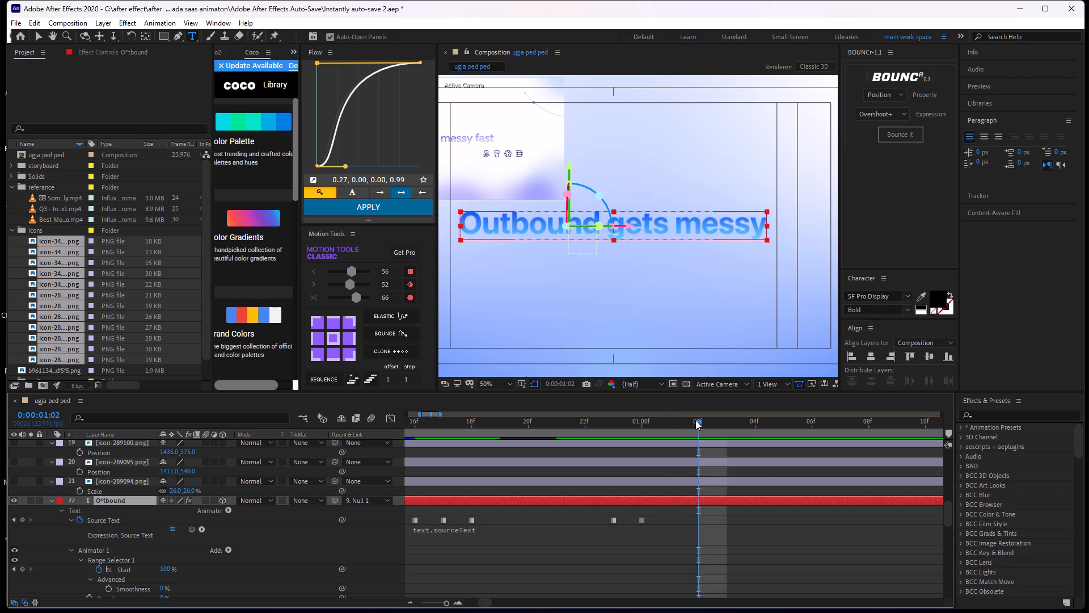
Return to 0:00:01:00 and check which font is applied to the word "Outbound".
drag(698, 419, 646, 507)
click(669, 527)
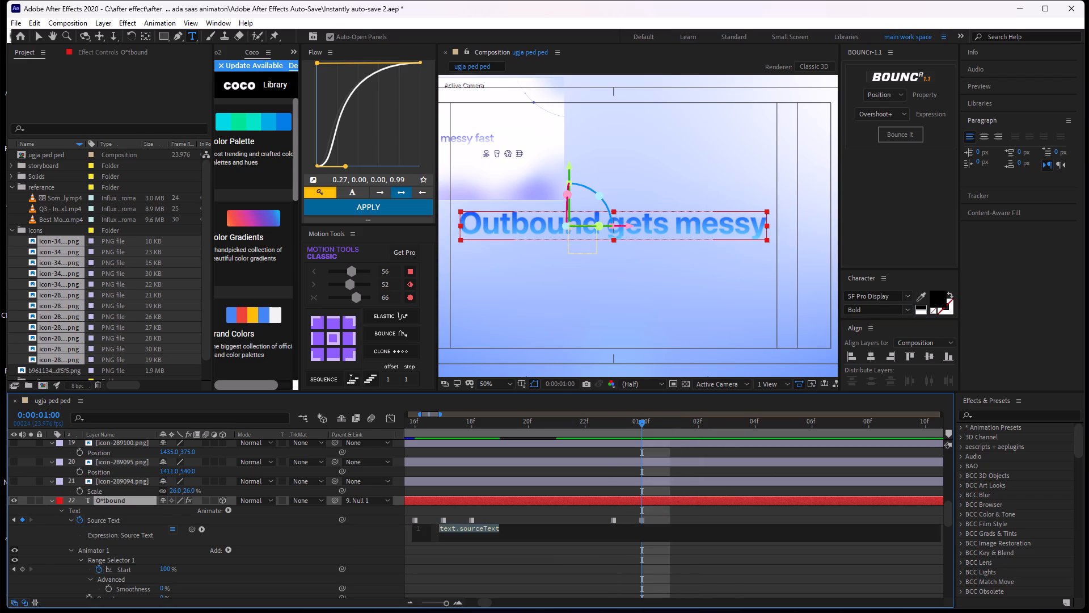
click(643, 507)
click(650, 497)
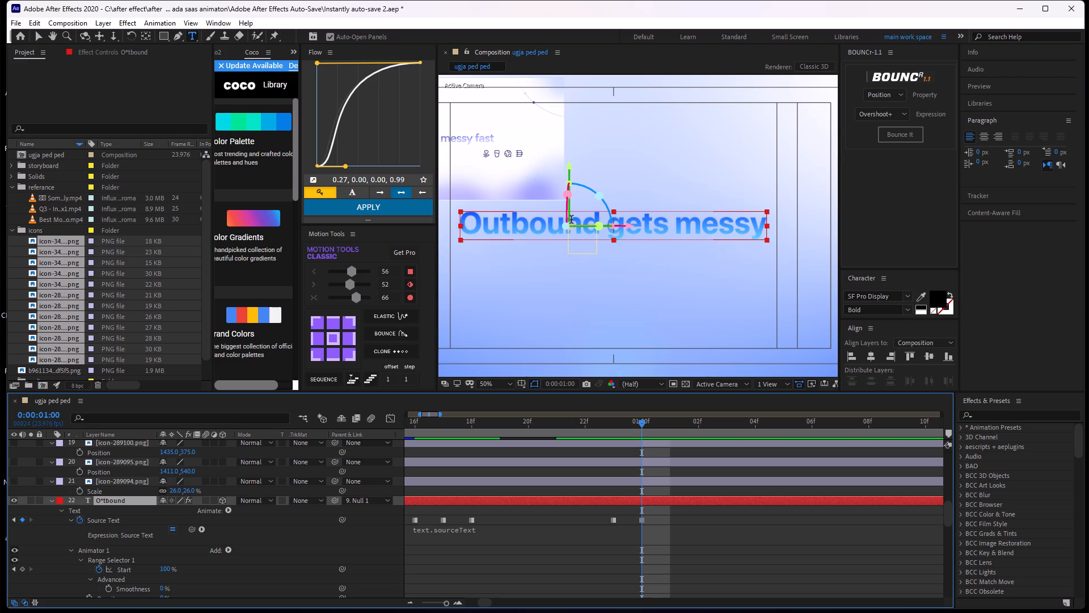
drag(597, 225, 506, 233)
click(540, 530)
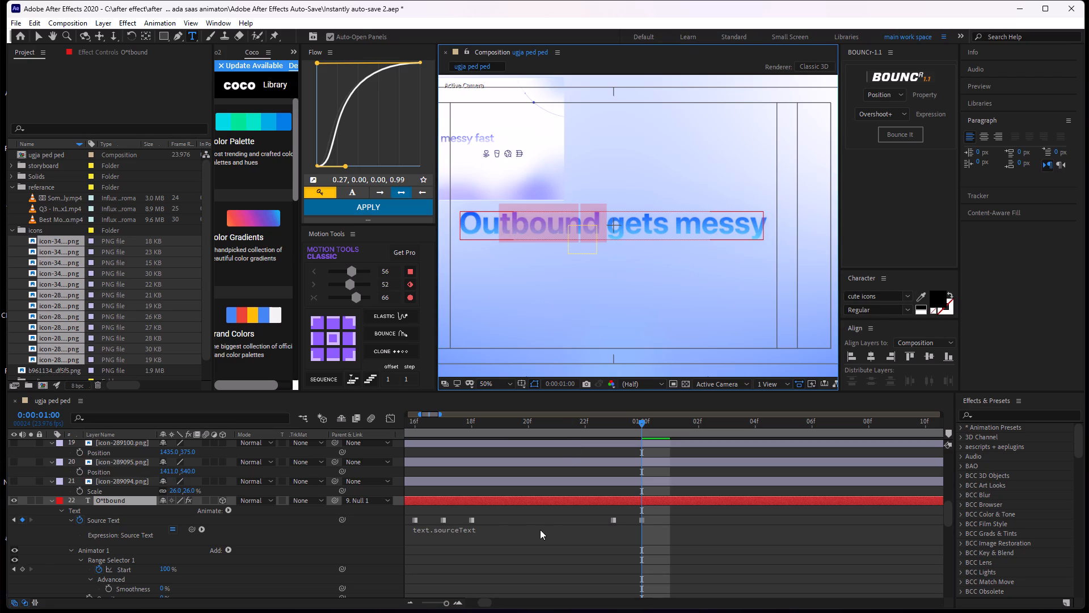
click(656, 510)
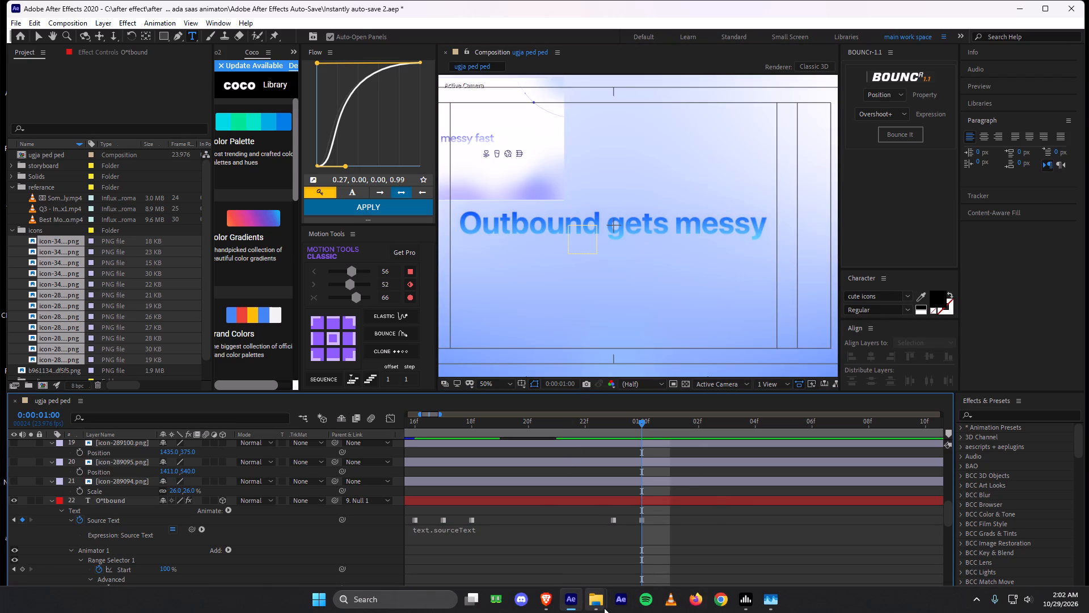
Switch to File Explorer and extract Peax Drawn Icons.zip in the Desktop's saas project 8 > icons folder into its own folder.
click(562, 536)
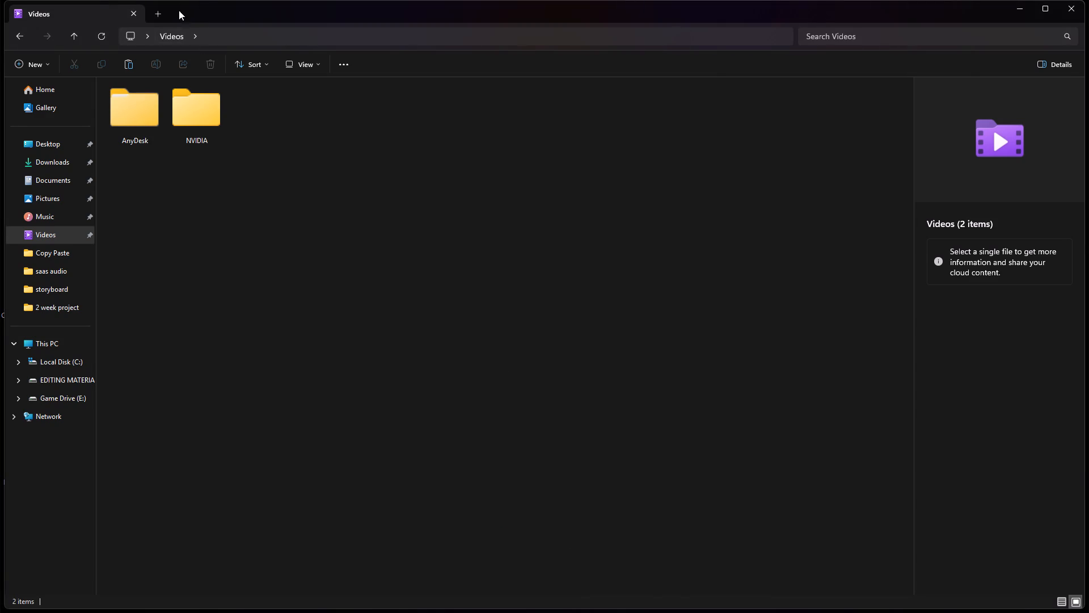
click(50, 154)
click(56, 142)
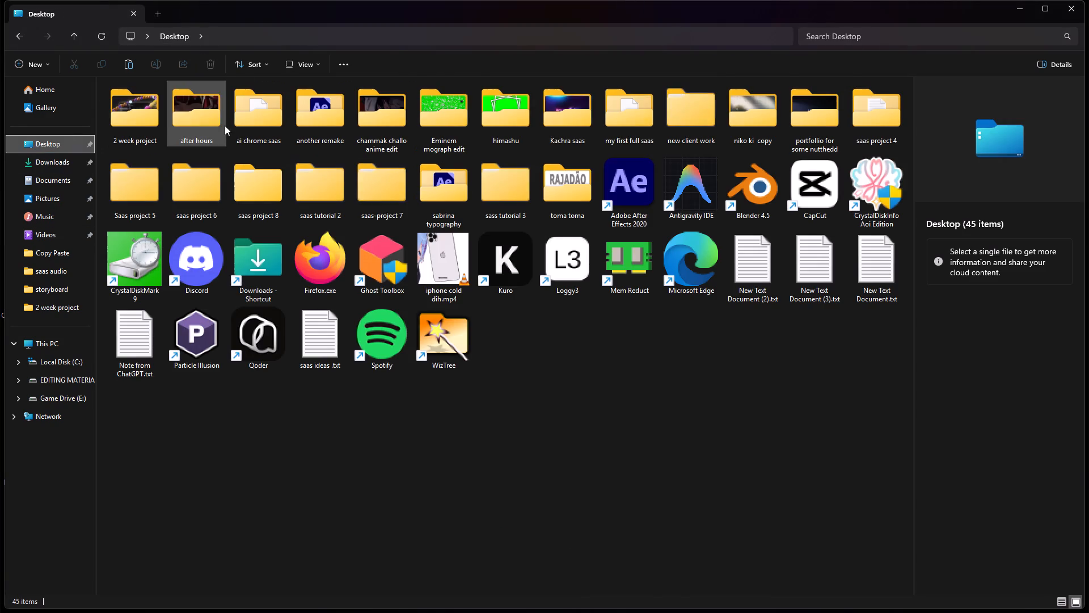
double_click(254, 177)
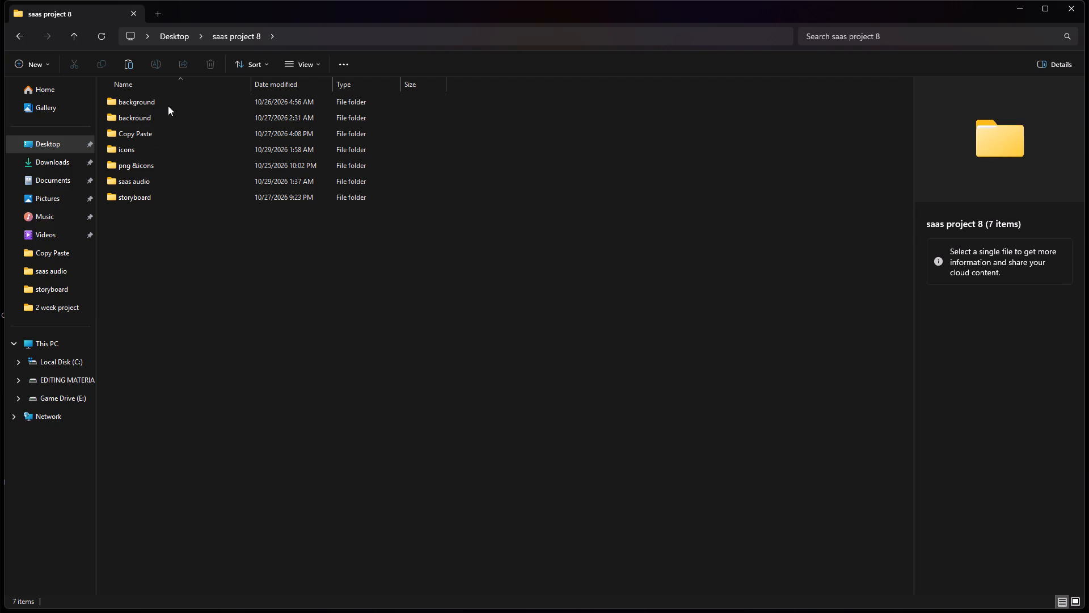
double_click(155, 147)
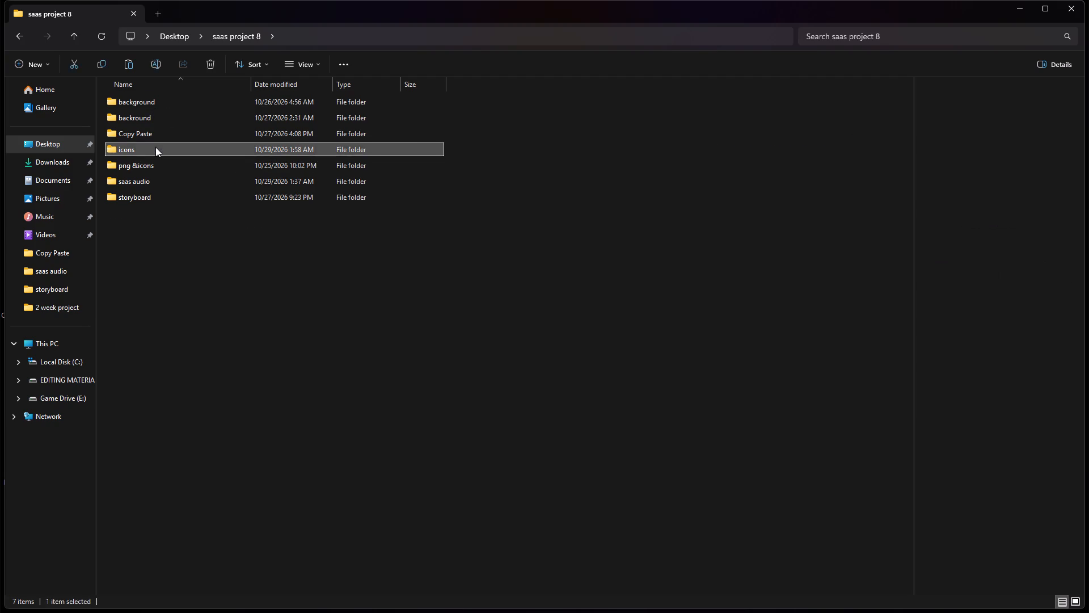
click(261, 200)
right_click(261, 200)
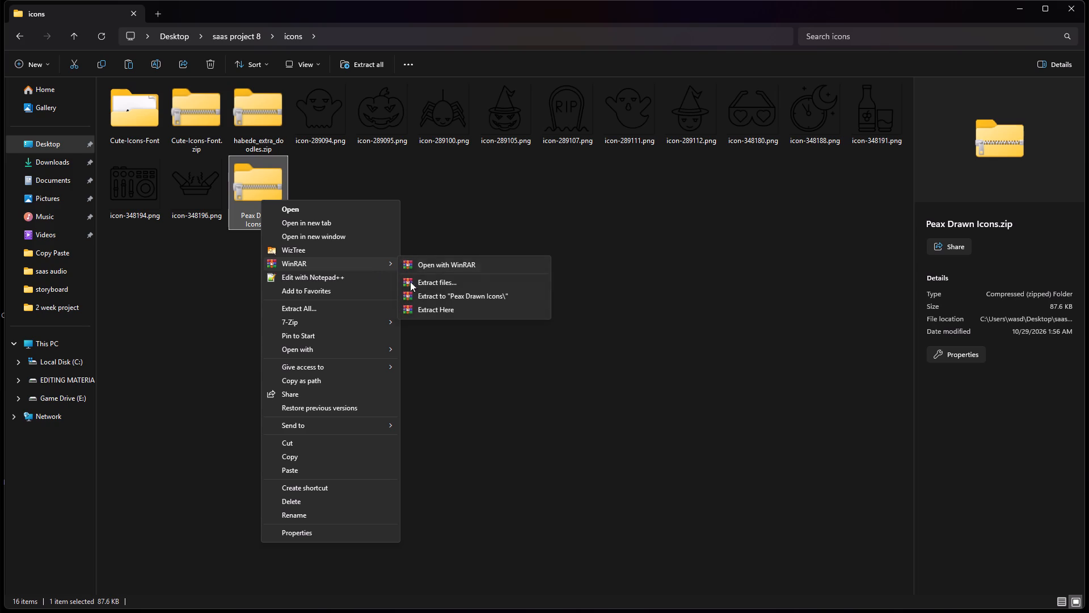
click(425, 296)
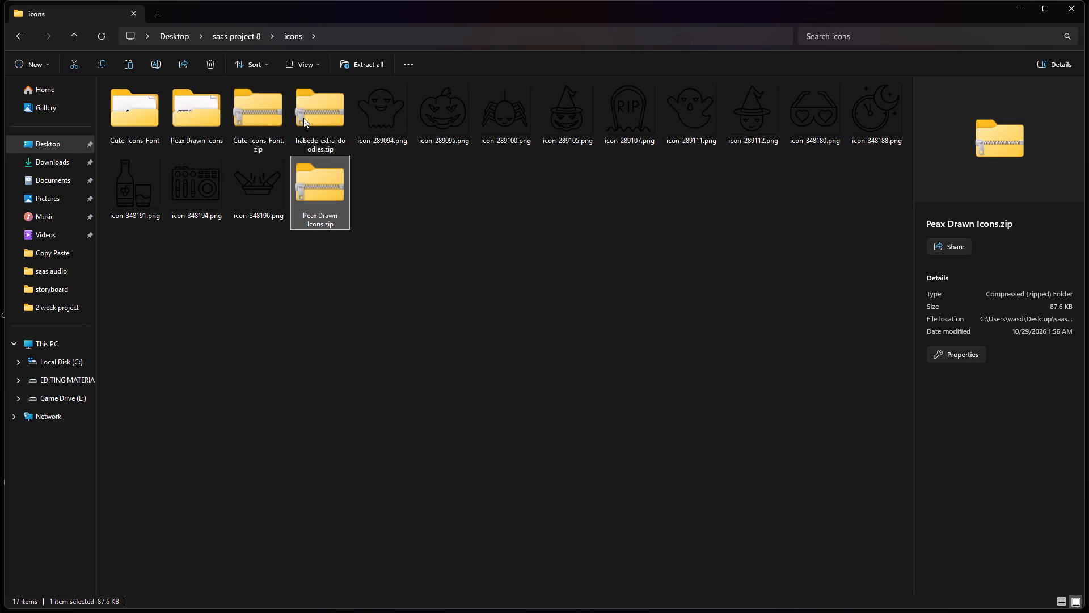
Extract habede_extra_doodles.zip into its own folder.
right_click(304, 118)
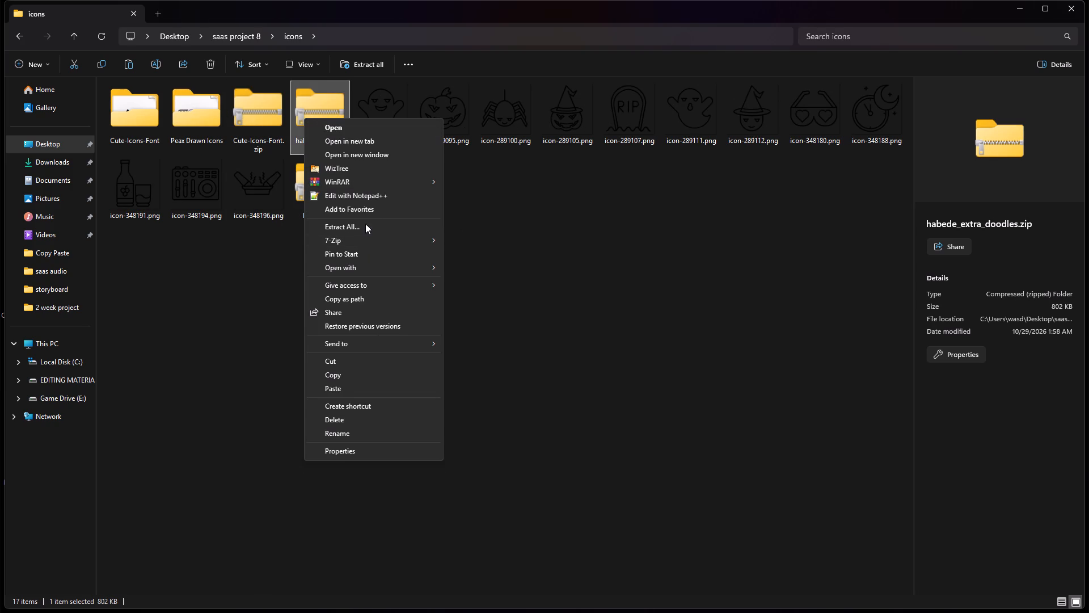
click(472, 214)
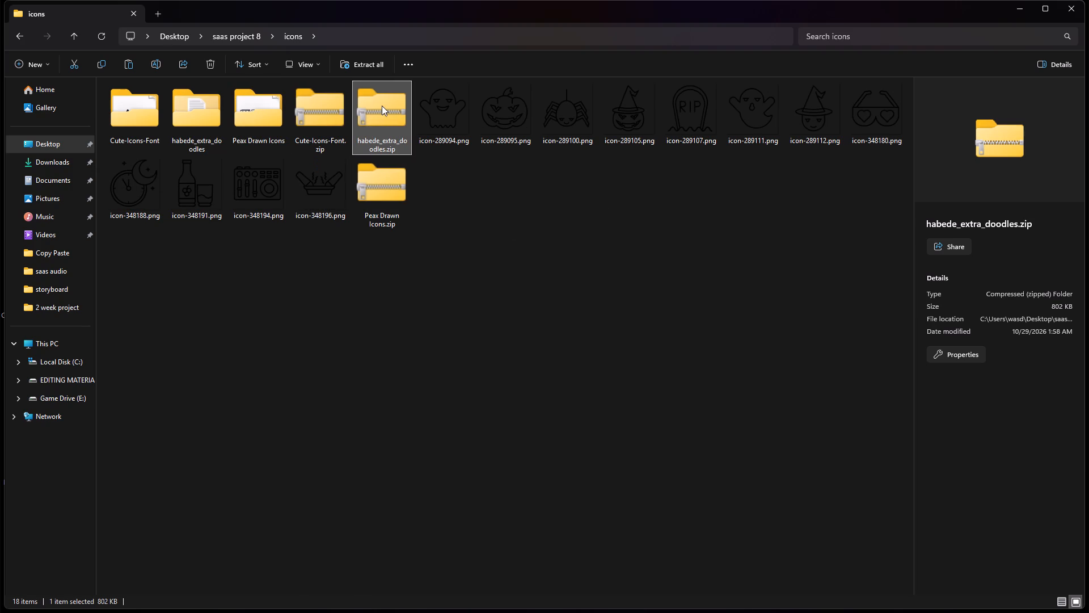
Delete the habede_extra_doodles, Cute-Icons-Font and Peax Drawn Icons zip archives from the icons folder.
right_click(382, 106)
click(417, 410)
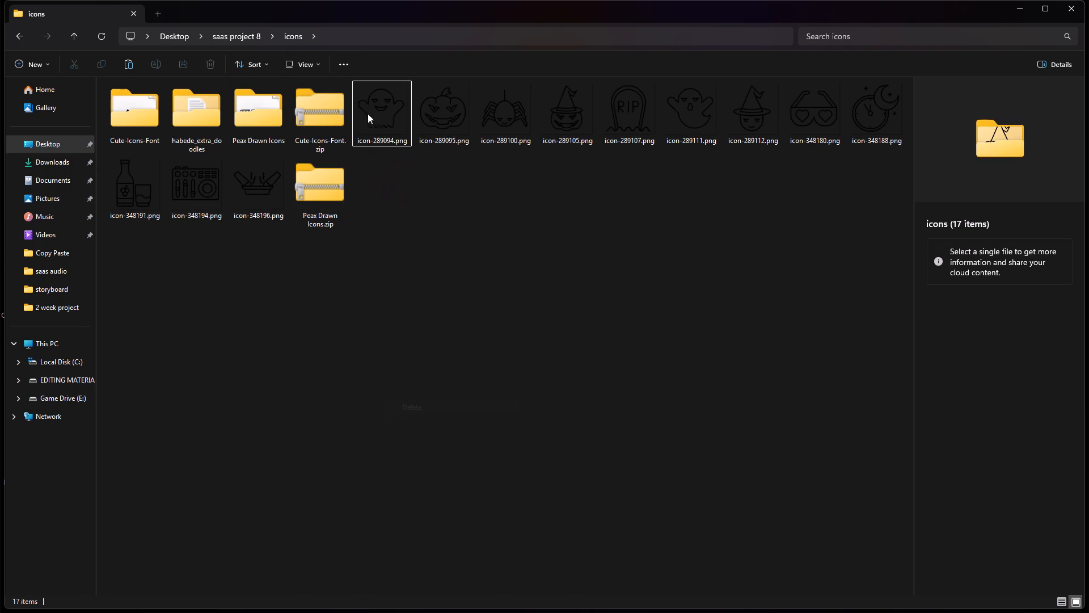
right_click(311, 108)
click(340, 404)
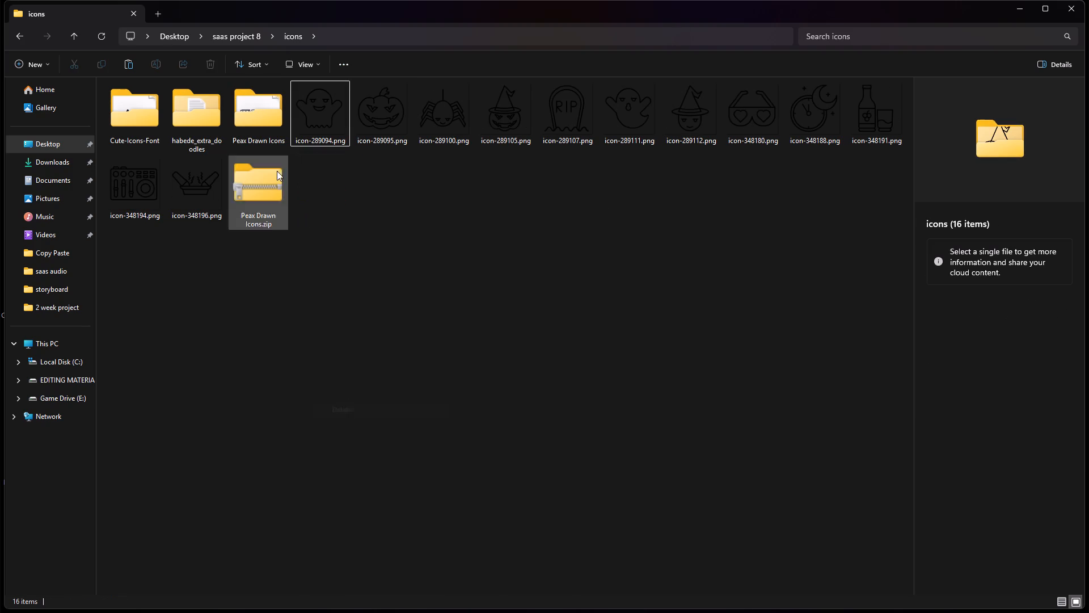
right_click(262, 171)
click(299, 473)
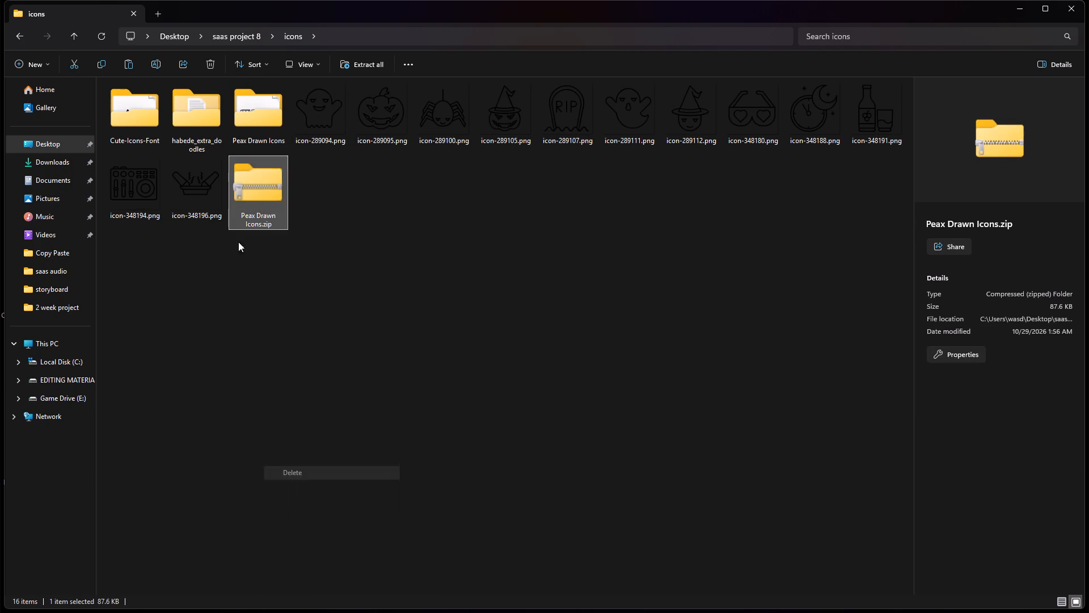
Open PeaxDrawnIcons.ttf from the extracted Peax Drawn Icons folder and install the font.
double_click(265, 95)
double_click(192, 103)
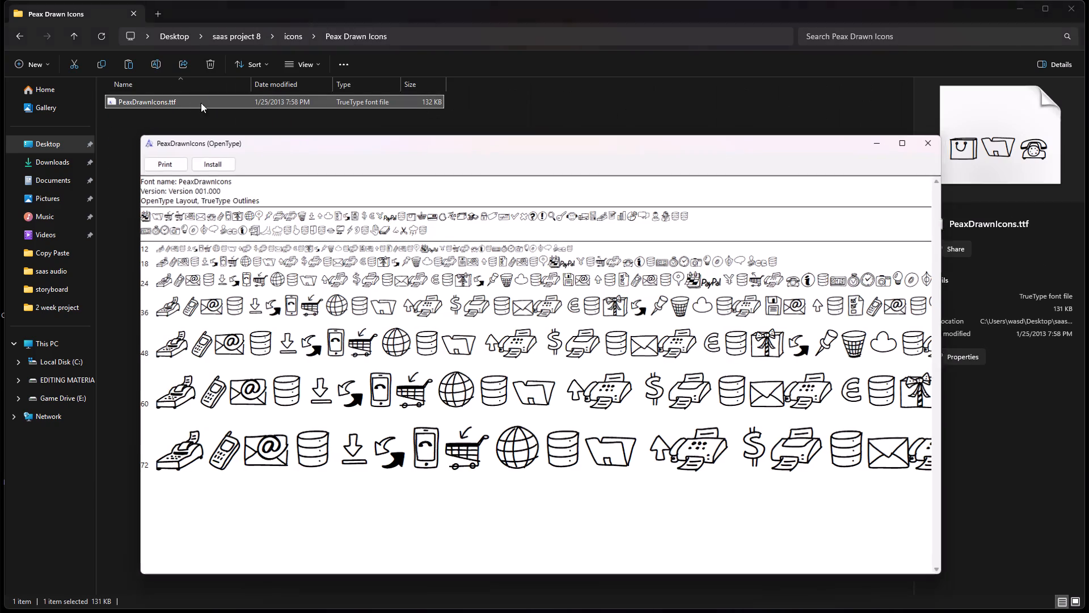
click(213, 165)
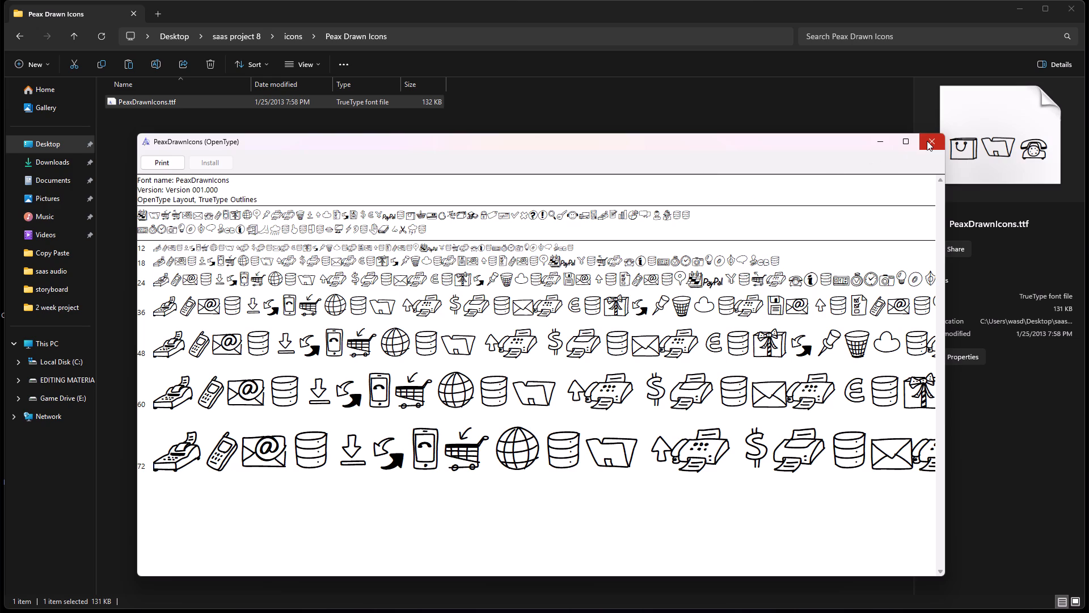
drag(227, 238, 366, 298)
drag(231, 264, 265, 280)
Open the habede_extra_doodles folder in the icons folder and read the font's licence terms in Read Me.txt.
click(936, 140)
drag(327, 250, 304, 229)
click(229, 109)
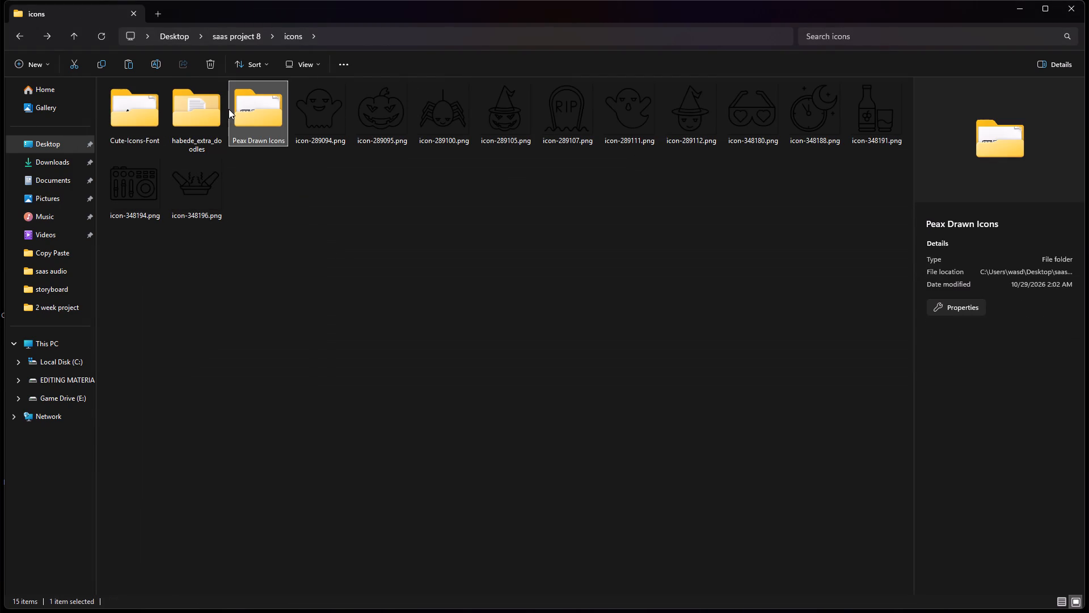
double_click(203, 109)
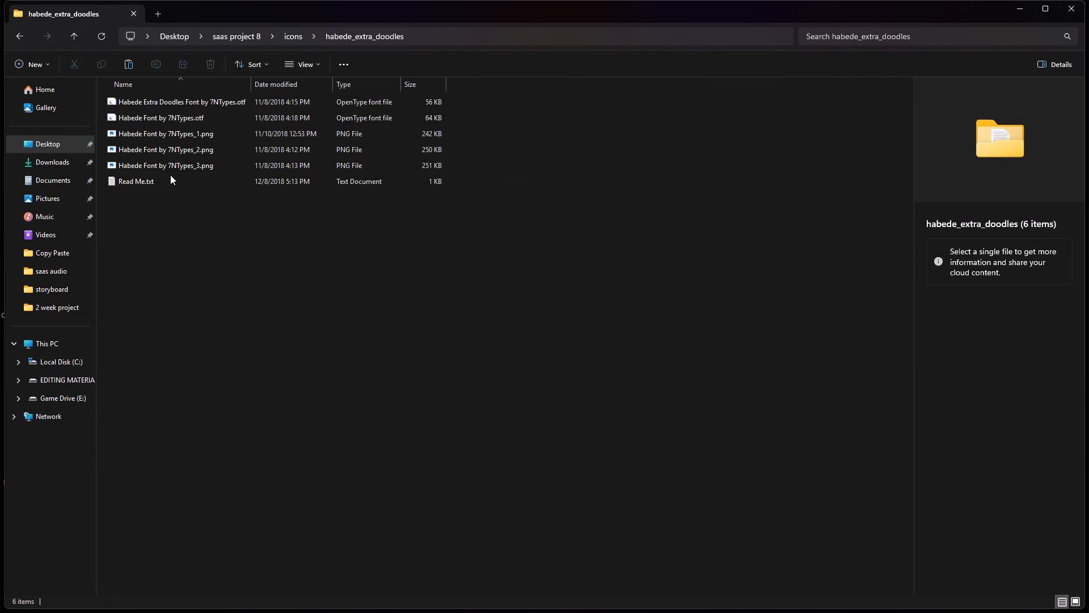
double_click(170, 175)
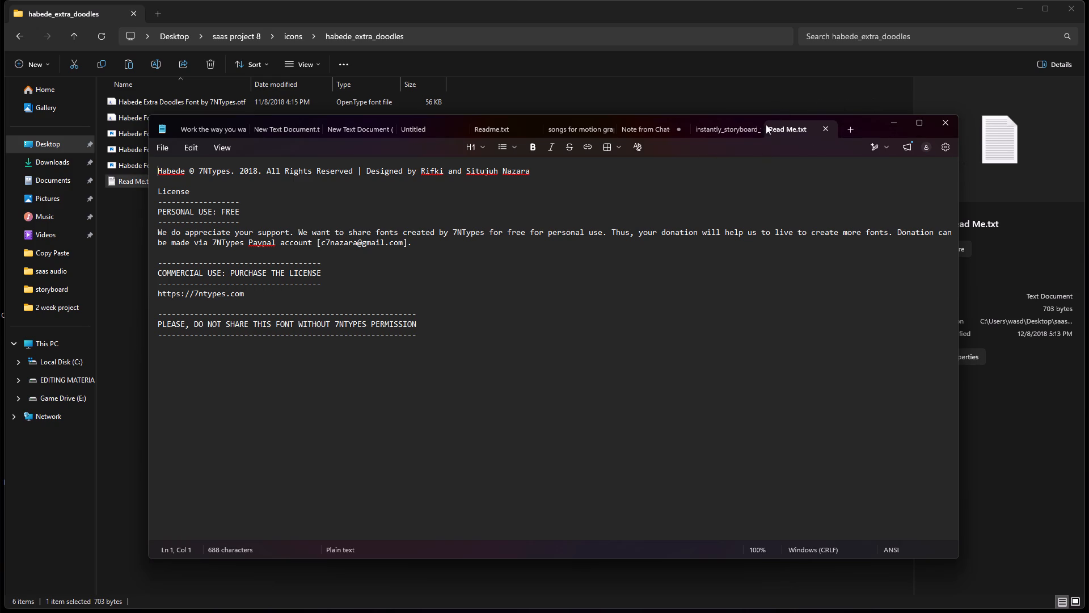
drag(859, 122, 808, 145)
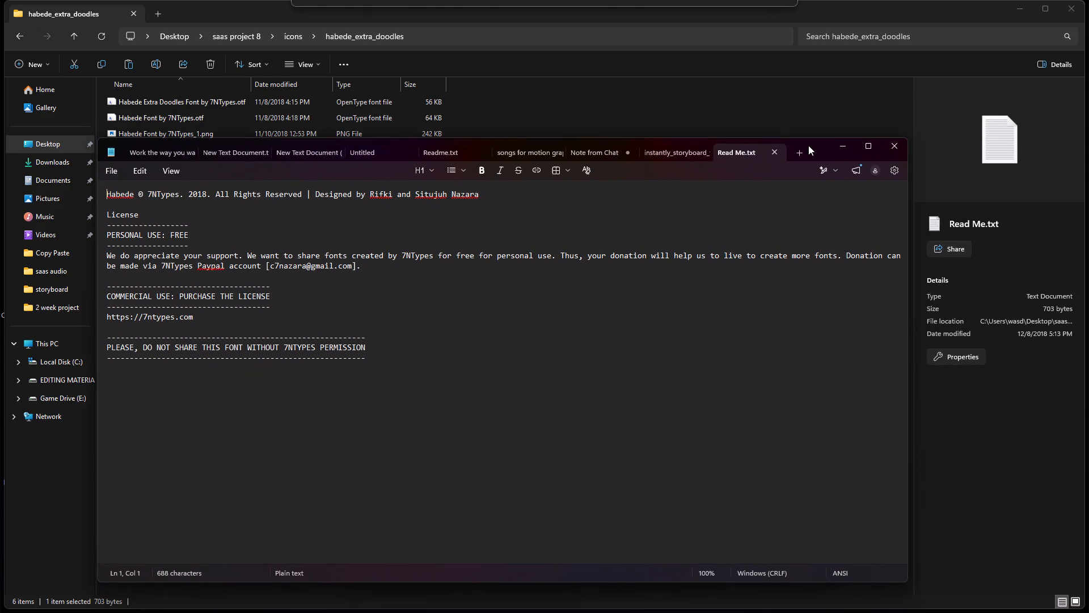
drag(808, 145, 820, 137)
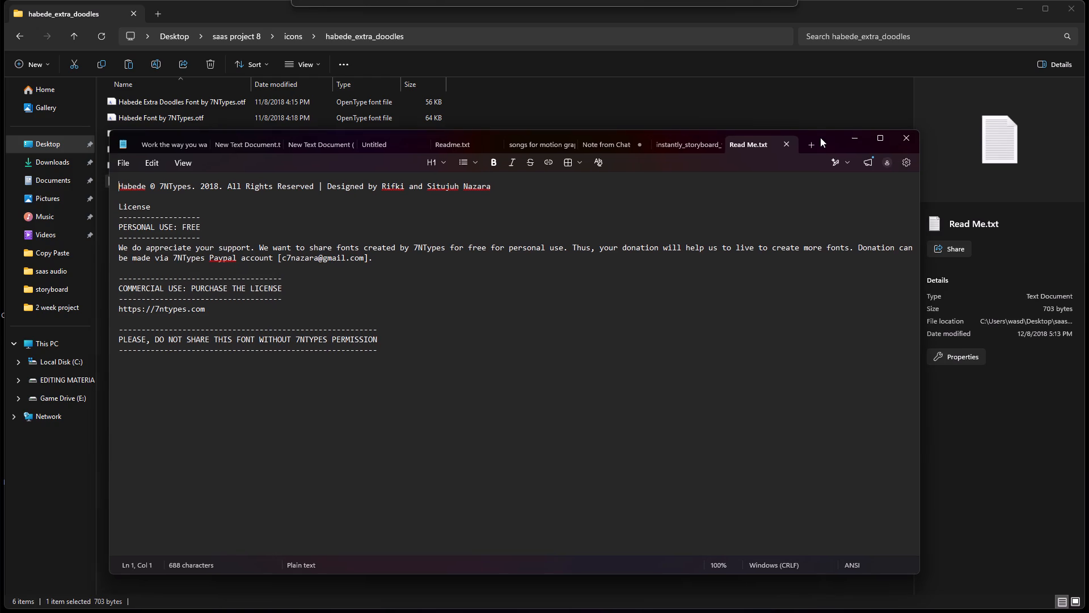
drag(820, 137, 834, 118)
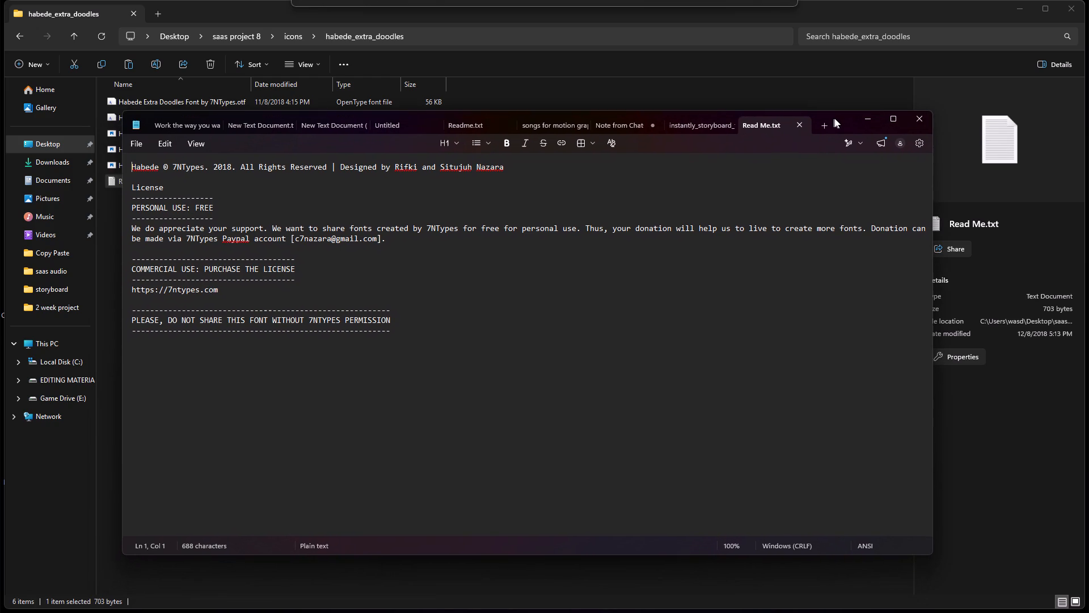
drag(834, 118, 833, 118)
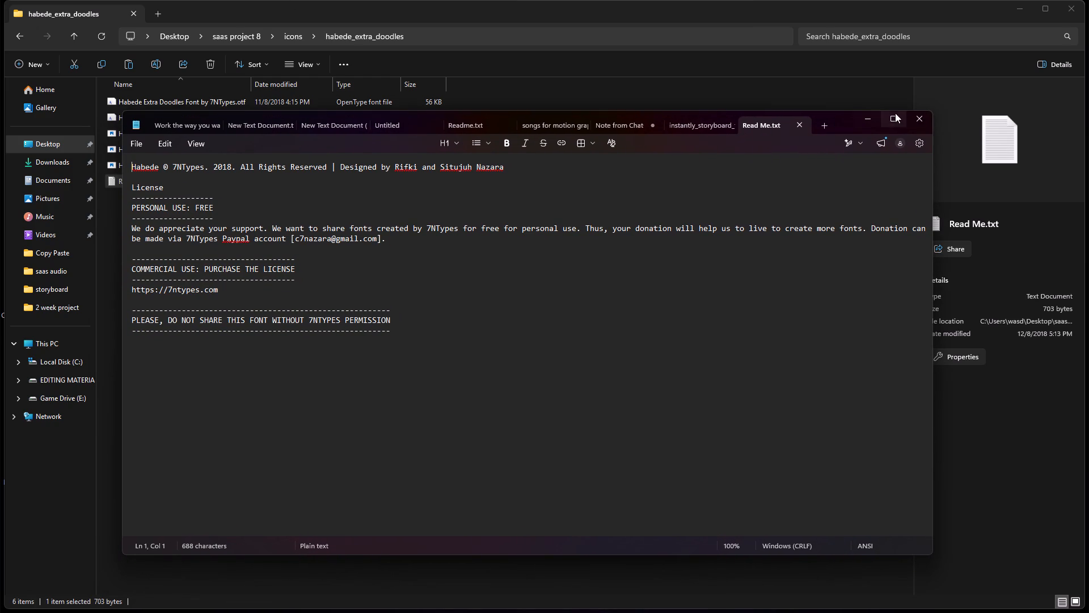
click(918, 115)
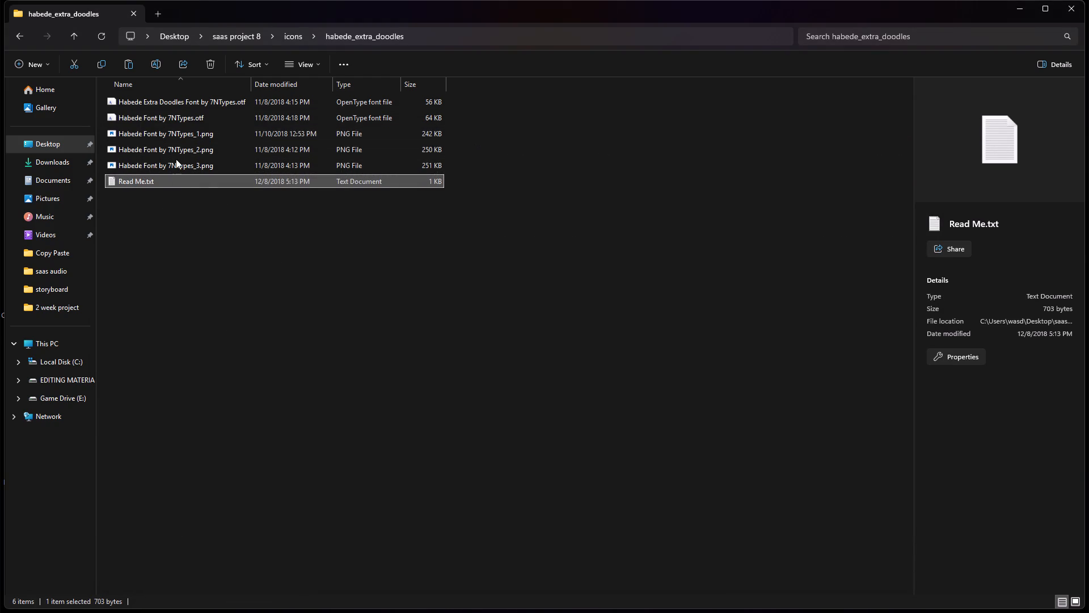
Preview the Habede Font by 7NTypes_3 and 7NTypes_1 sample images and the glyphs of Habede Font by 7NTypes.otf.
shift+click(176, 159)
shift+click(182, 134)
click(180, 229)
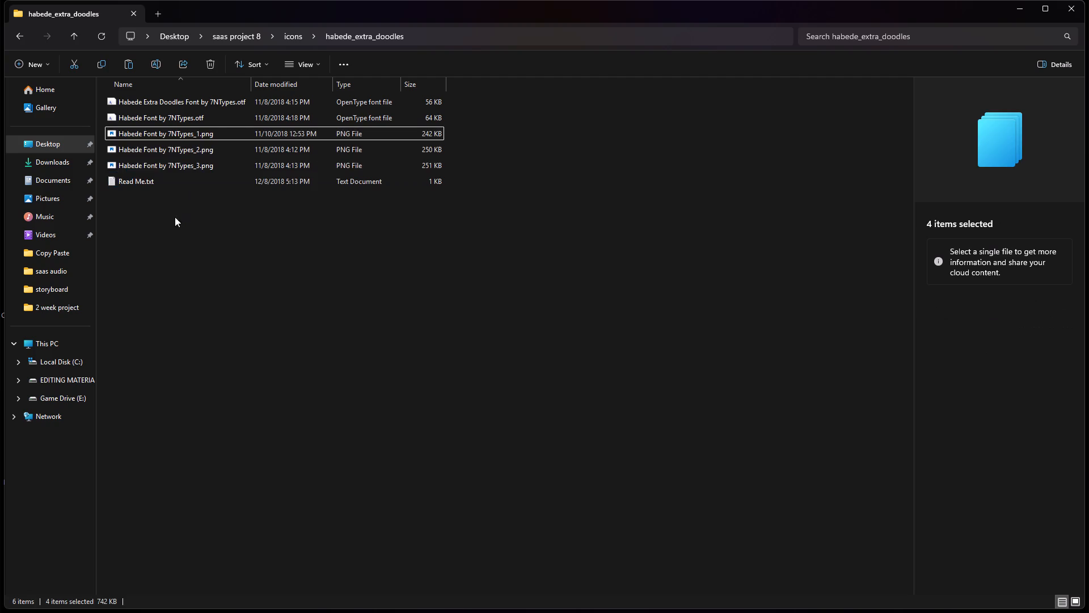
double_click(168, 159)
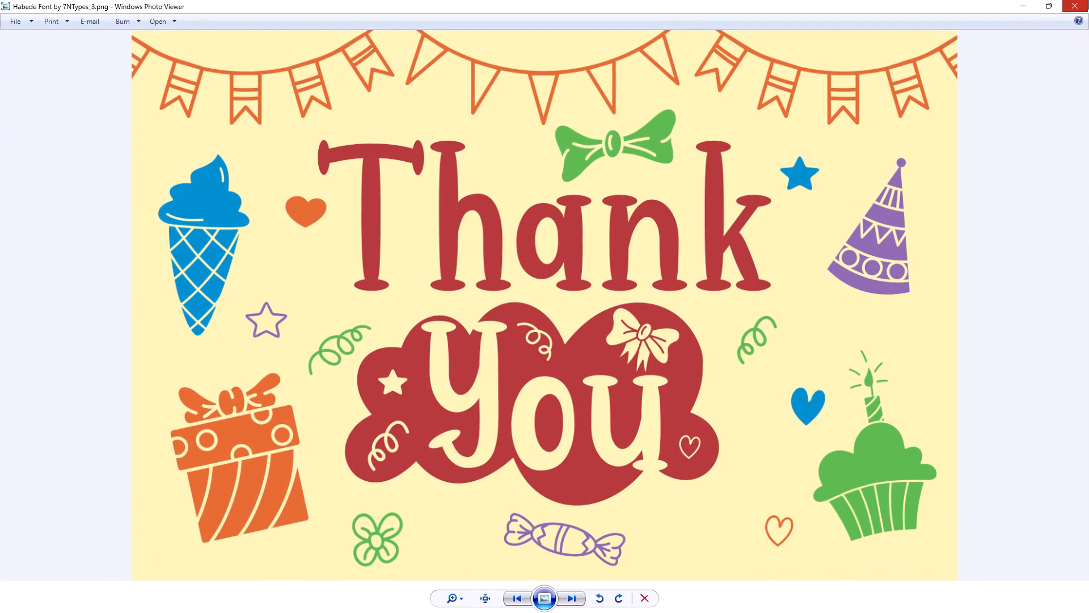
click(1088, 0)
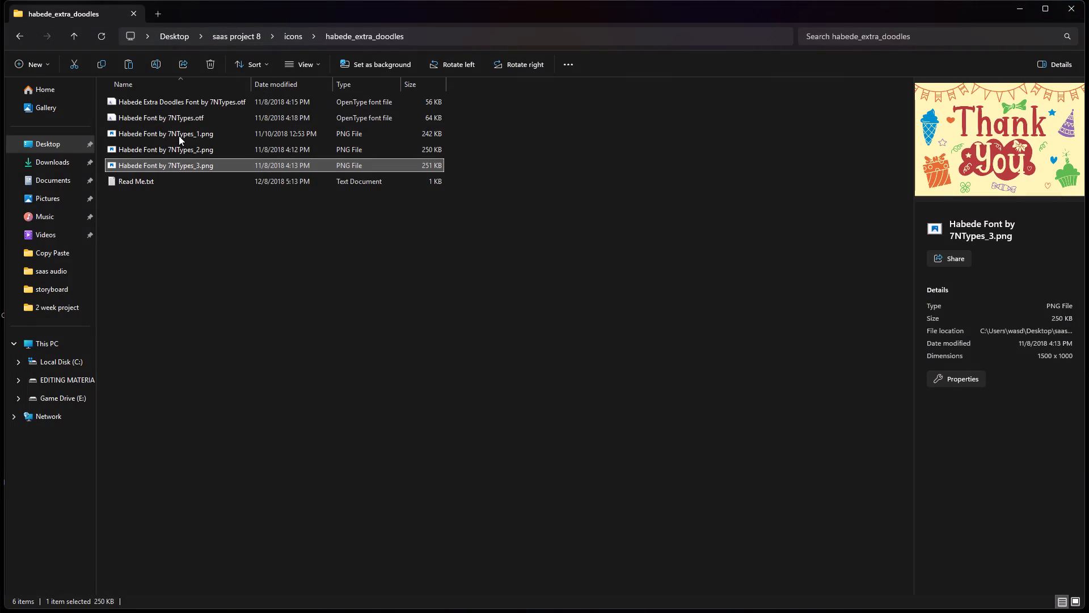
double_click(179, 136)
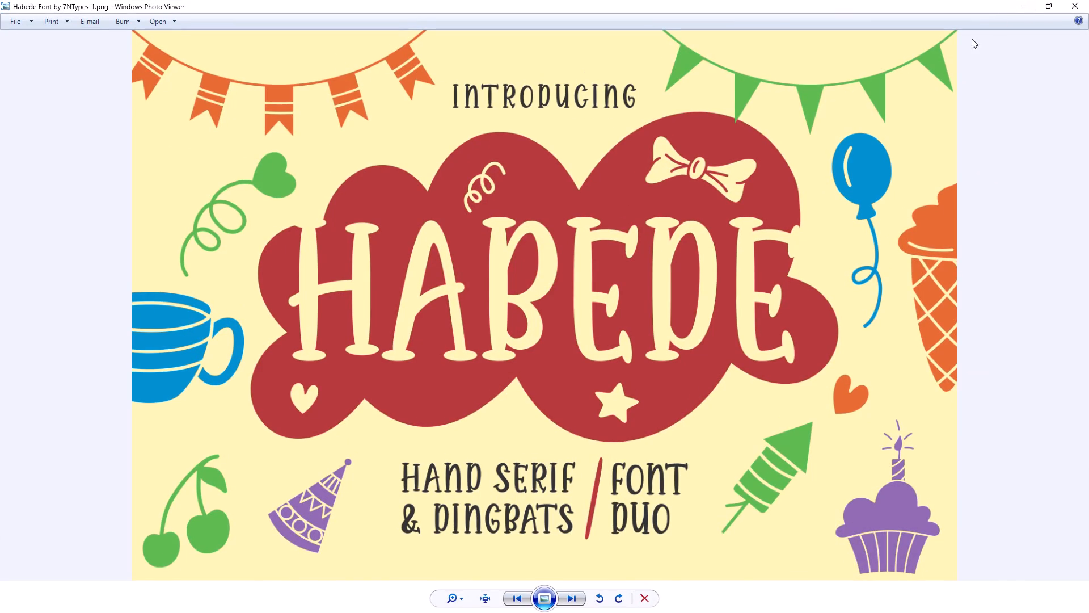
click(1080, 3)
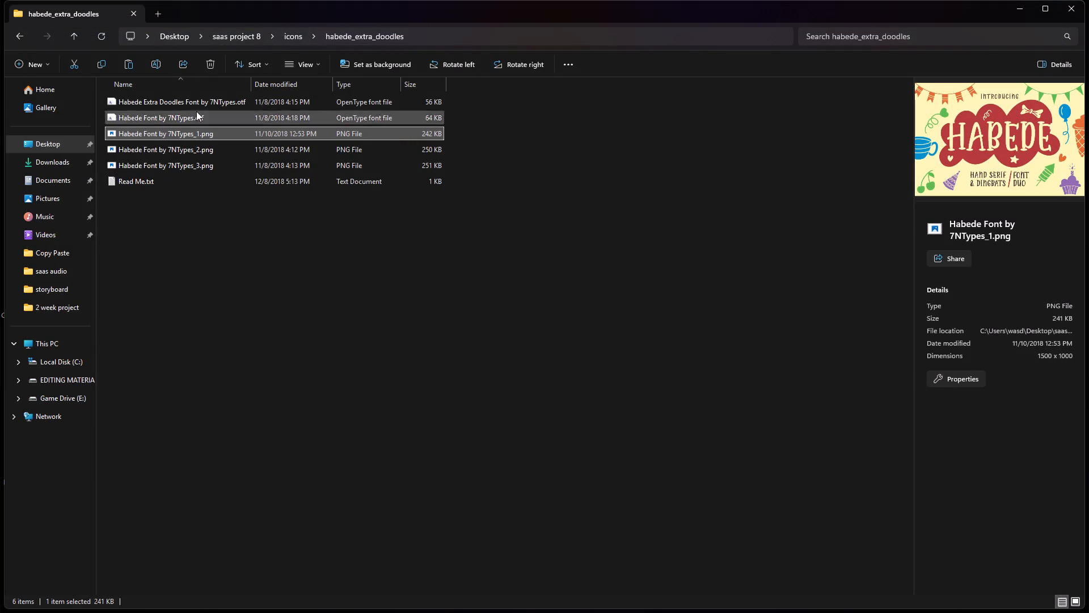
double_click(161, 121)
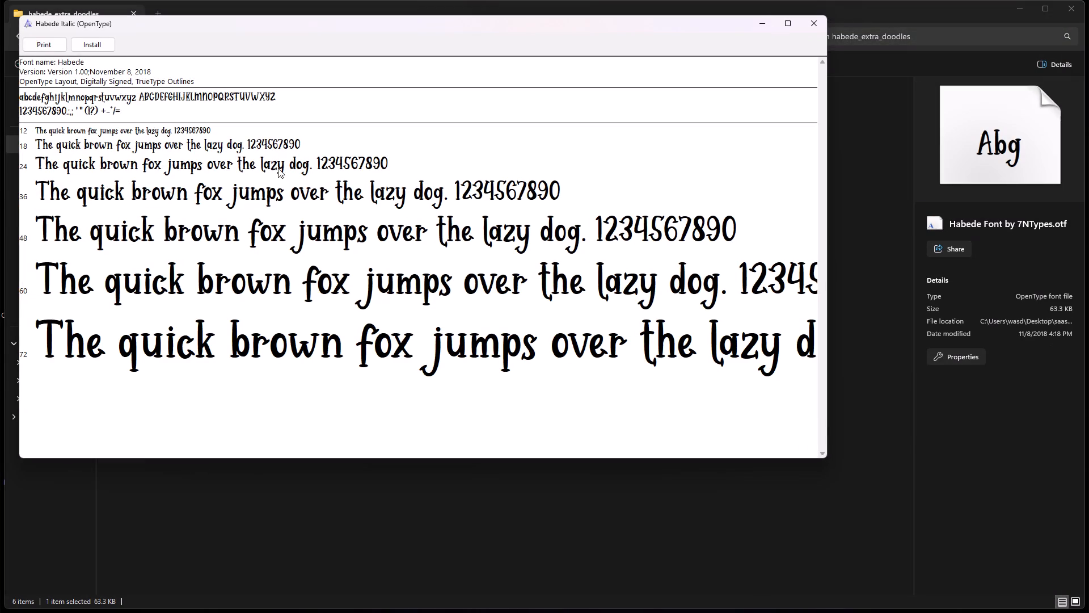
click(814, 14)
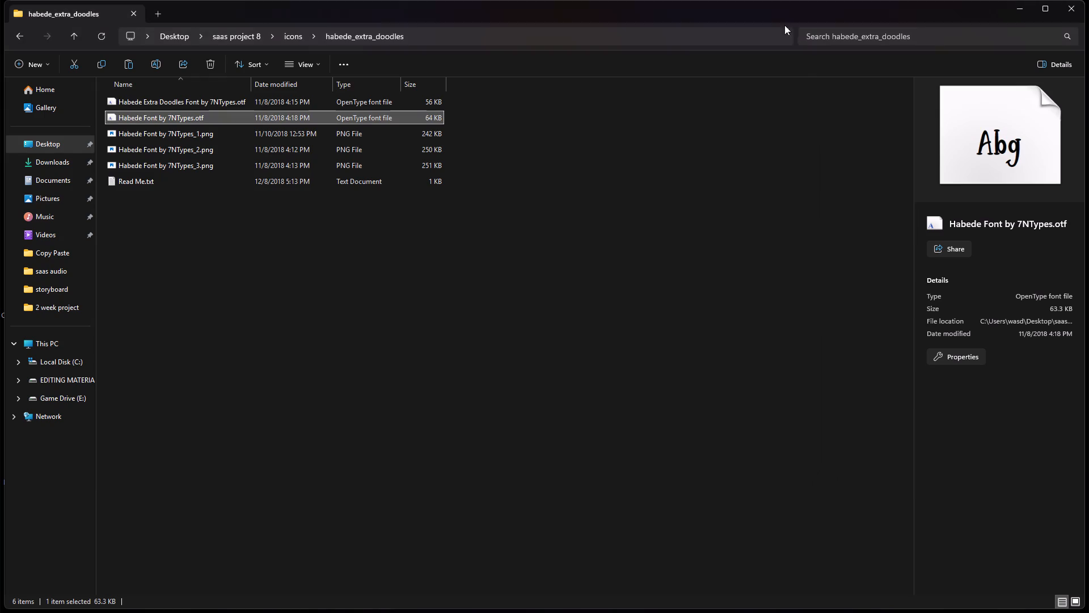
Open Habede Extra Doodles Font by 7NTypes.otf and install the font.
double_click(153, 104)
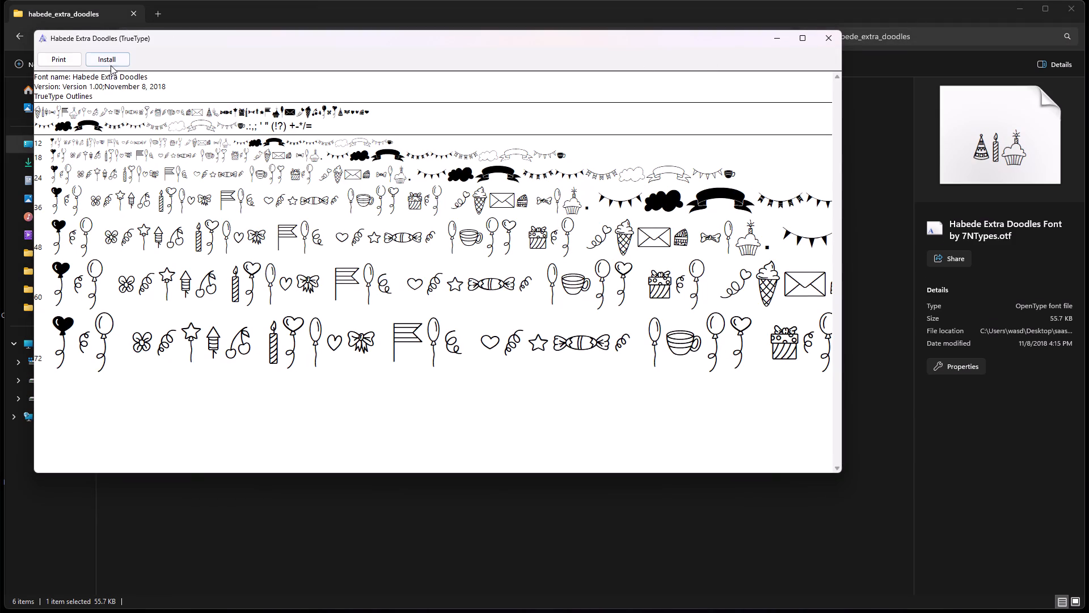
click(115, 61)
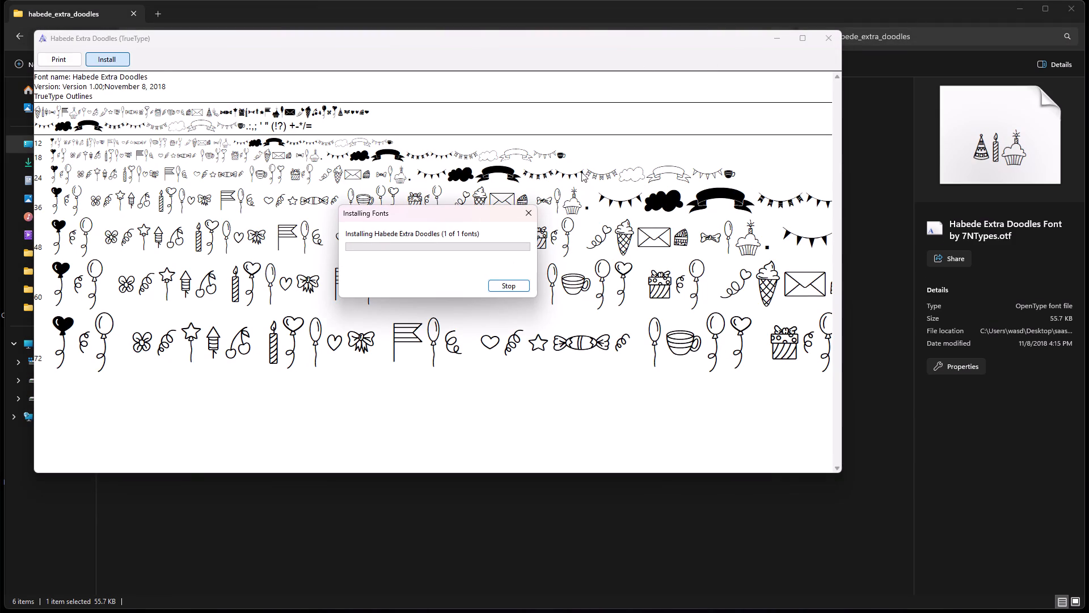
click(831, 40)
Open Habede Font by 7NTypes.otf and install the font.
double_click(196, 120)
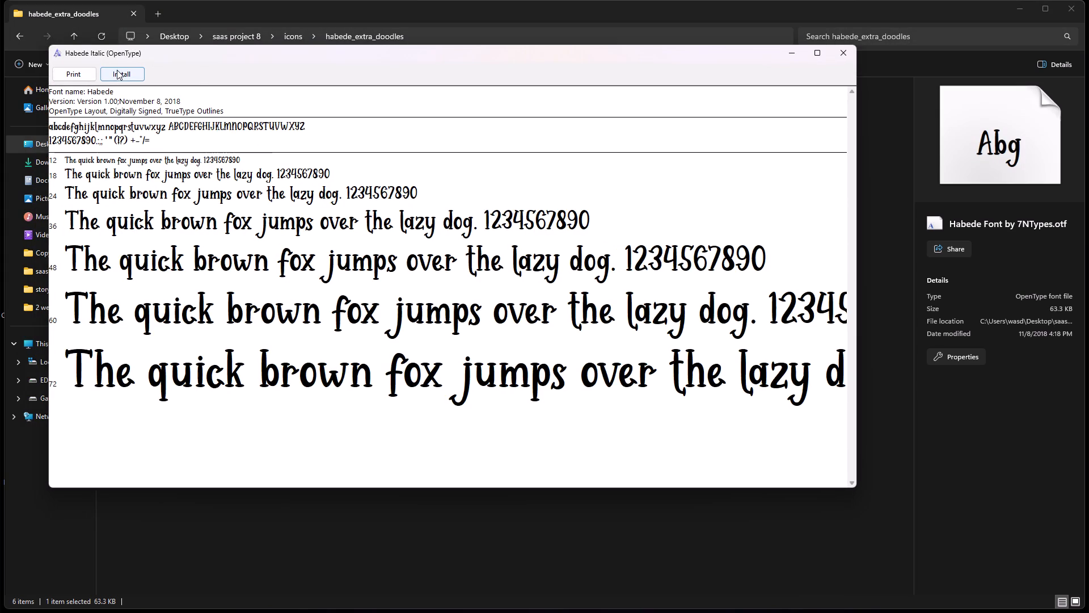
click(117, 70)
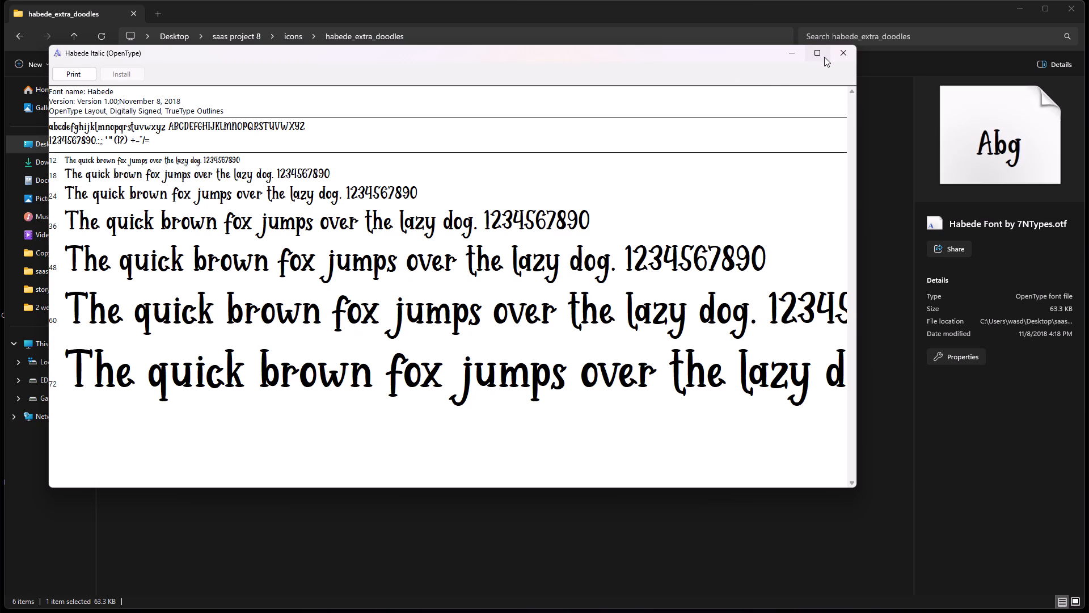
click(851, 47)
Return to After Effects, close the leftover Habede font preview and save the project.
click(218, 291)
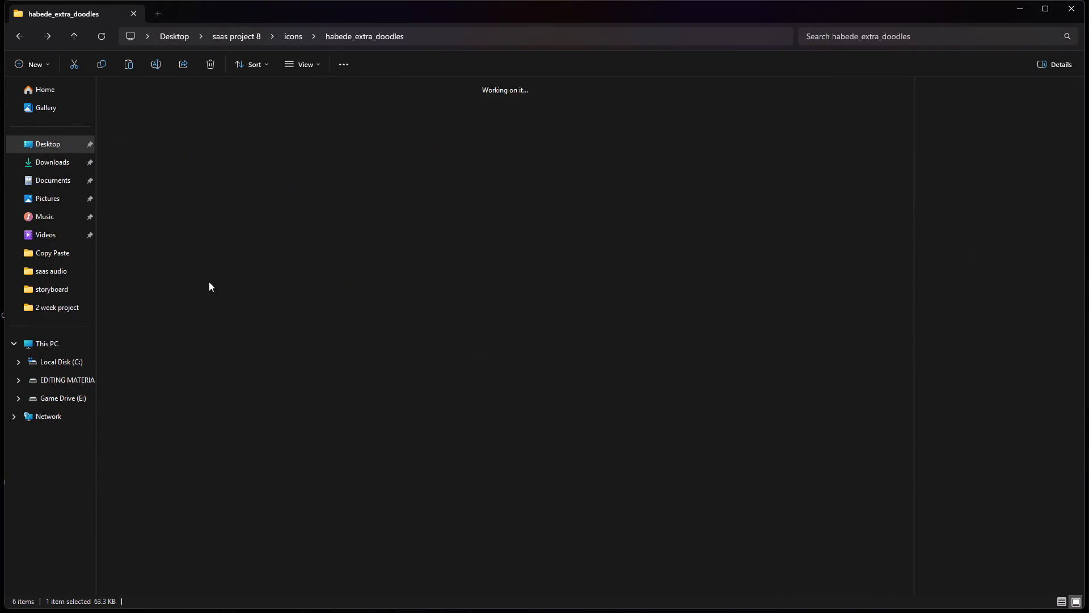
click(445, 263)
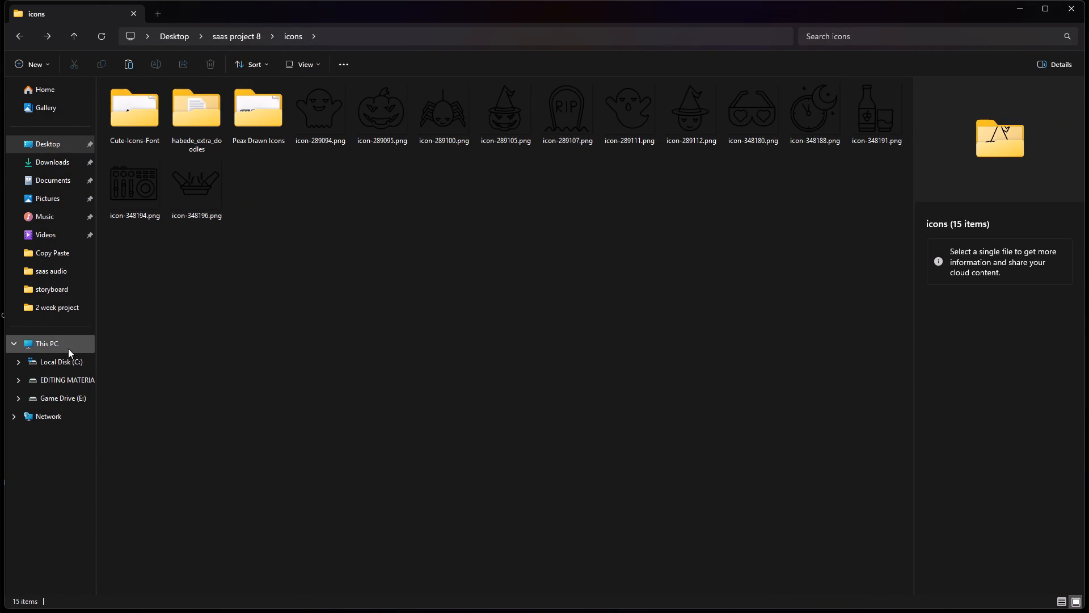
click(1019, 7)
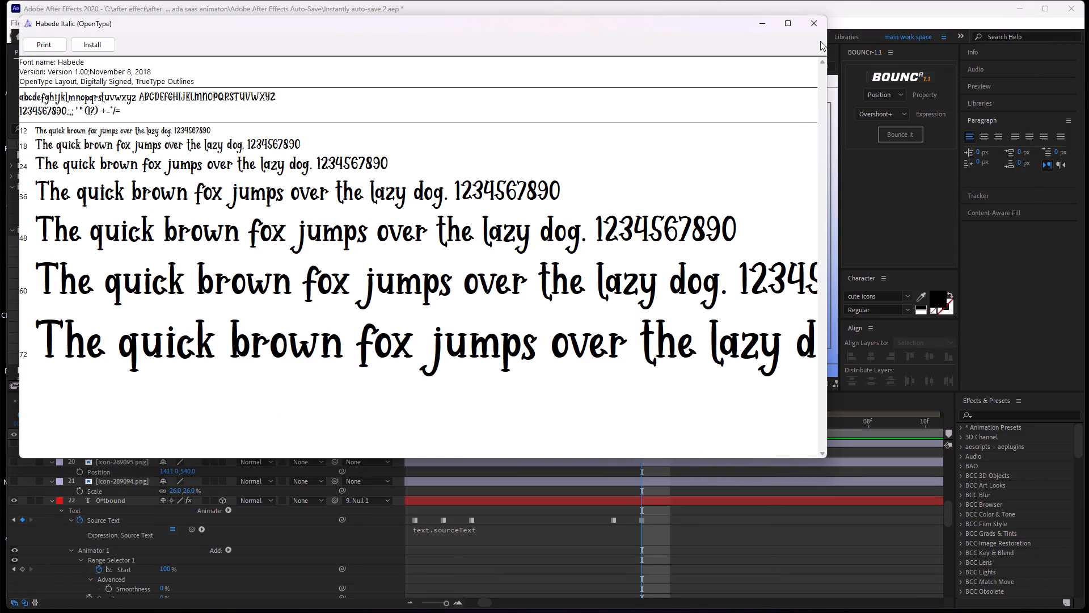
click(810, 22)
key(ctrl+s)
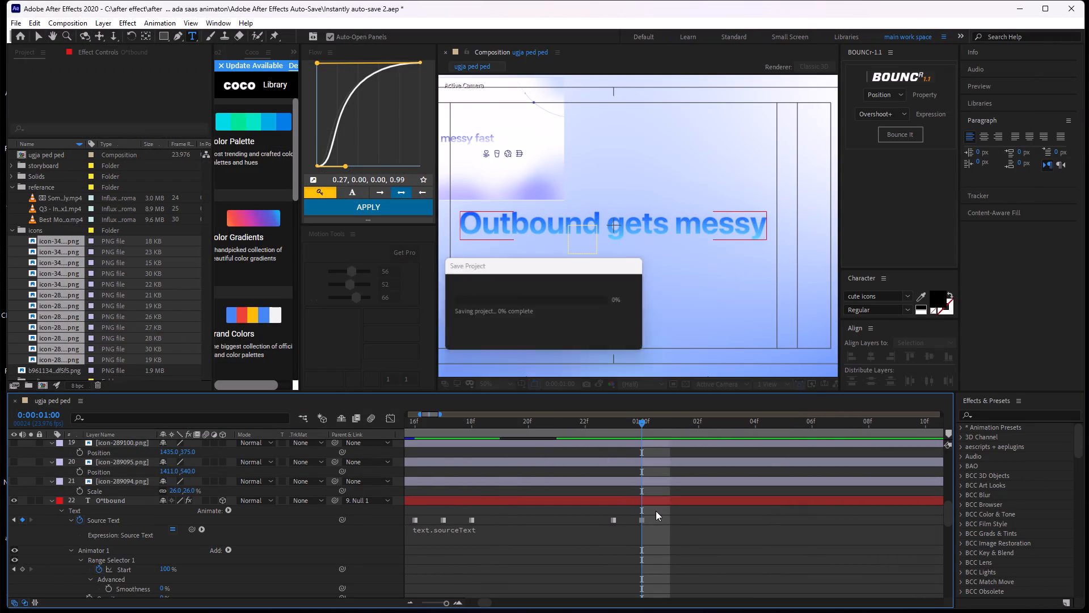
Set the font of the "Outbound gets messy" text layer at 0:00:01:00 to PeaxDrawnIcons.
click(650, 507)
drag(669, 494, 664, 497)
double_click(657, 503)
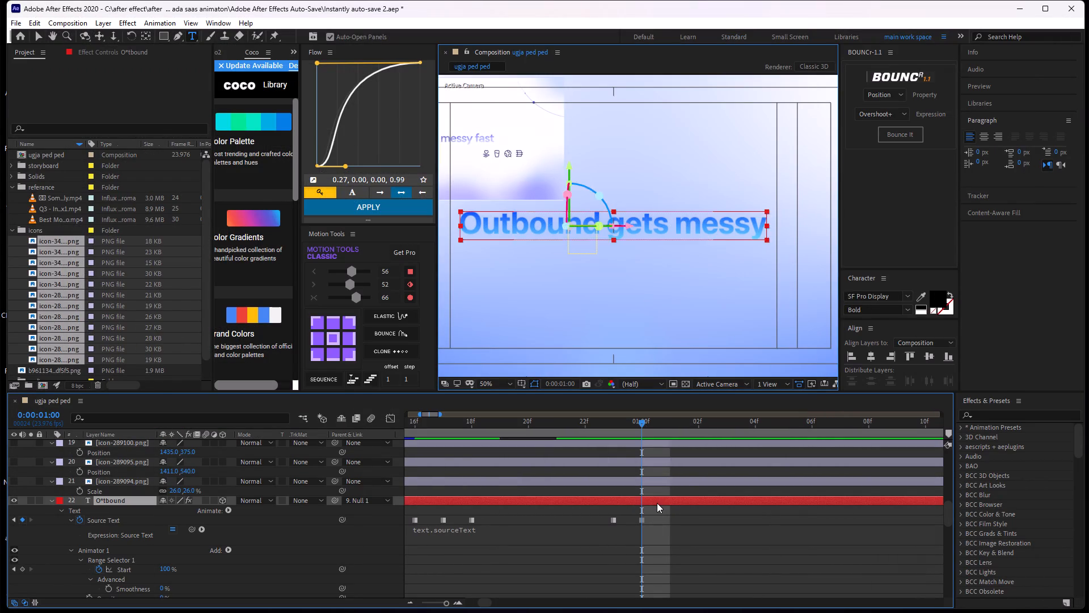
click(905, 299)
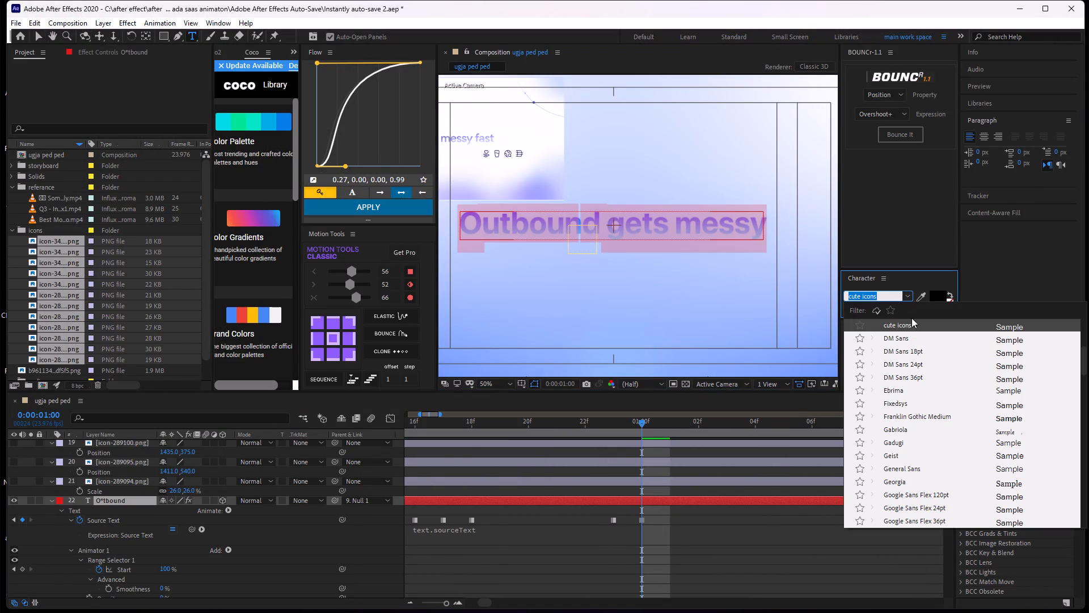
click(593, 607)
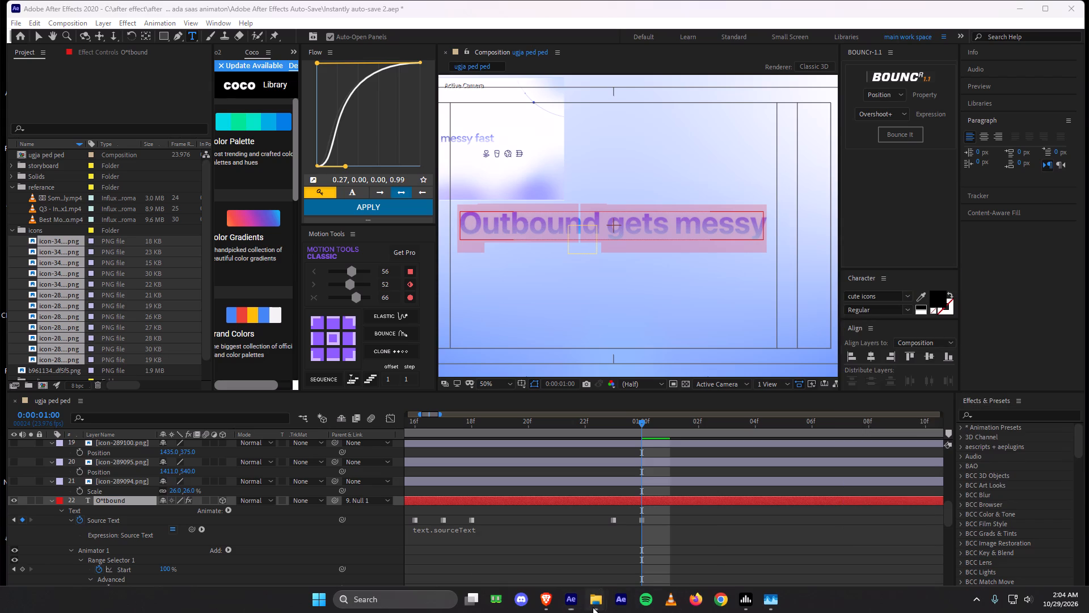
click(526, 530)
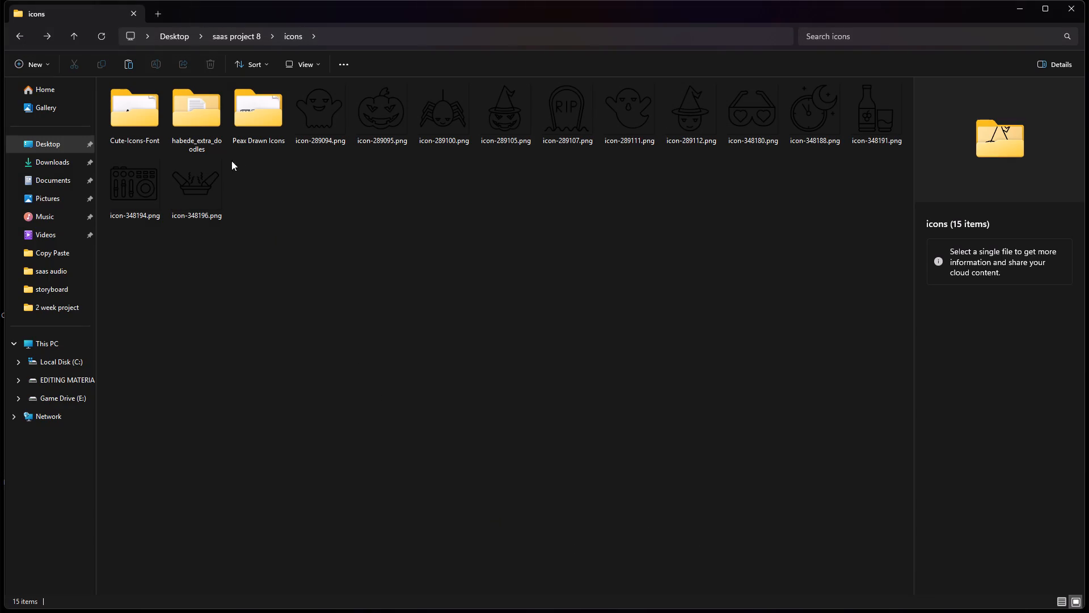
click(1024, 12)
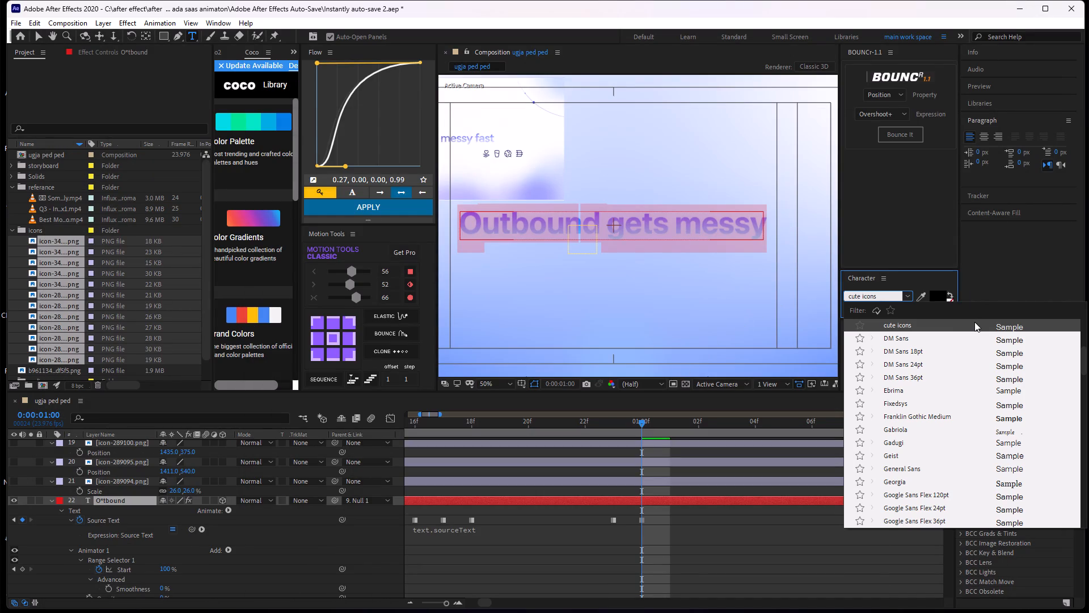
drag(876, 291, 843, 300)
text(peax)
click(913, 323)
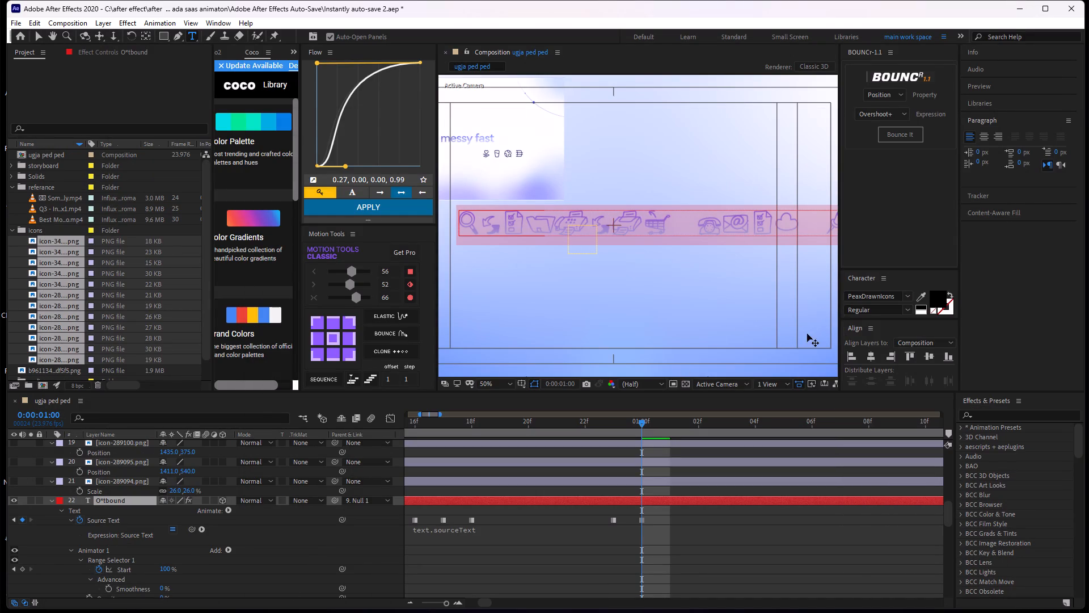
click(600, 565)
scroll(702, 254, down, 1)
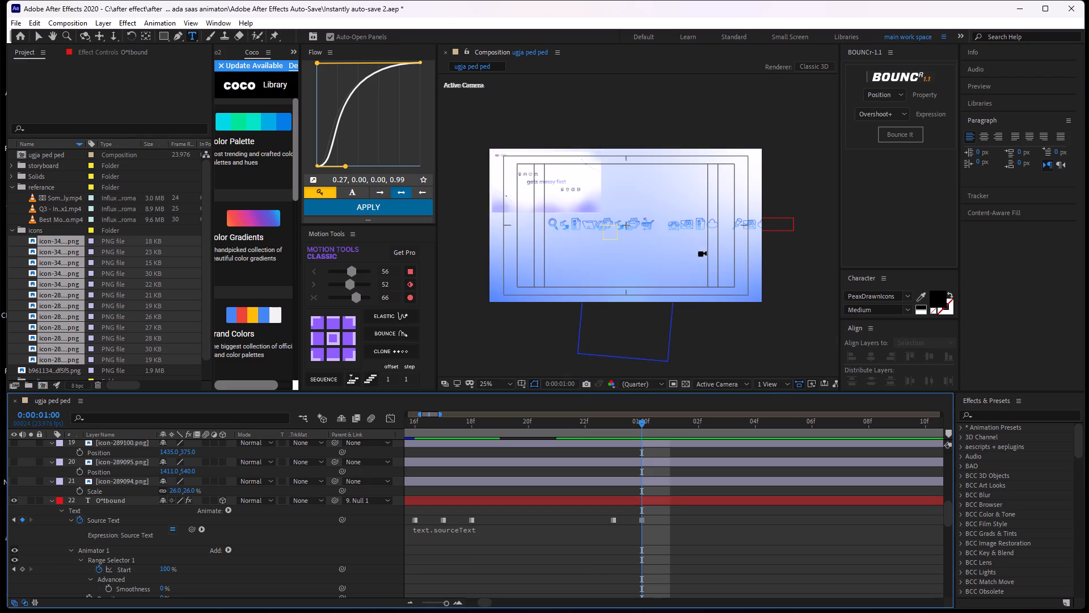
click(656, 528)
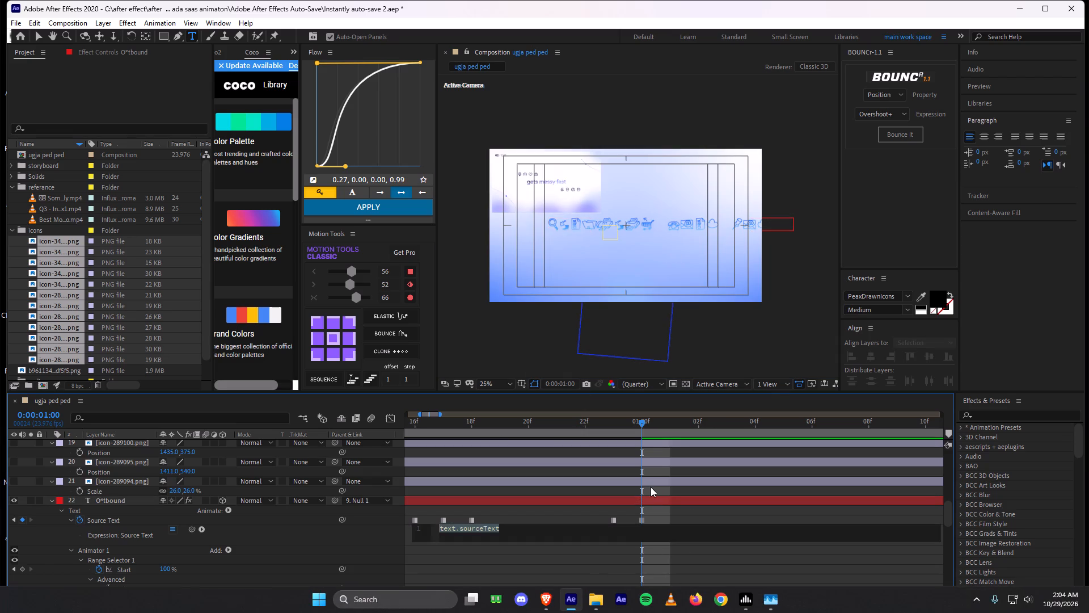
click(648, 498)
Scrub between 0:00:00:23 and 0:00:01:00 to check the text-to-icon switch, and save the project.
drag(641, 422, 608, 443)
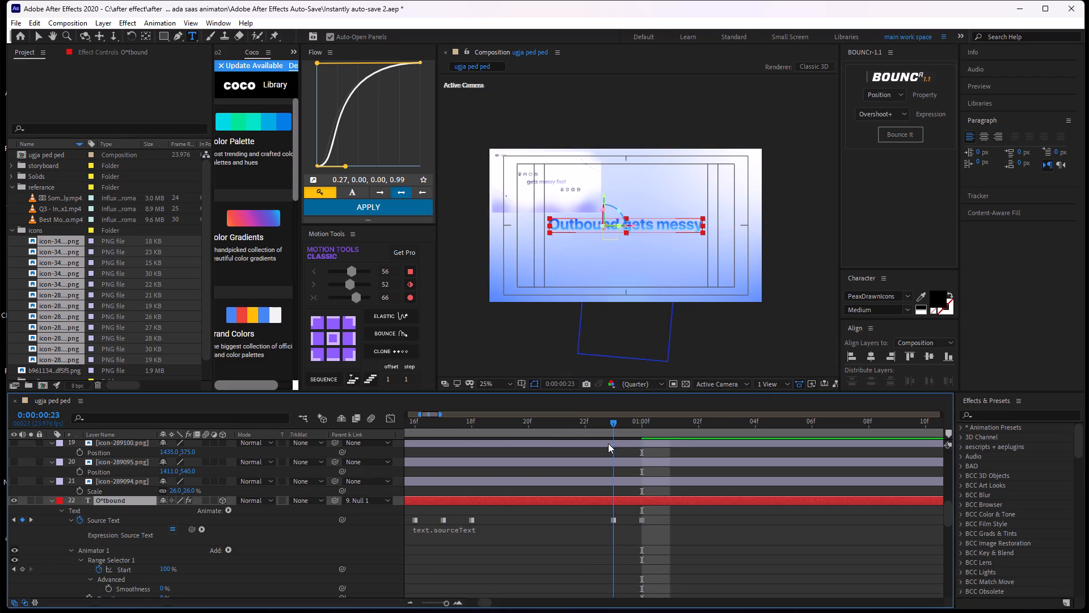
drag(608, 443, 637, 446)
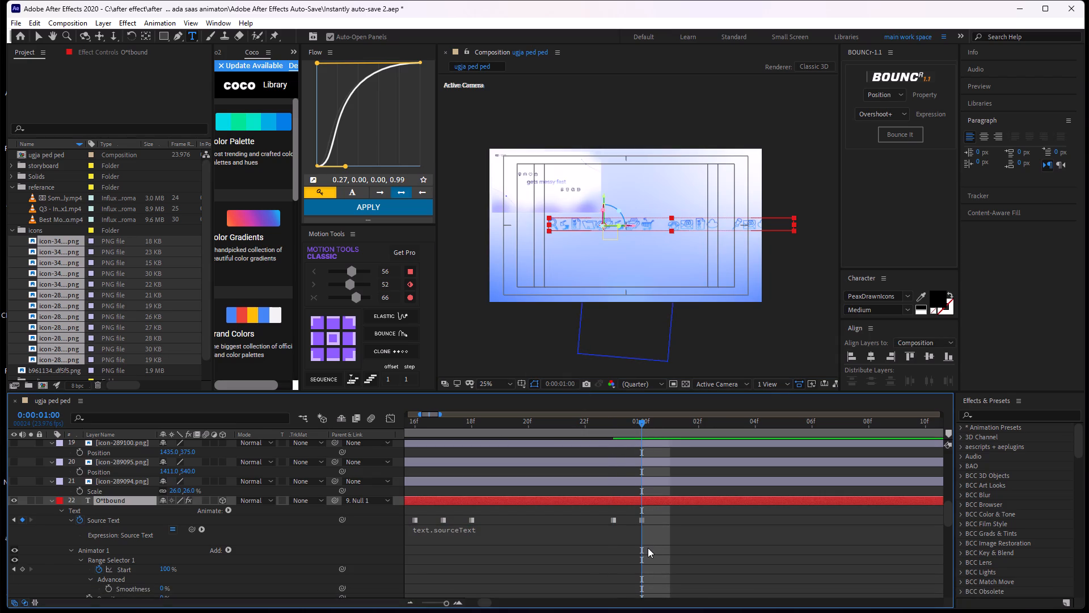
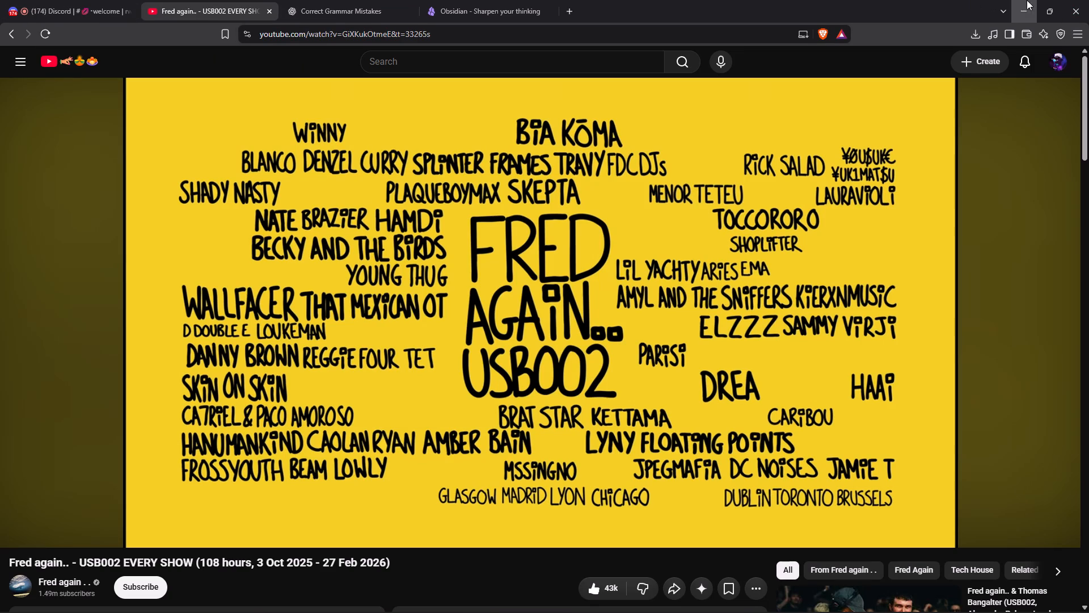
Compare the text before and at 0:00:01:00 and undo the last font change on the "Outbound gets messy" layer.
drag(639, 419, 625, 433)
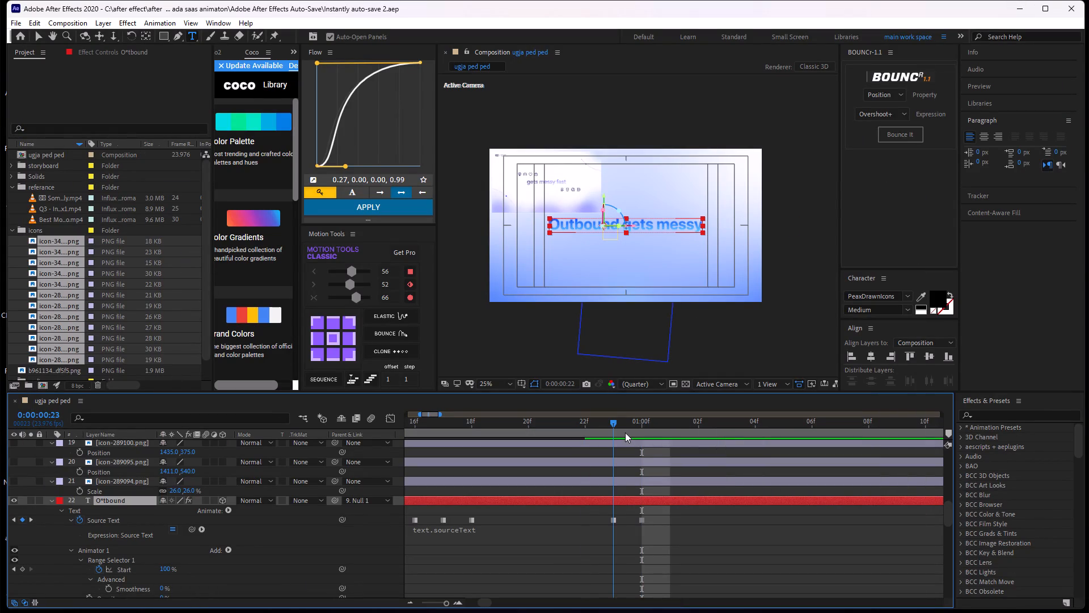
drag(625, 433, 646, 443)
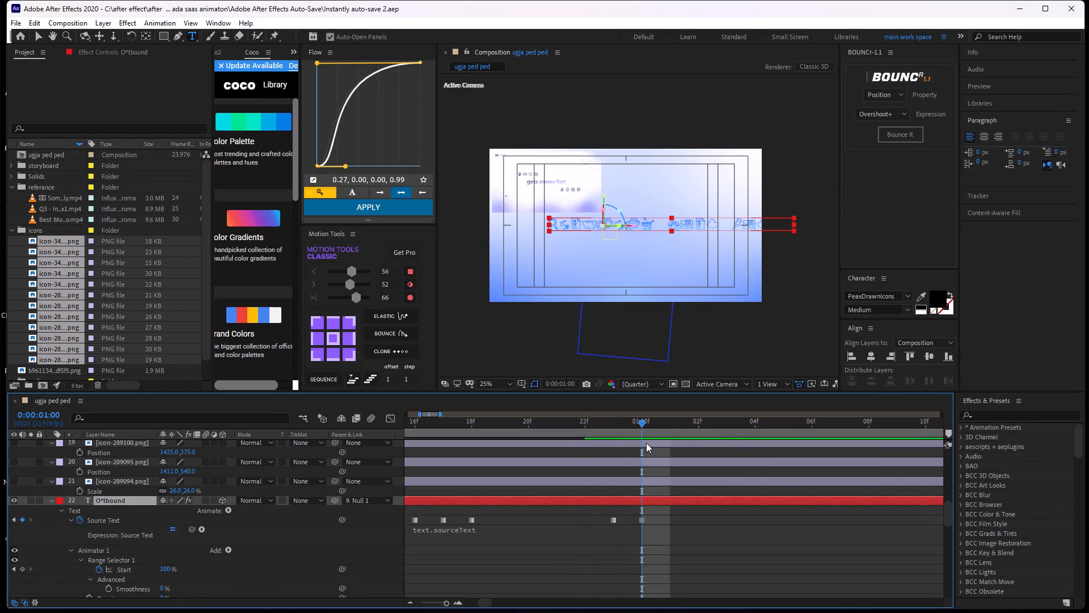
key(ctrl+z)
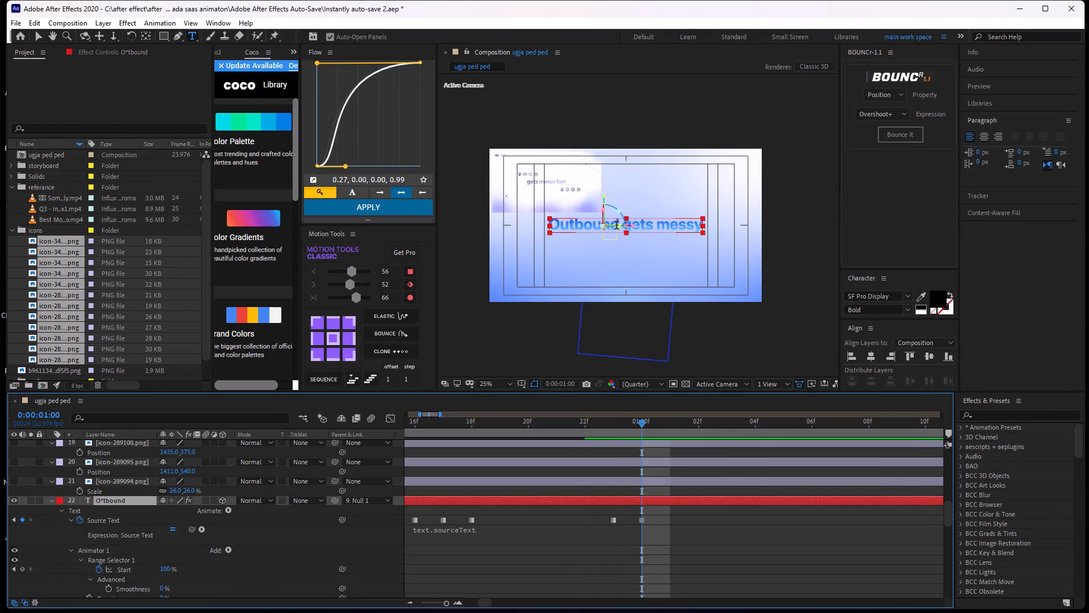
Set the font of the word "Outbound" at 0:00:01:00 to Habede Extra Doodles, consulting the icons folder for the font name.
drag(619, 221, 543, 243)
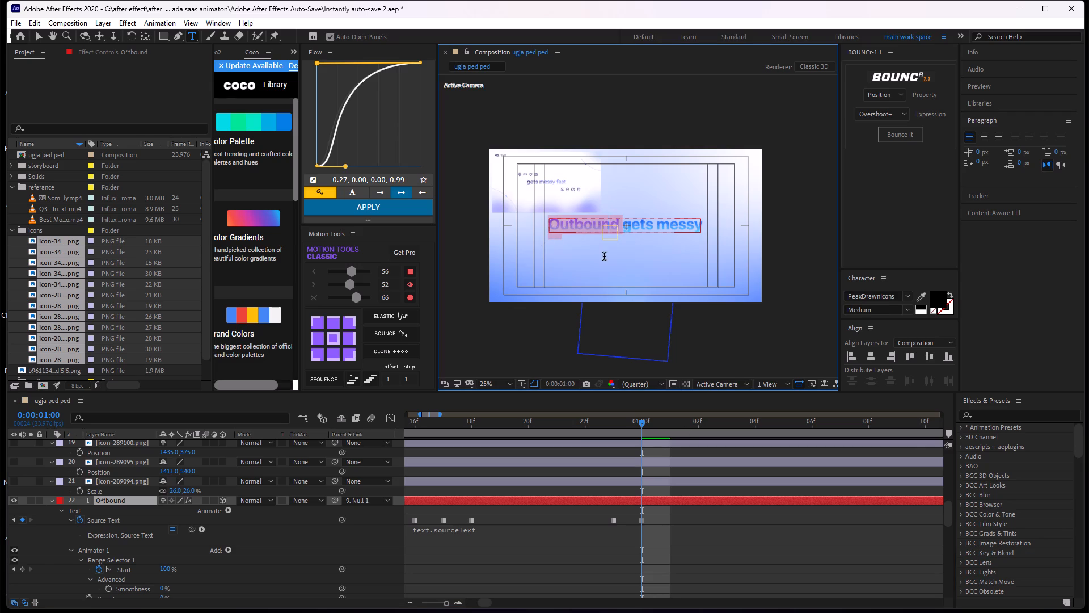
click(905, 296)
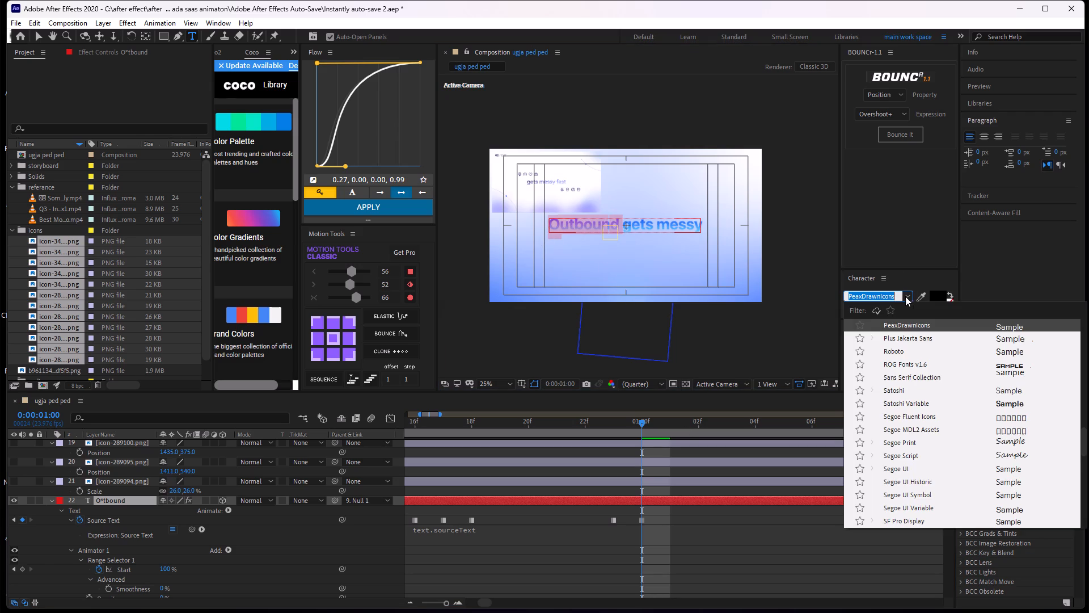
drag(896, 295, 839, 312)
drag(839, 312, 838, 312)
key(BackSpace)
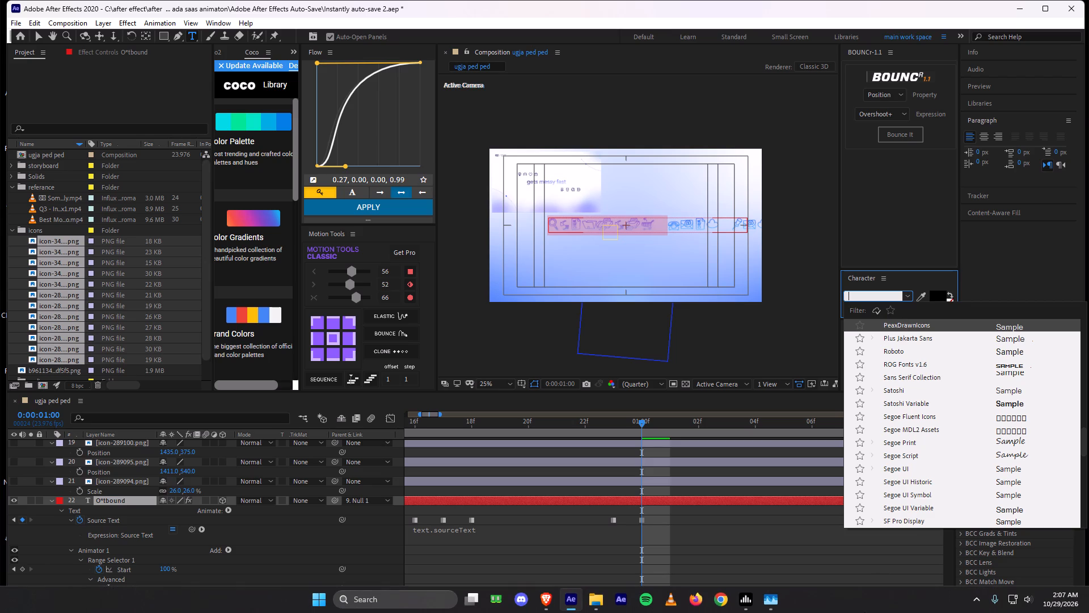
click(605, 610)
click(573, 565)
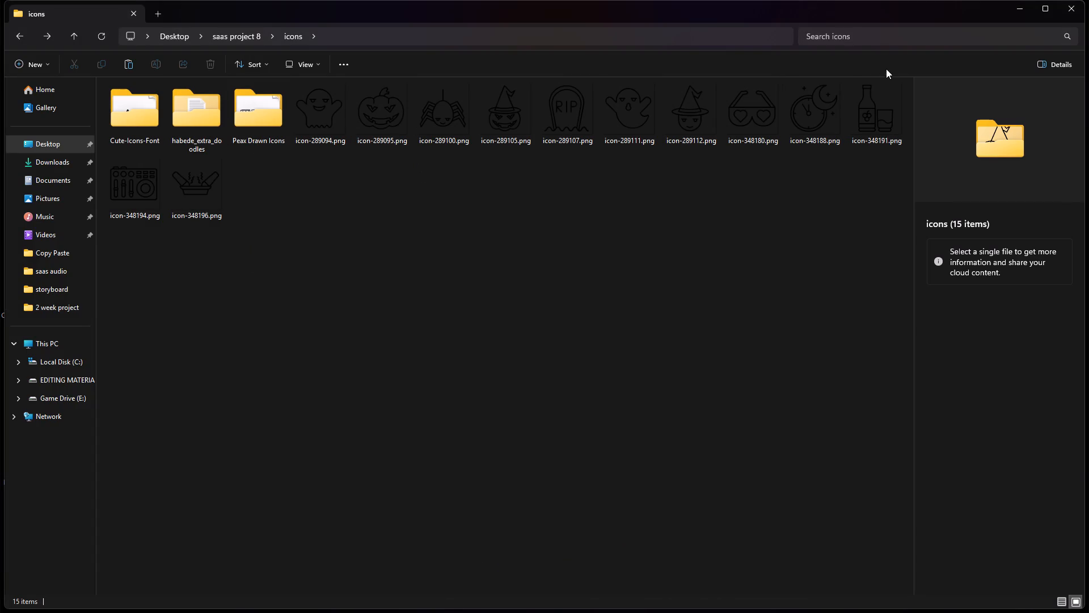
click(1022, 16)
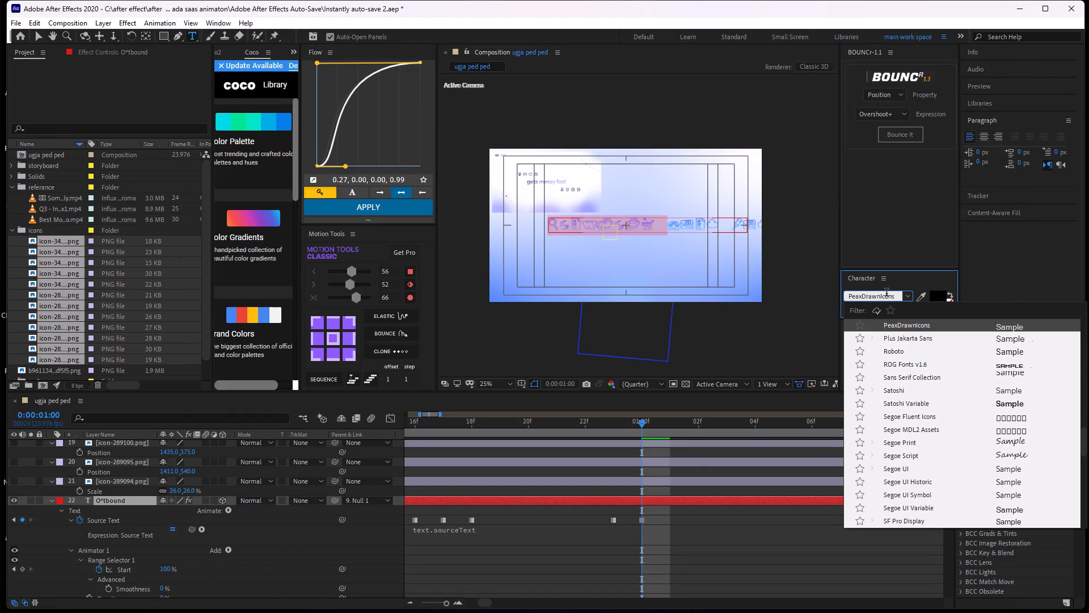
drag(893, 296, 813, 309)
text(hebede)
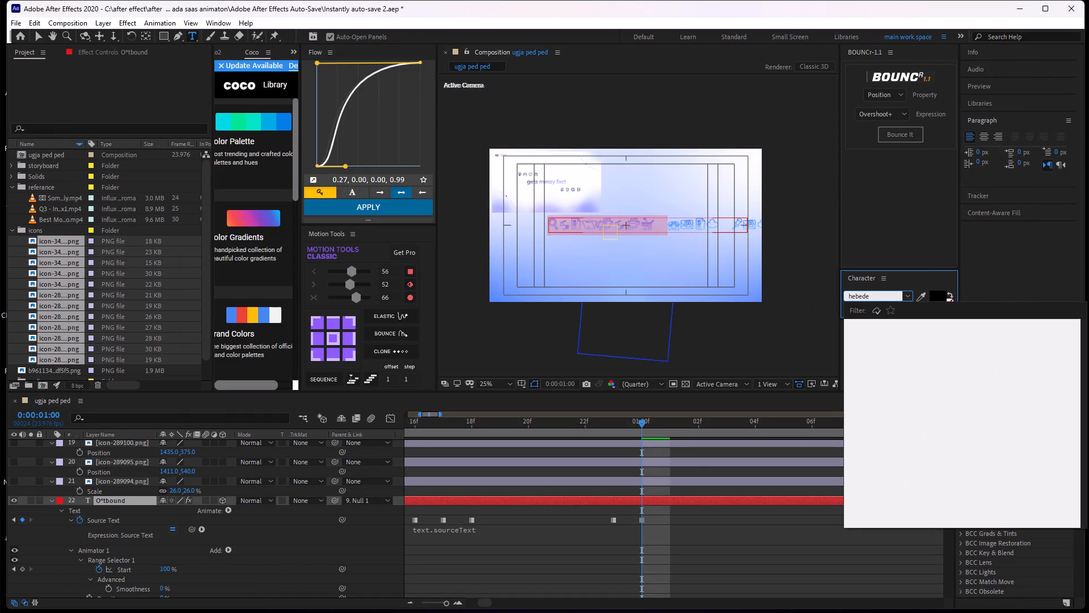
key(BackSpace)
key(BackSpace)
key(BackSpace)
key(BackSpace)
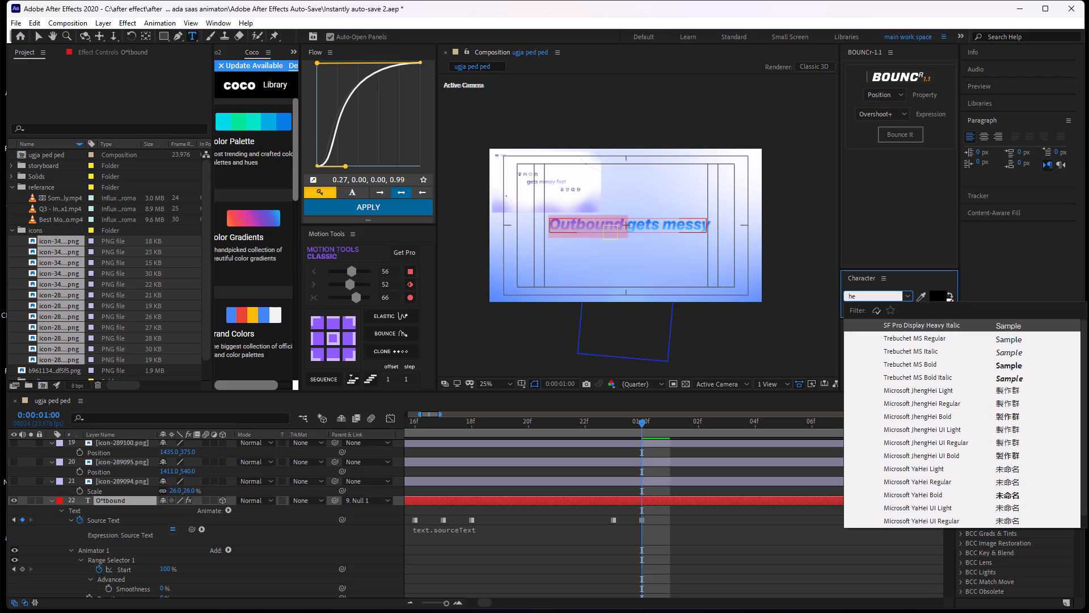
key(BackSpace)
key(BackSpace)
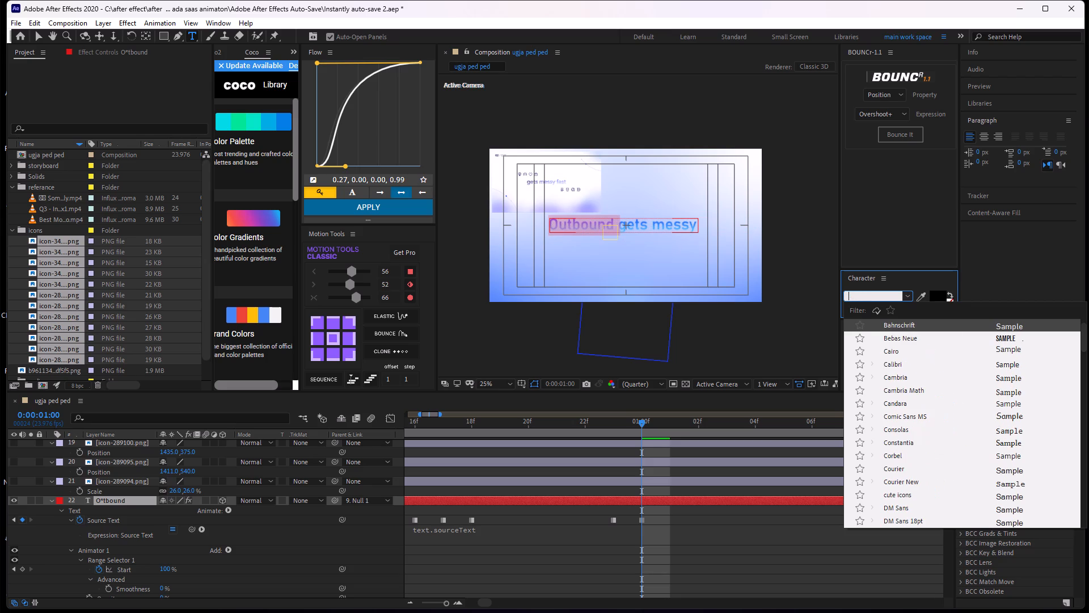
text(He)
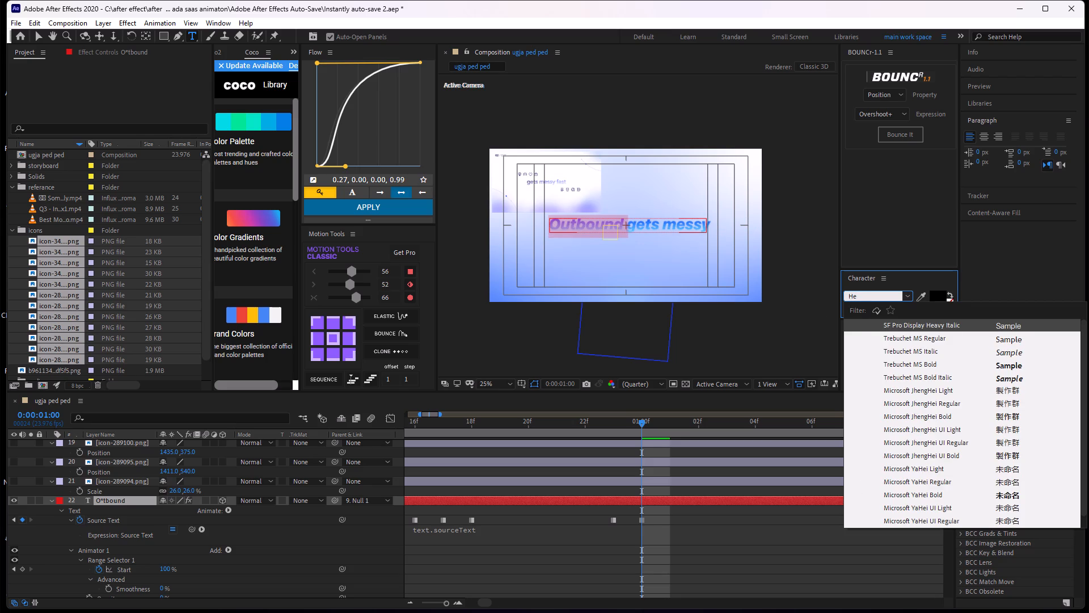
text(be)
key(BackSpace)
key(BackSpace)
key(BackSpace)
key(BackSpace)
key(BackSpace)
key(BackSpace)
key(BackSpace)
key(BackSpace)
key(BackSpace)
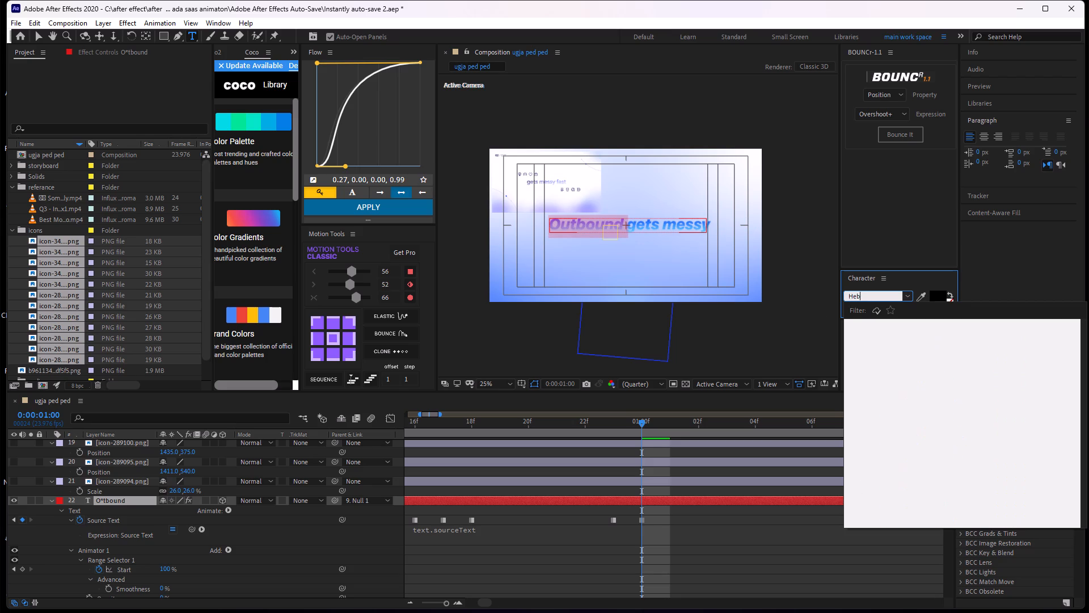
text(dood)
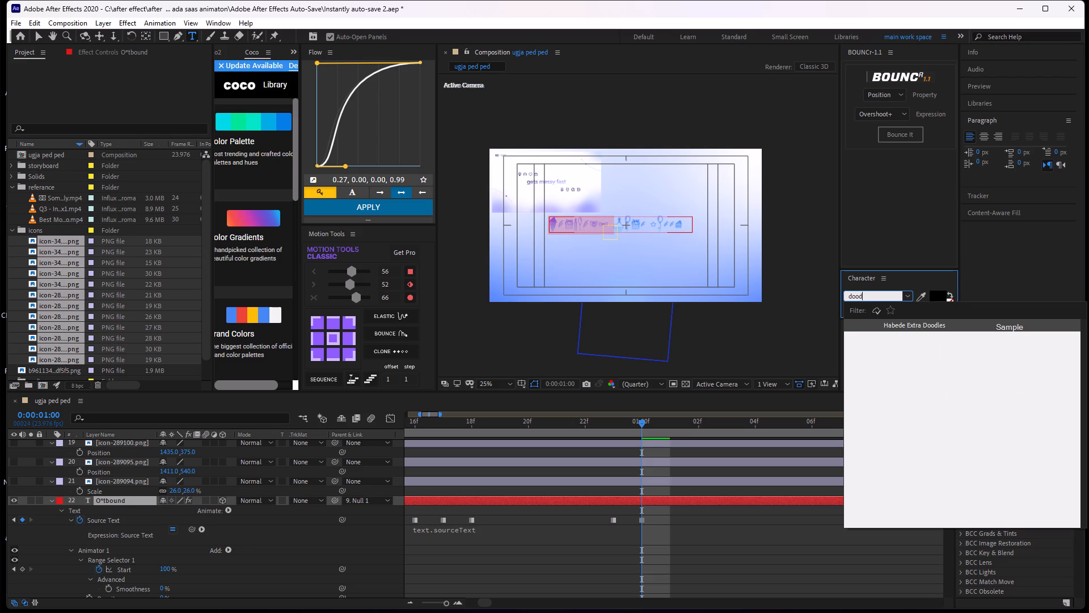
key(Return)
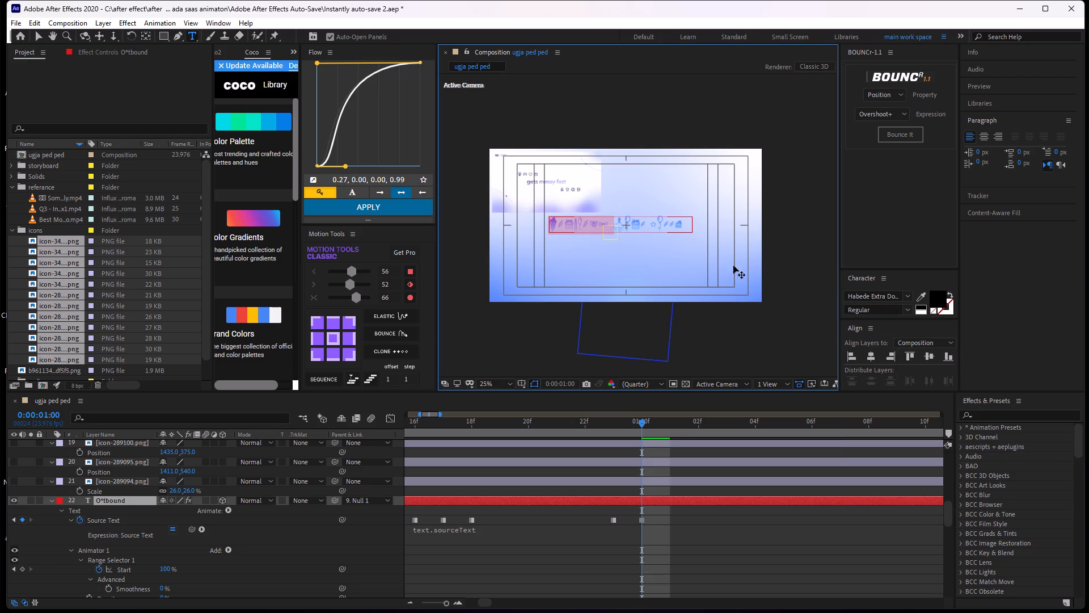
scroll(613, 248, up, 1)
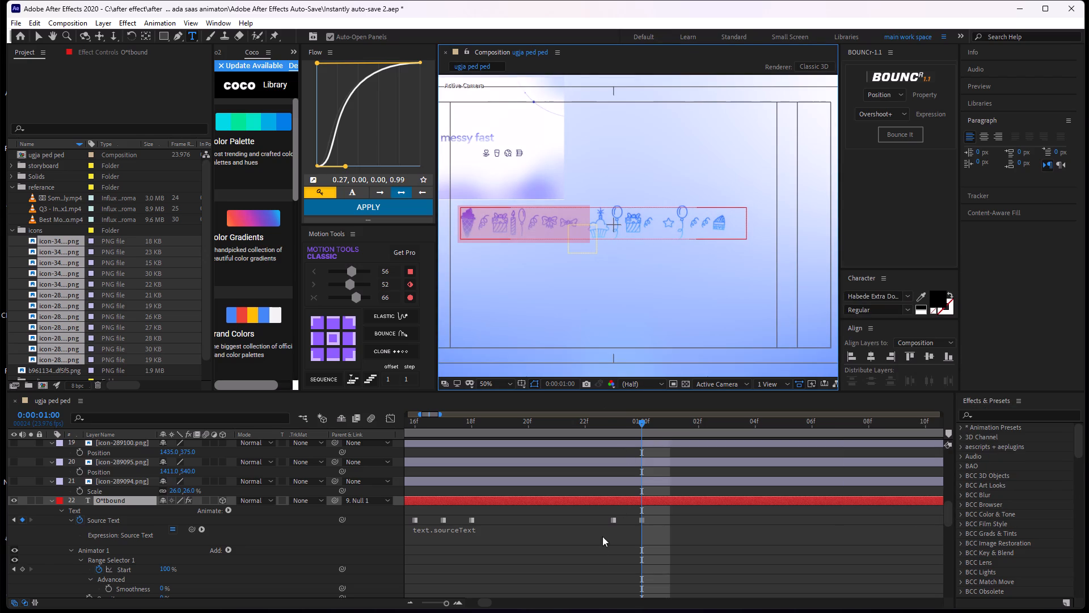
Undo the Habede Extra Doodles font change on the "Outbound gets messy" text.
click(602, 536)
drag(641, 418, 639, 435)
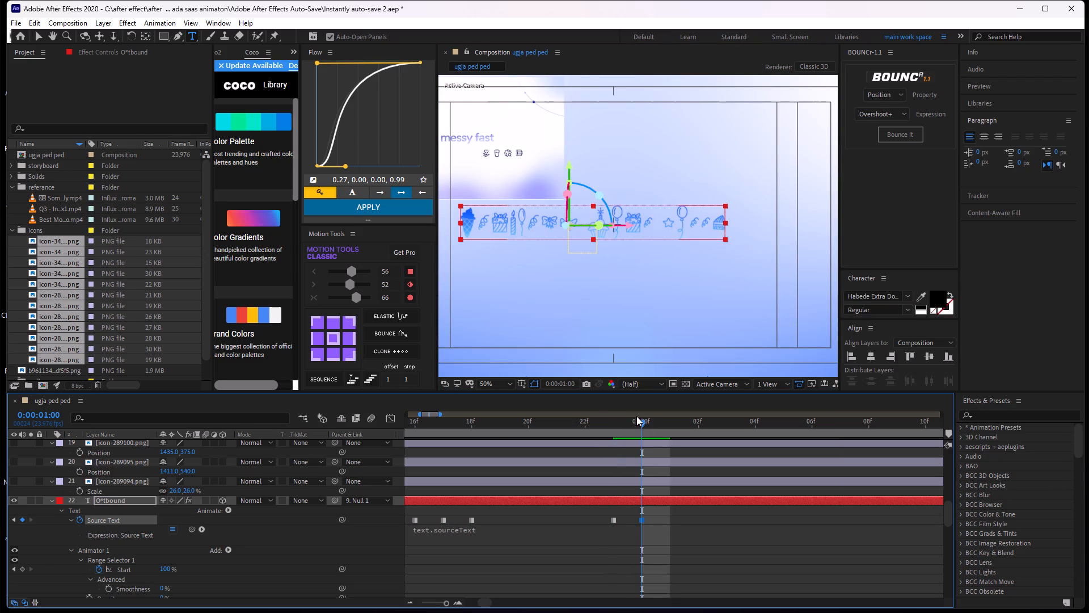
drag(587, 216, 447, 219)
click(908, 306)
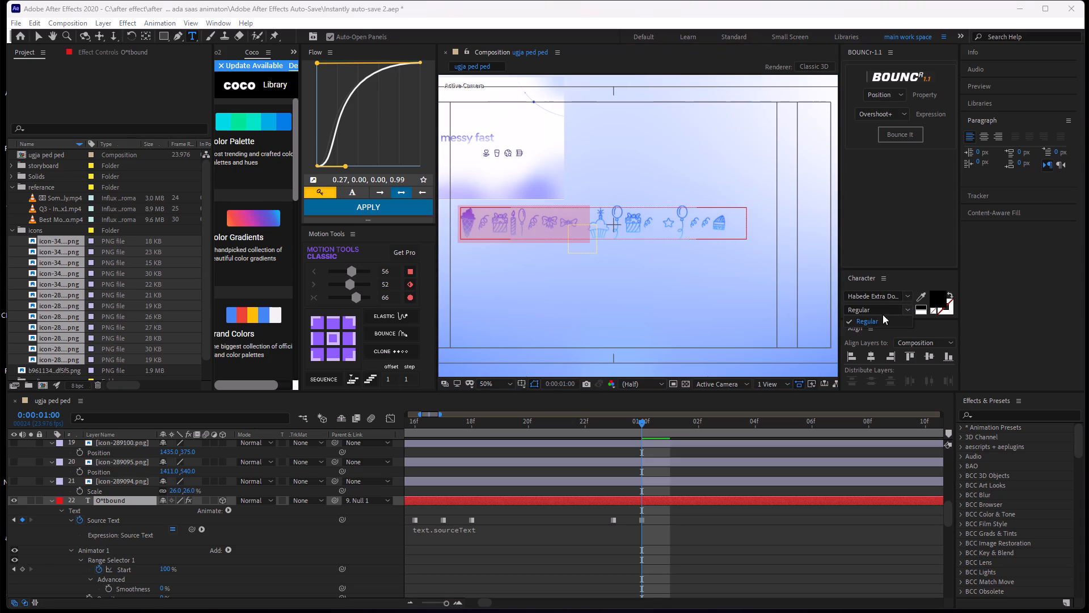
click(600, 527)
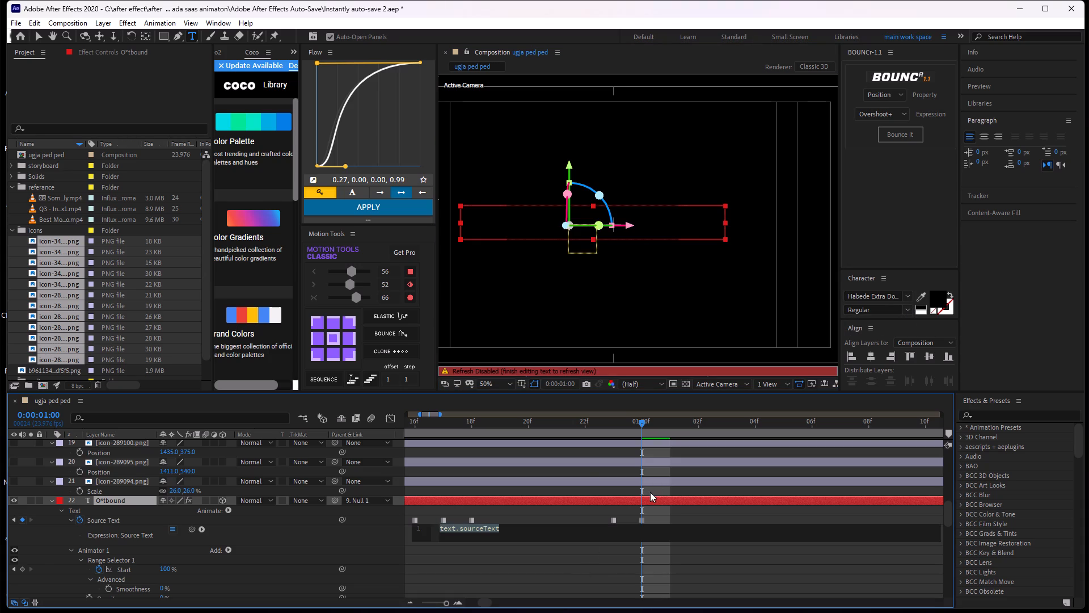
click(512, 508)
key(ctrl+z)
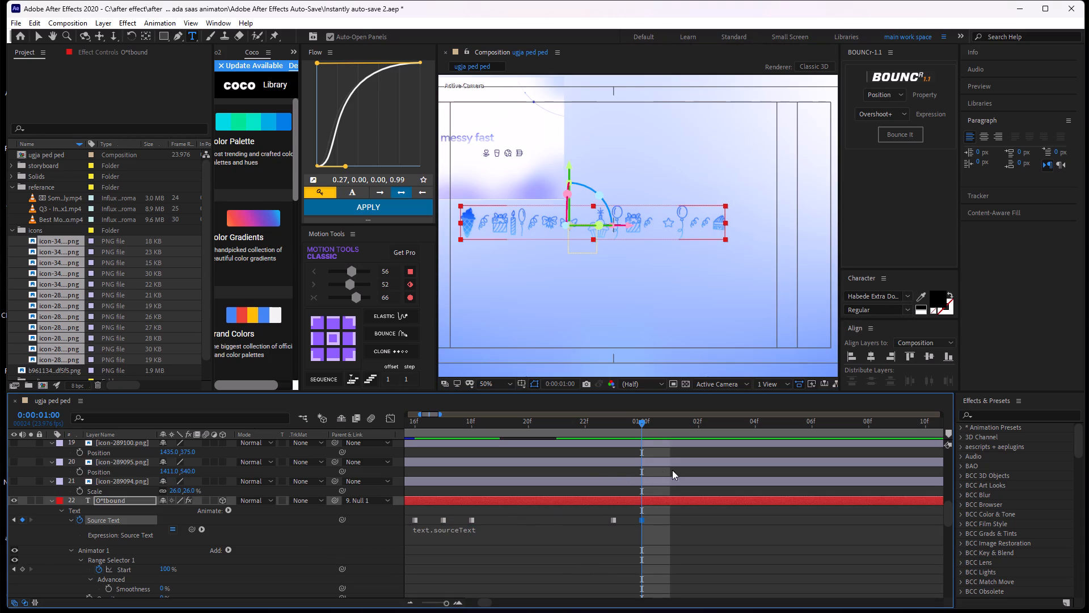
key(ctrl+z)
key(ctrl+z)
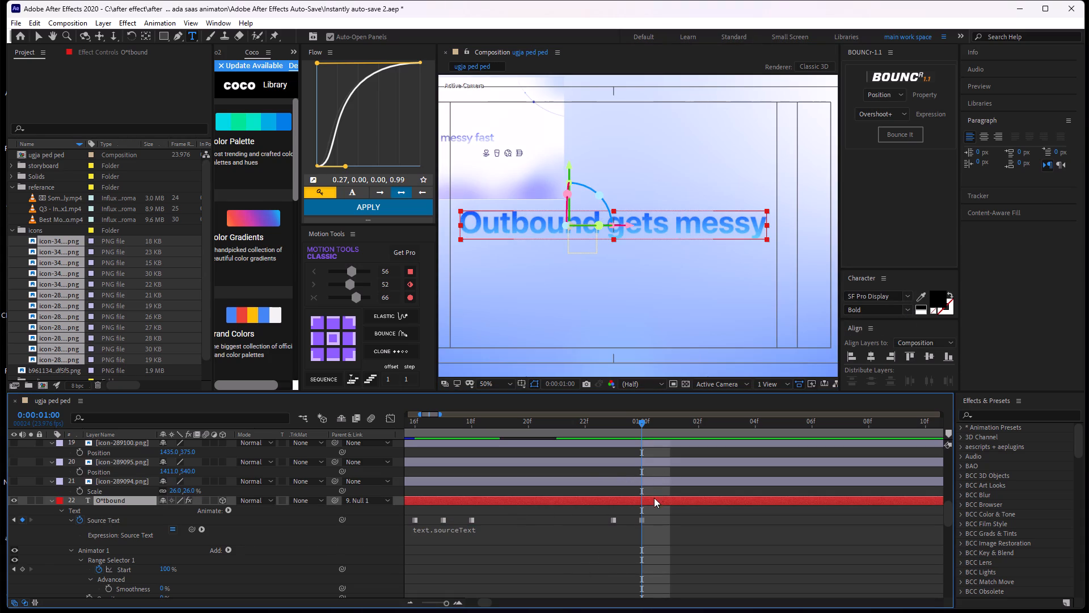
Set the font of the word "Outbound" at 0:00:01:00 to PeaxDrawnIcons, checking the font folders in the icons folder.
drag(605, 219, 553, 233)
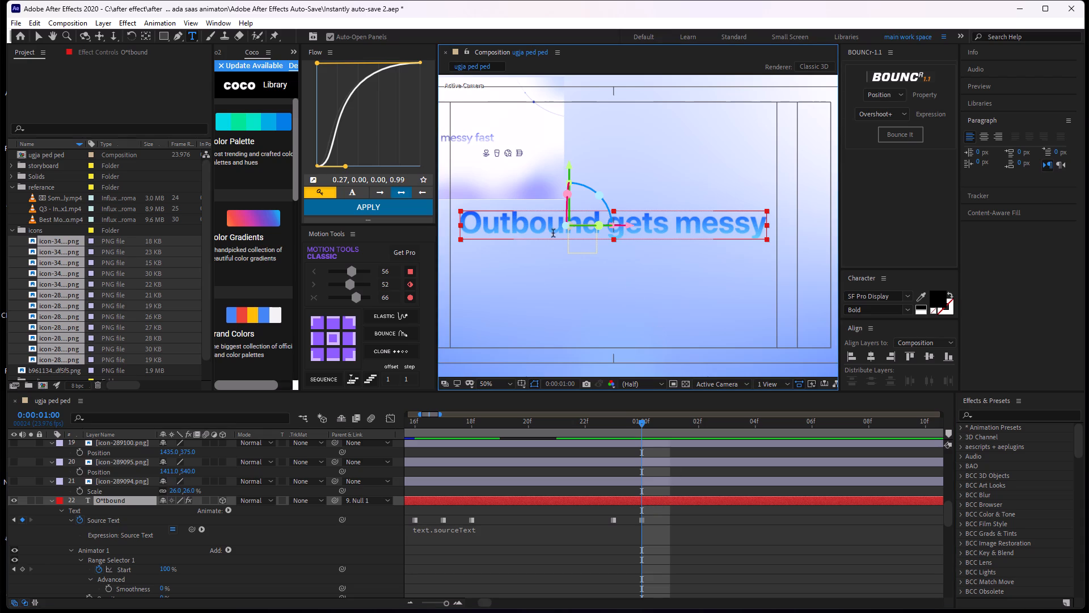
drag(553, 233, 447, 237)
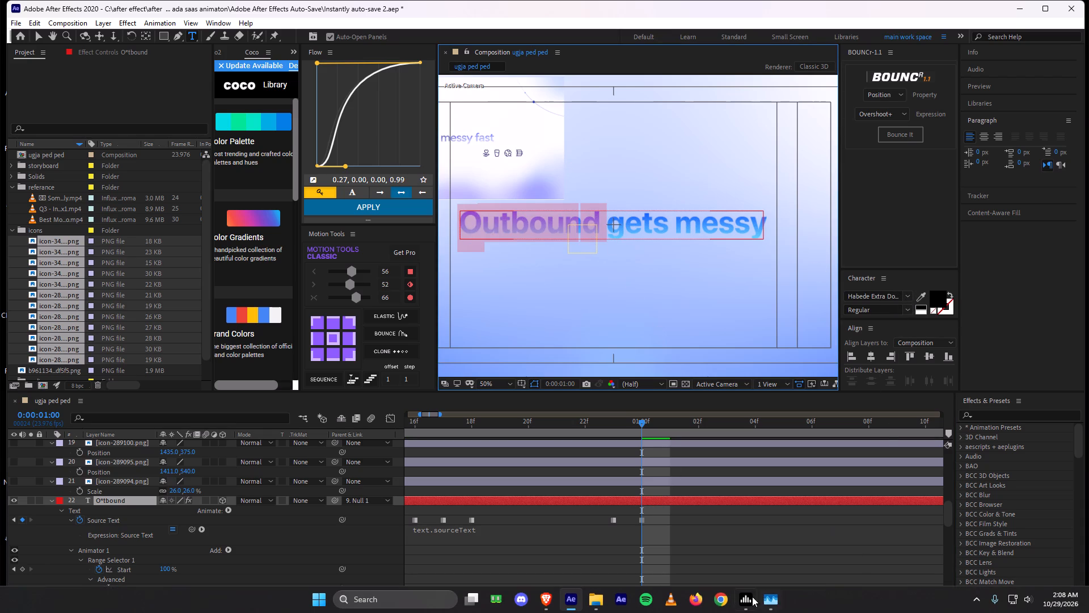
click(607, 610)
click(556, 556)
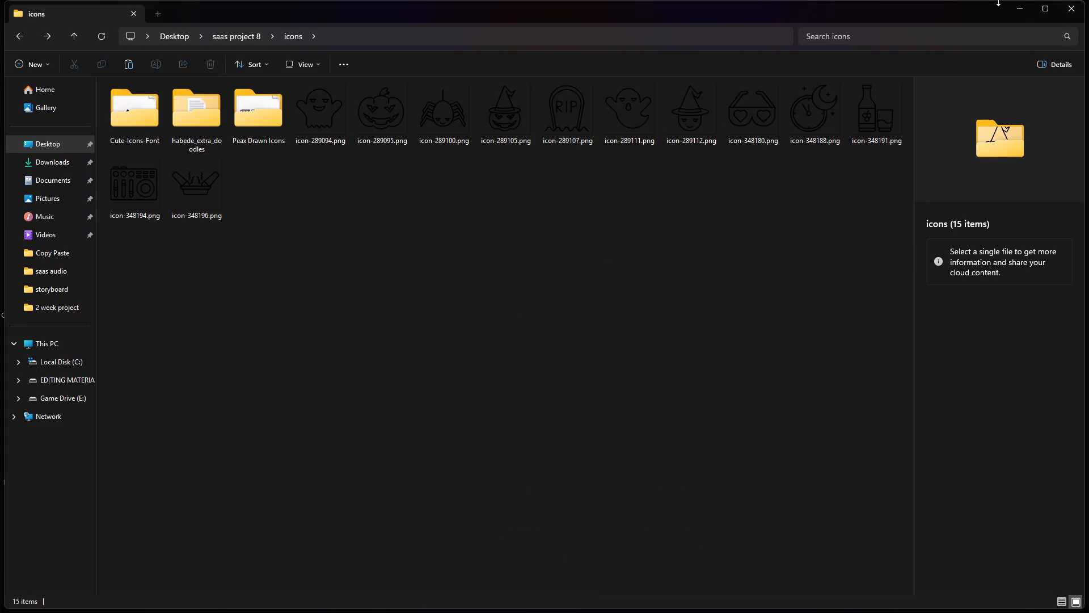
click(1026, 12)
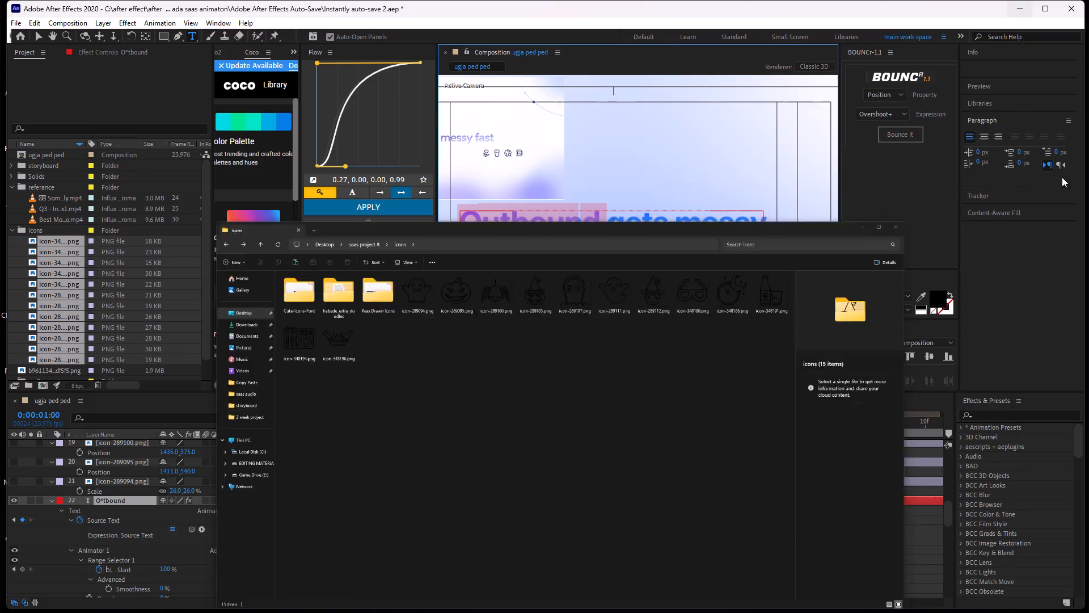
click(911, 297)
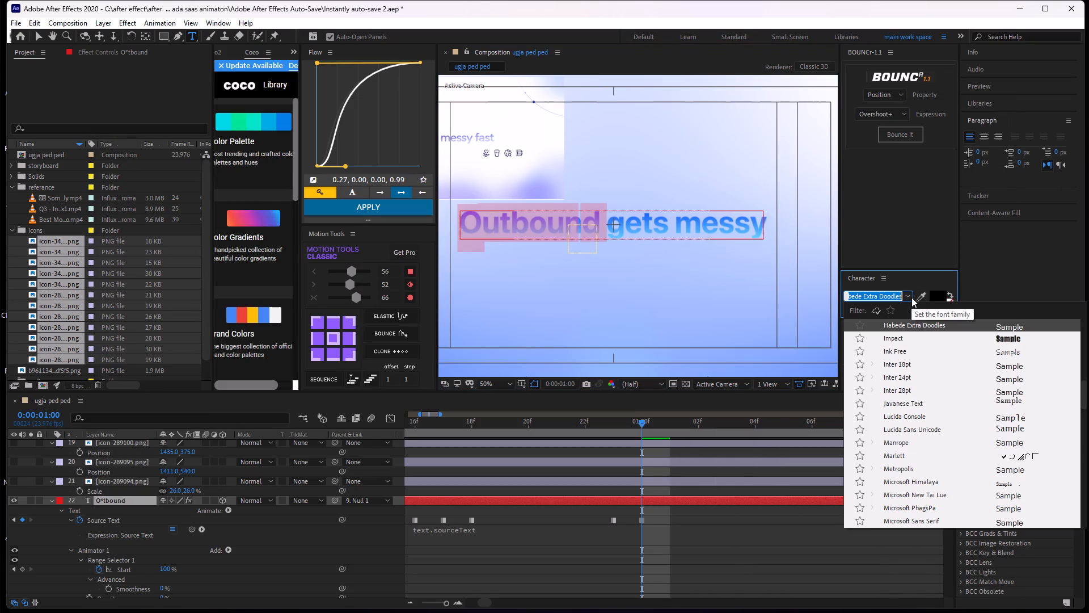
text(pea)
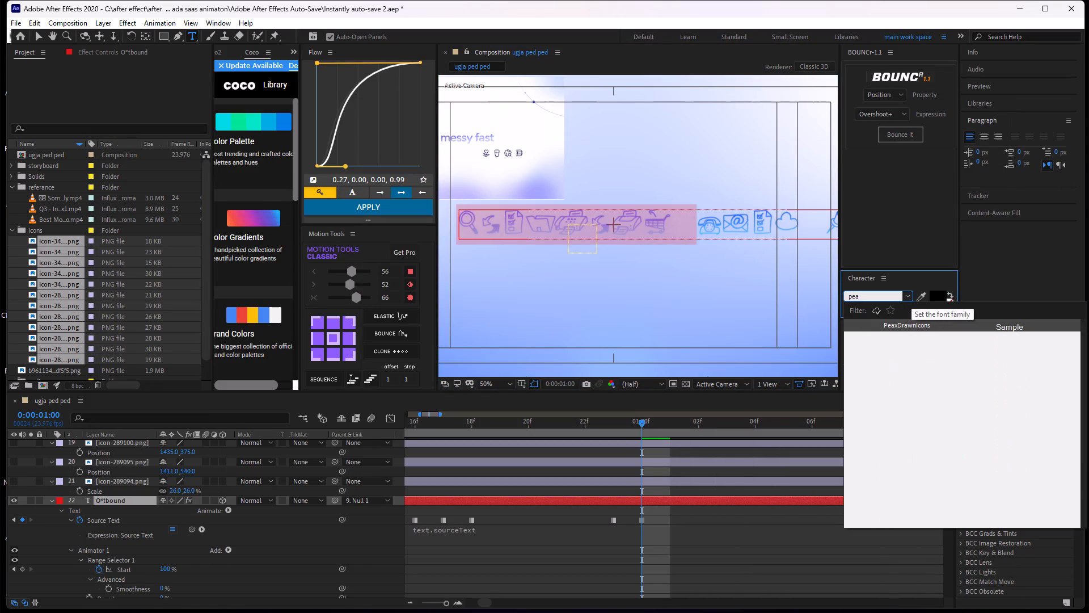
key(Return)
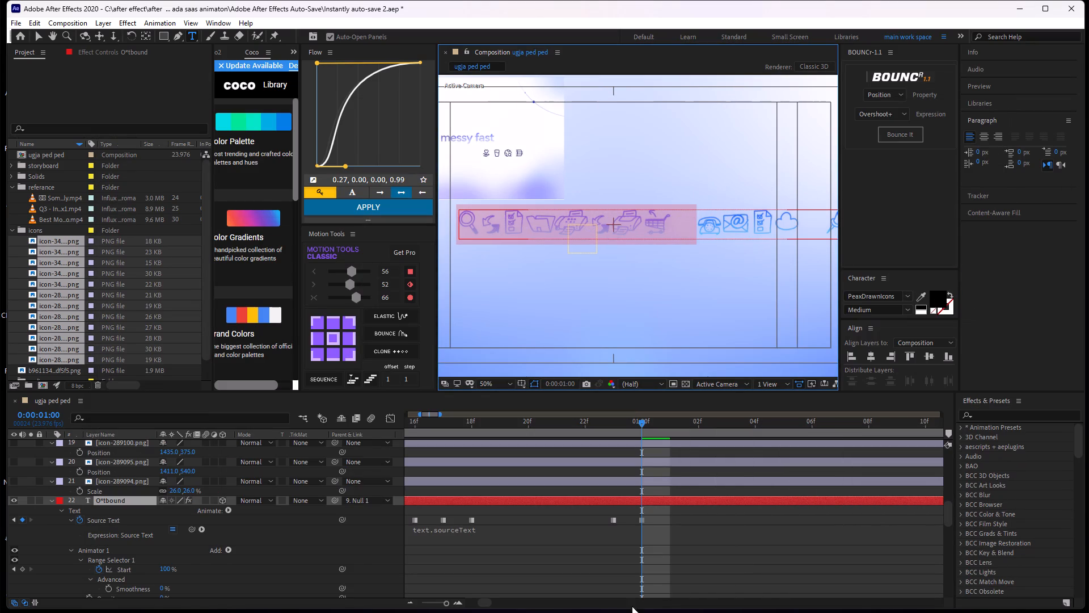
click(615, 514)
At 0:00:01:05, replace "gets messy" in the icon-font text layer with the single letter "g".
drag(638, 429, 644, 450)
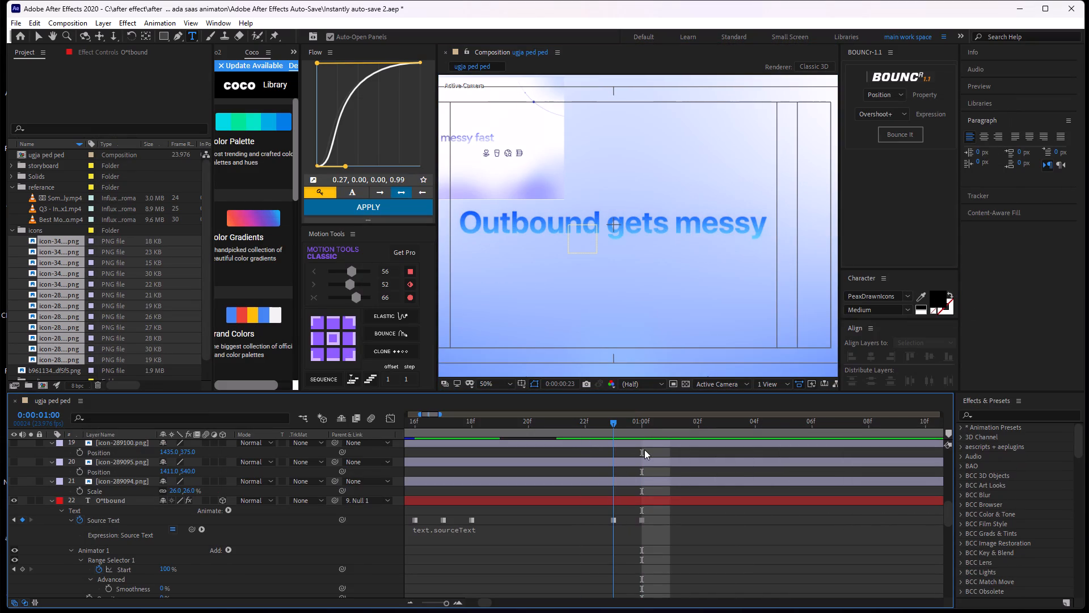
drag(644, 450, 825, 498)
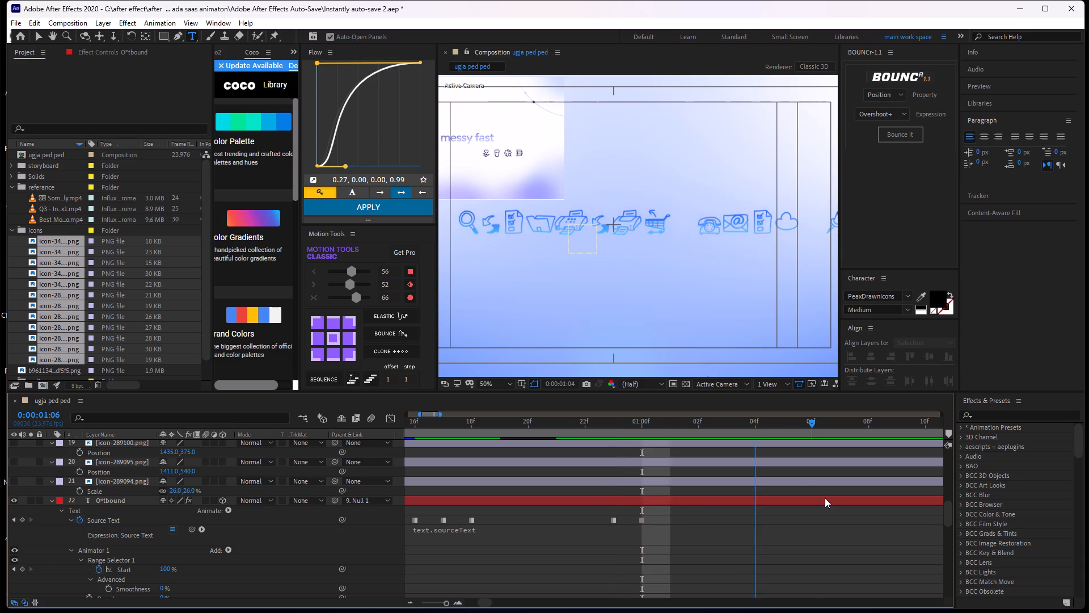
drag(825, 498, 772, 437)
middle_drag(759, 214, 670, 213)
drag(793, 216, 677, 238)
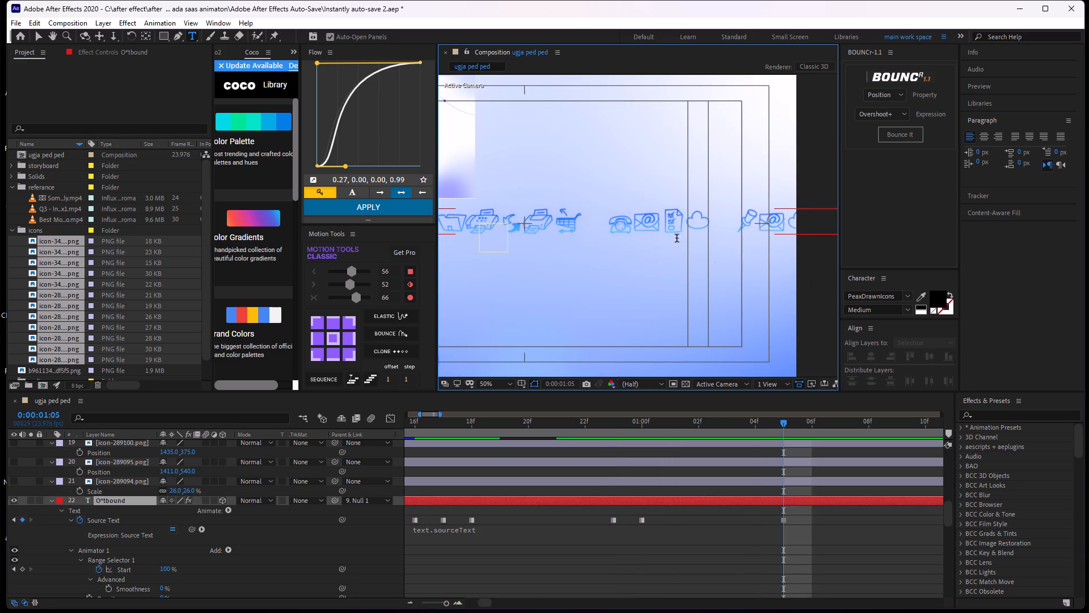
drag(677, 238, 611, 239)
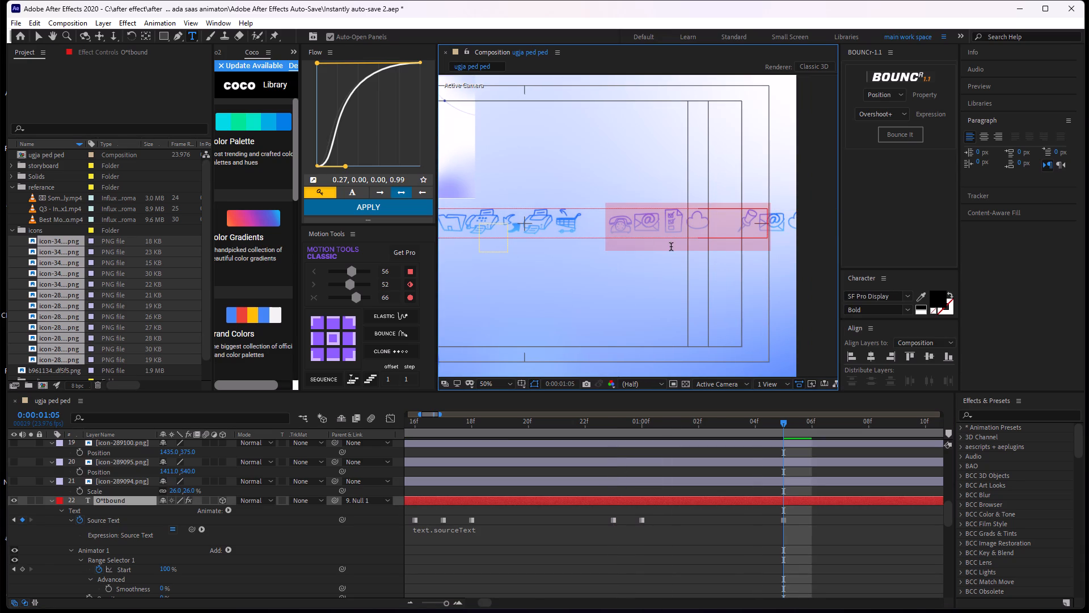
key(BackSpace)
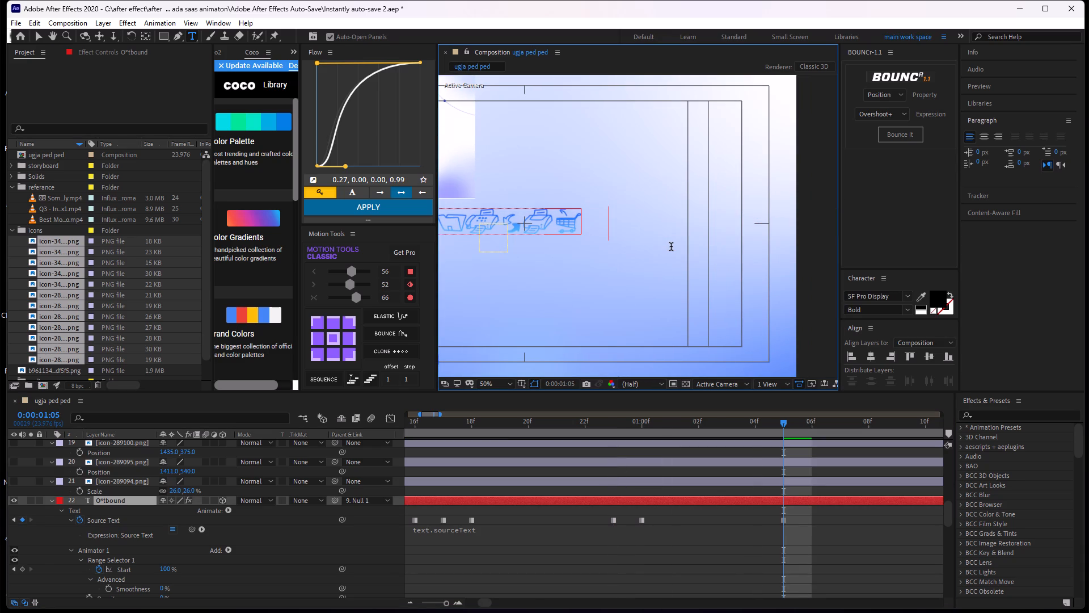
text(ge)
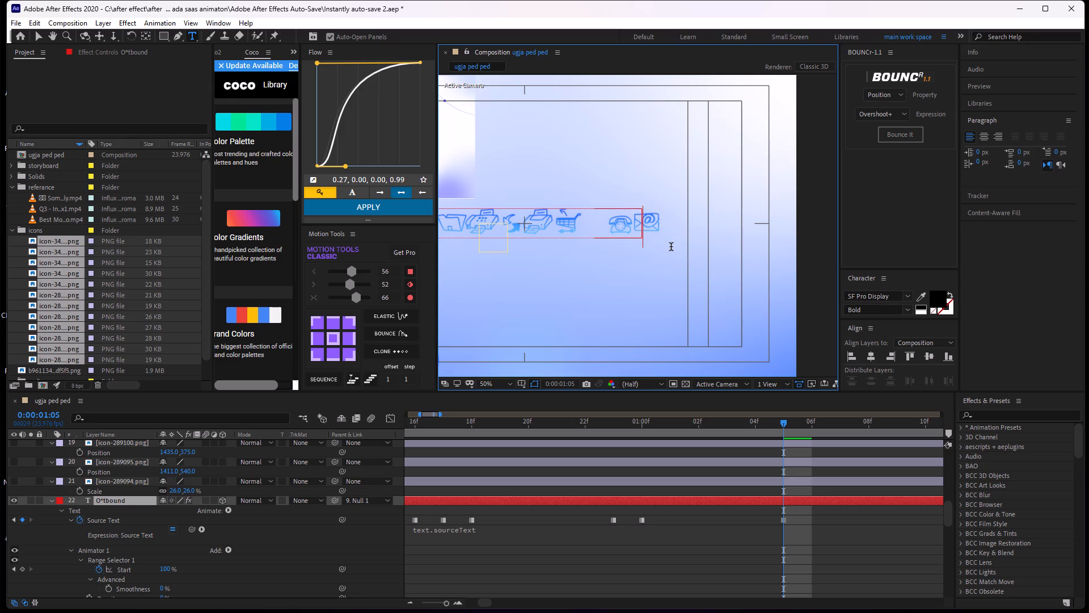
key(backslash)
key(BackSpace)
key(BackSpace)
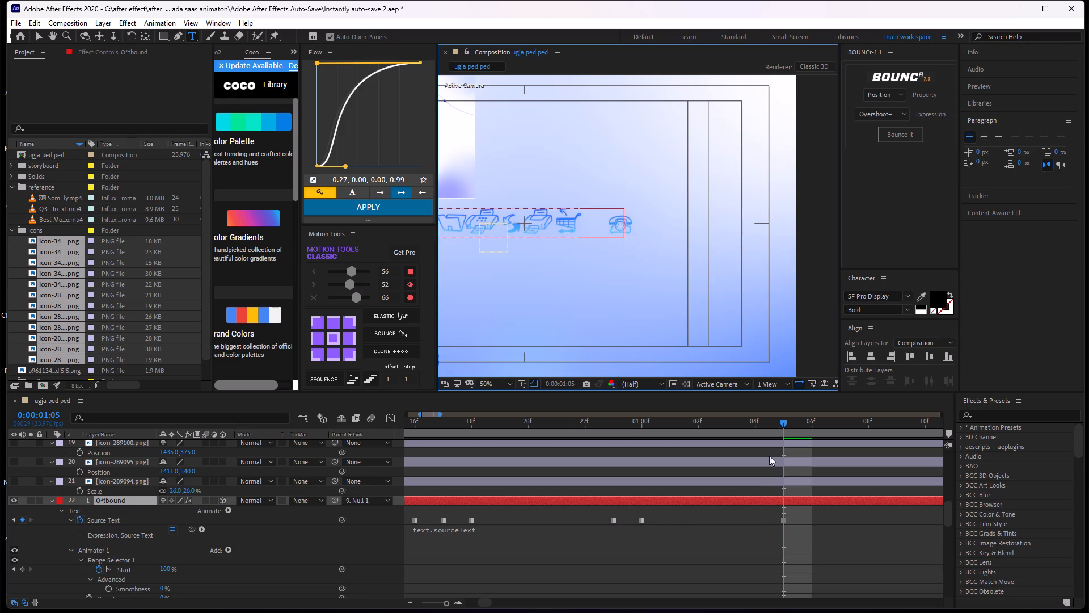
Scrub back to 0:00:00:20 and on to 0:00:01:00 to check how the text switches to icons.
drag(779, 425, 524, 457)
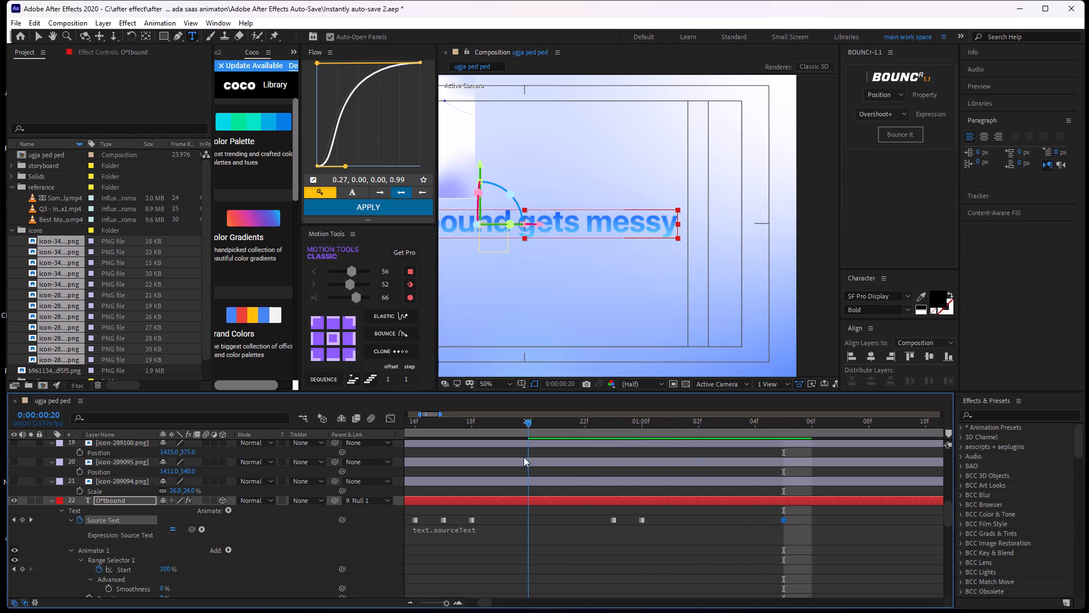
drag(524, 457, 649, 463)
scroll(597, 245, down, 1)
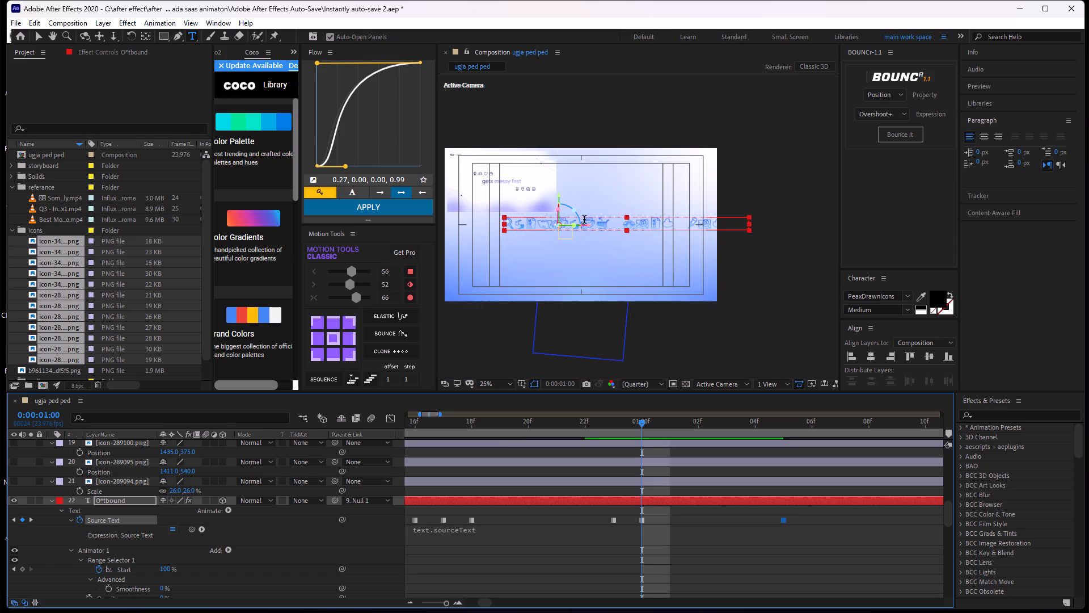
scroll(584, 219, up, 1)
click(664, 534)
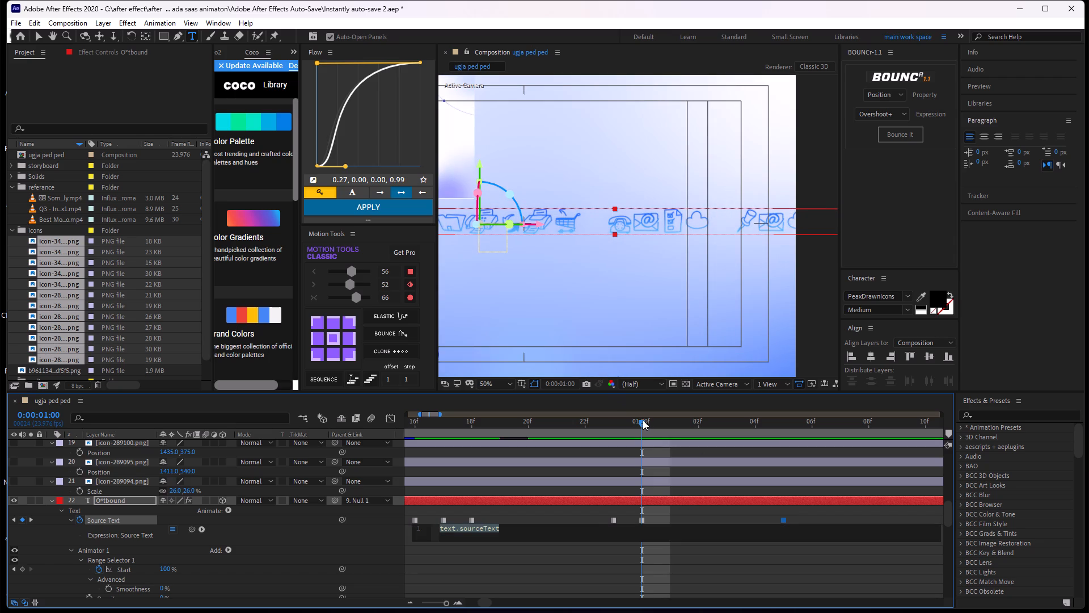
click(664, 519)
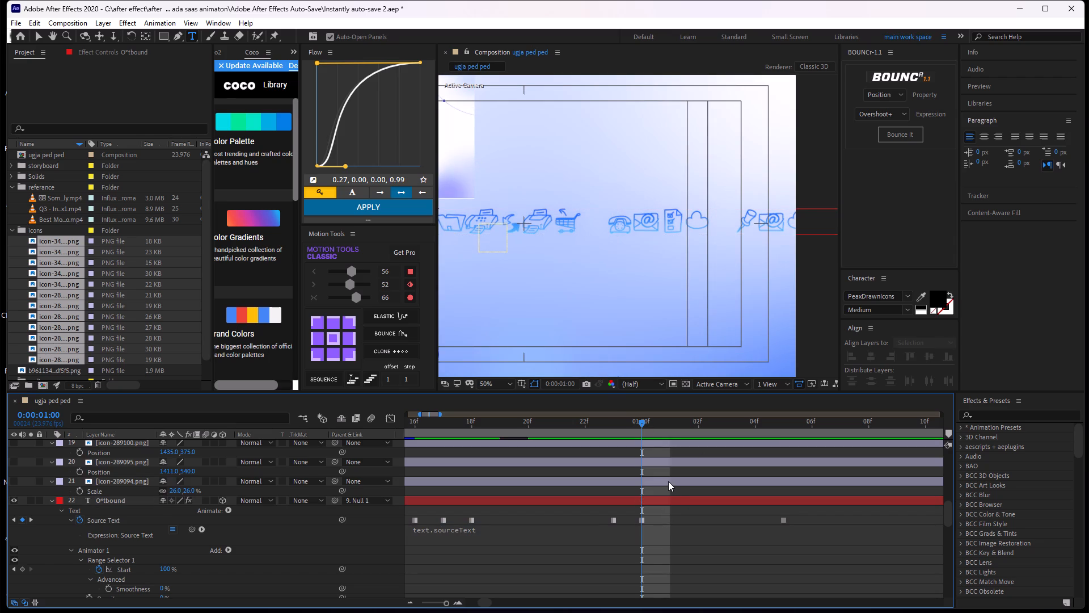